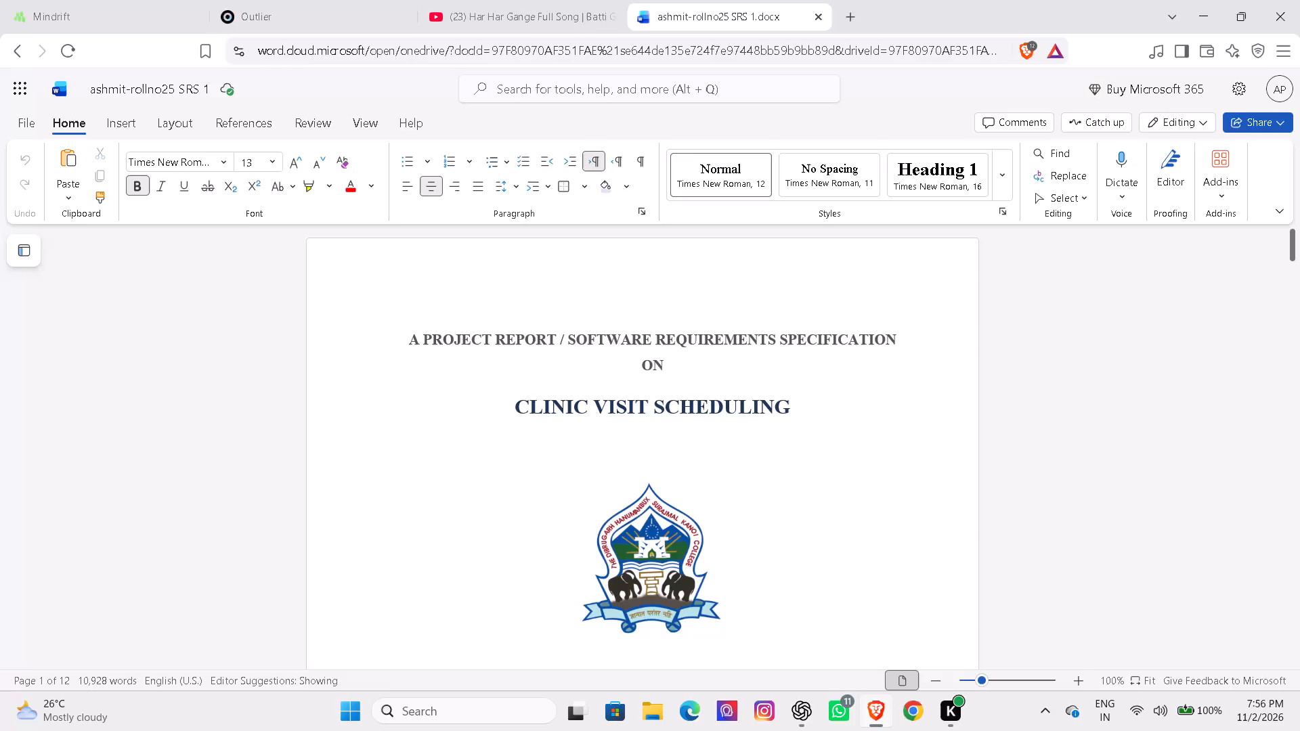
# Look through the opening pages of the Clinic Visit Scheduling report, starting from the title page.
pyautogui.click(951, 470)
pyautogui.press('Down')
pyautogui.press('Down')
pyautogui.press('Down')
pyautogui.press('Down')
pyautogui.press('Down')
pyautogui.press('Down')
pyautogui.press('Down')
pyautogui.press('Down')
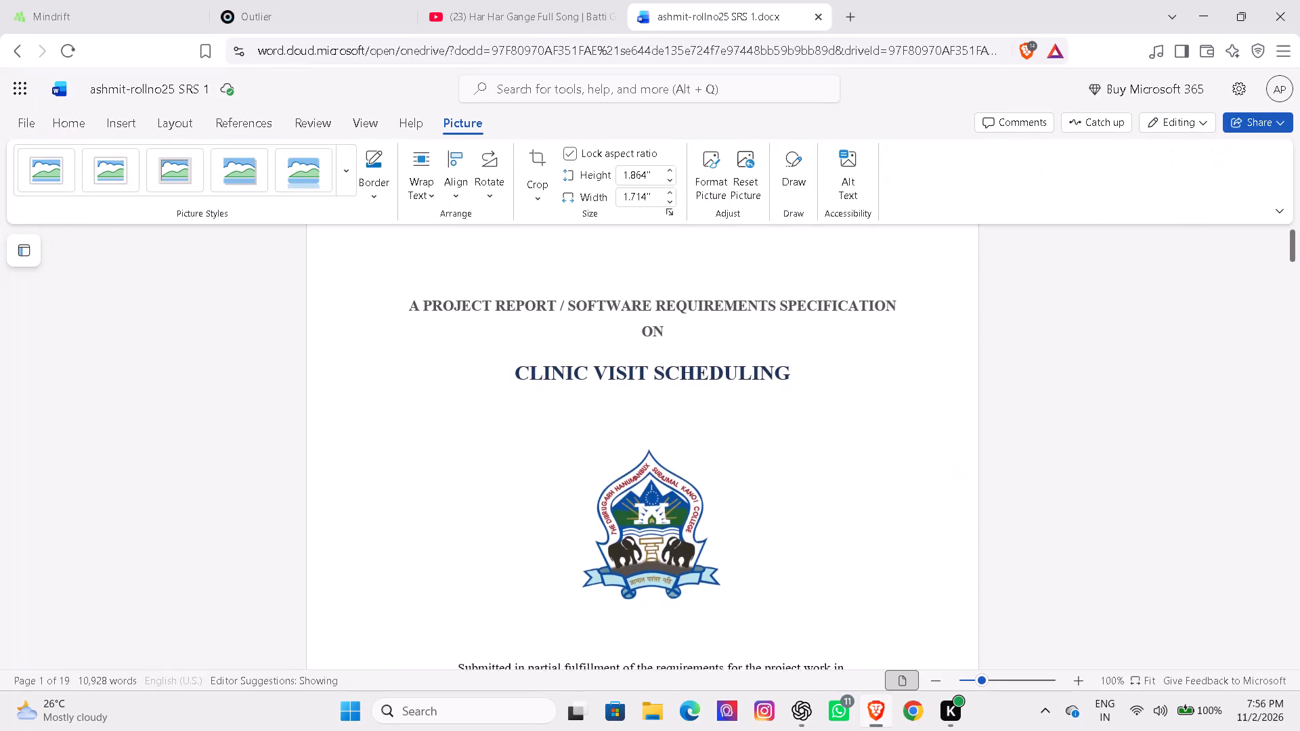
pyautogui.press('Down')
pyautogui.press('Down')
pyautogui.press('Down')
pyautogui.press('Down')
pyautogui.press('Down')
pyautogui.press('Down')
pyautogui.press('Down')
pyautogui.press('Down')
pyautogui.press('Down')
pyautogui.press('Down')
pyautogui.press('Down')
pyautogui.press('Down')
pyautogui.press('Down')
pyautogui.press('Down')
pyautogui.press('Down')
pyautogui.press('Down')
pyautogui.press('Down')
pyautogui.press('Down')
pyautogui.press('Down')
pyautogui.press('Down')
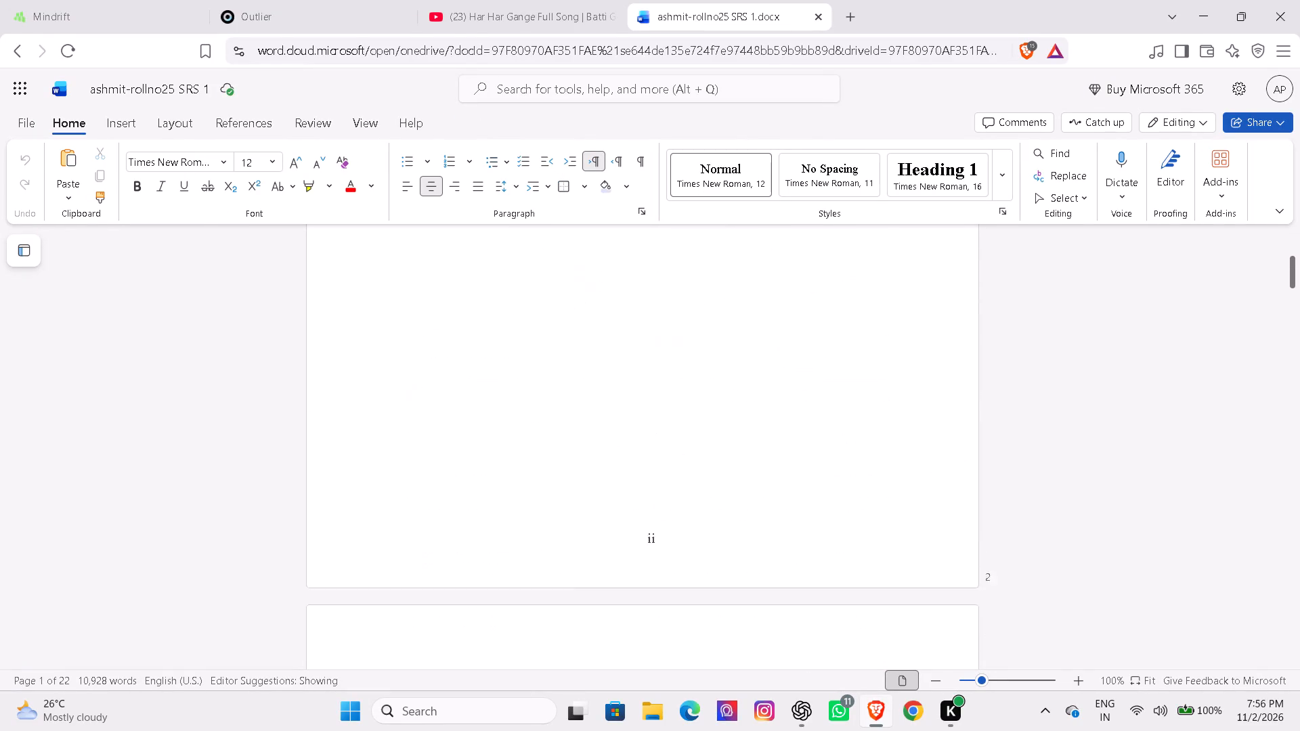
pyautogui.press('Down')
pyautogui.press('Down')
pyautogui.press('Down')
pyautogui.press('Down')
pyautogui.press('Down')
pyautogui.press('Down')
pyautogui.press('Down')
pyautogui.press('Down')
pyautogui.press('Down')
pyautogui.press('Down')
pyautogui.press('Down')
pyautogui.press('Down')
pyautogui.press('Down')
pyautogui.press('Down')
pyautogui.press('Down')
pyautogui.press('Down')
pyautogui.press('Down')
pyautogui.press('Down')
pyautogui.press('Down')
pyautogui.press('Down')
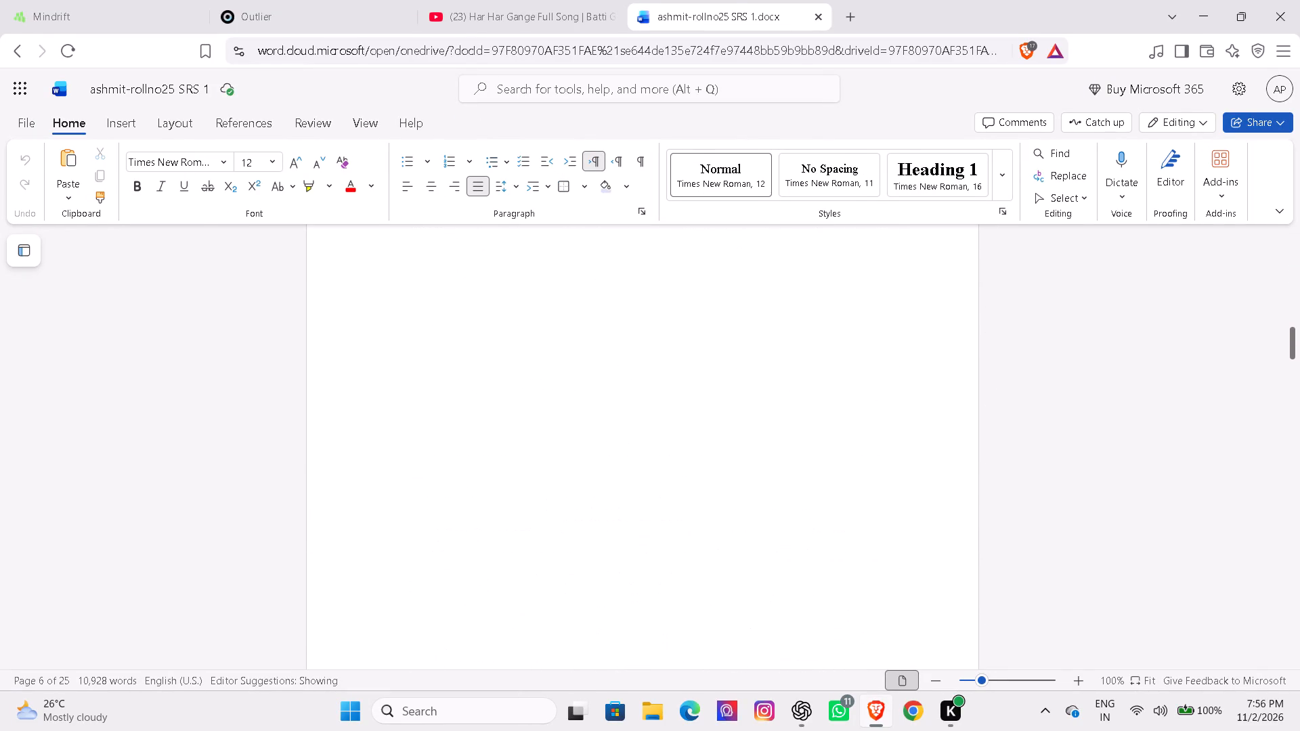
pyautogui.press('Down')
pyautogui.press('Down')
pyautogui.press('Down')
pyautogui.press('Down')
pyautogui.press('Down')
pyautogui.press('Down')
pyautogui.press('Down')
pyautogui.press('Down')
pyautogui.press('Down')
pyautogui.press('Down')
pyautogui.press('Down')
pyautogui.press('Down')
pyautogui.press('Down')
pyautogui.press('Down')
pyautogui.press('Down')
pyautogui.press('Down')
pyautogui.press('Down')
pyautogui.press('Down')
pyautogui.press('Down')
pyautogui.press('Down')
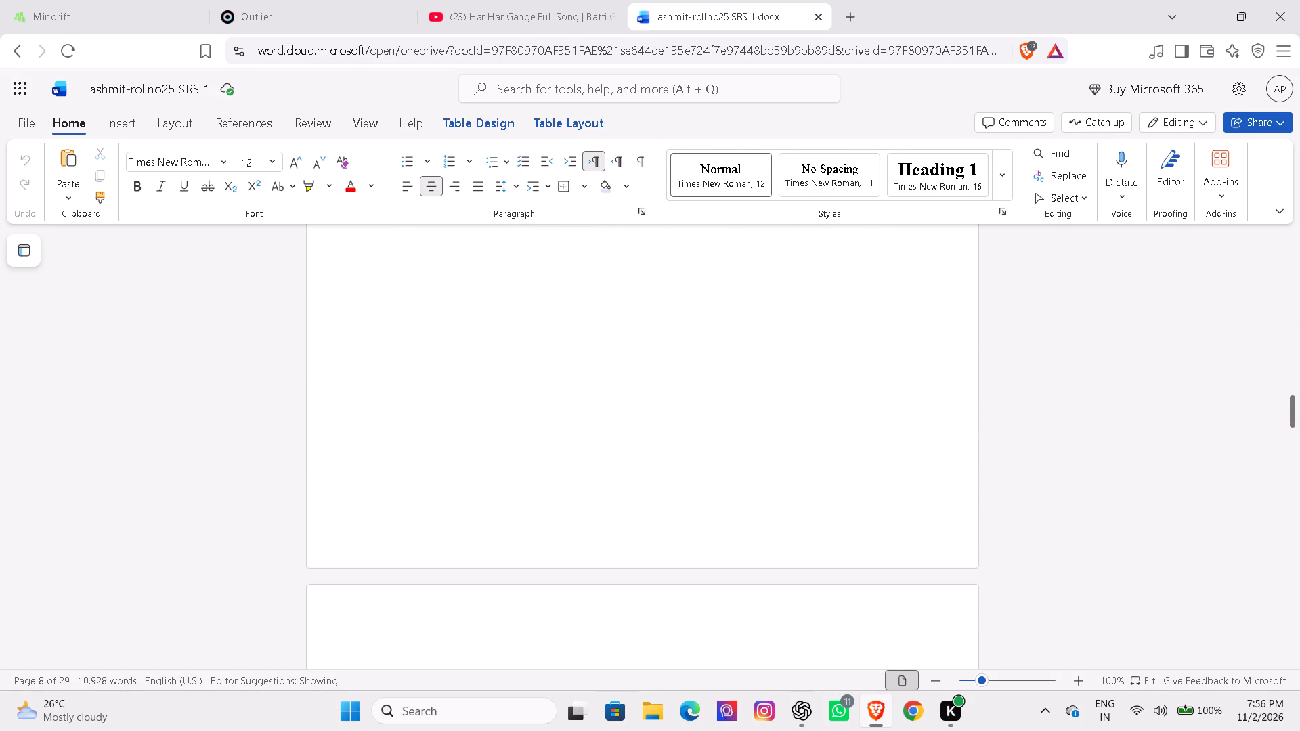
# Skim the remaining chapters of the report through to its last page.
pyautogui.moveTo(1288, 405); pyautogui.dragTo(1288, 460)
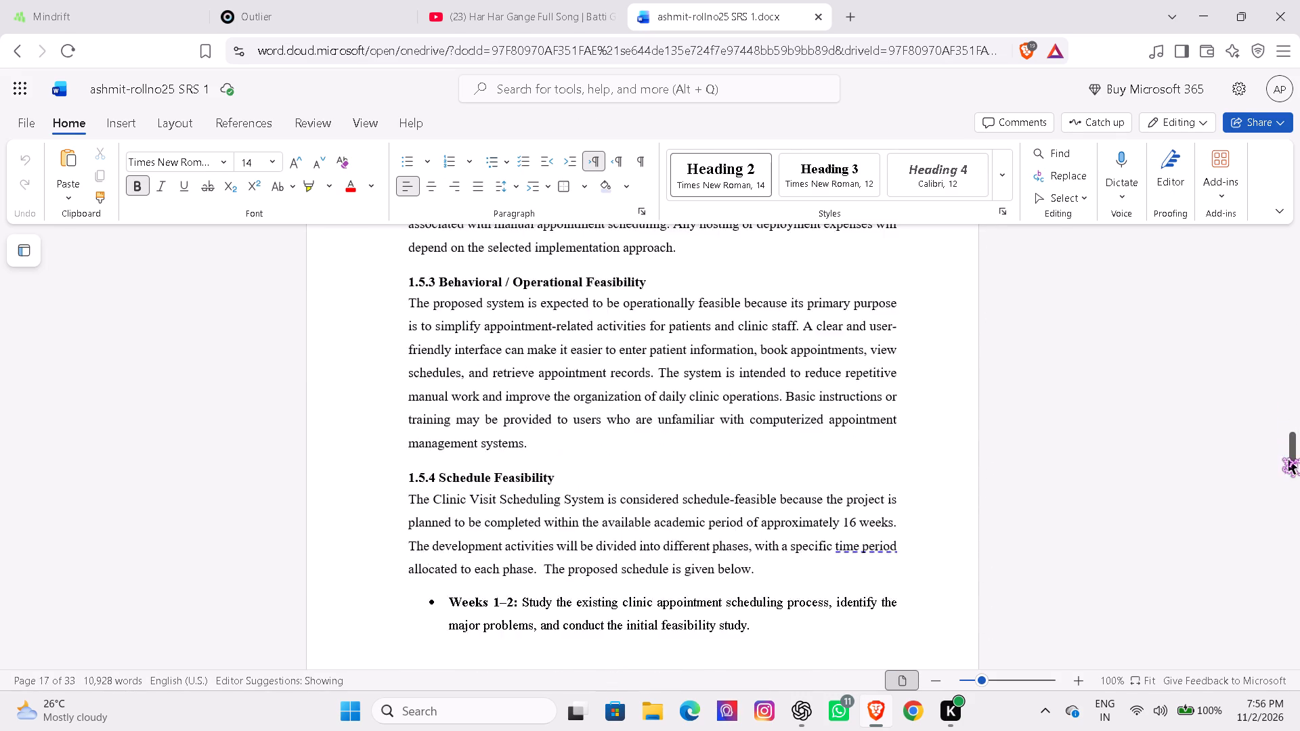
pyautogui.moveTo(1288, 460); pyautogui.dragTo(1280, 592)
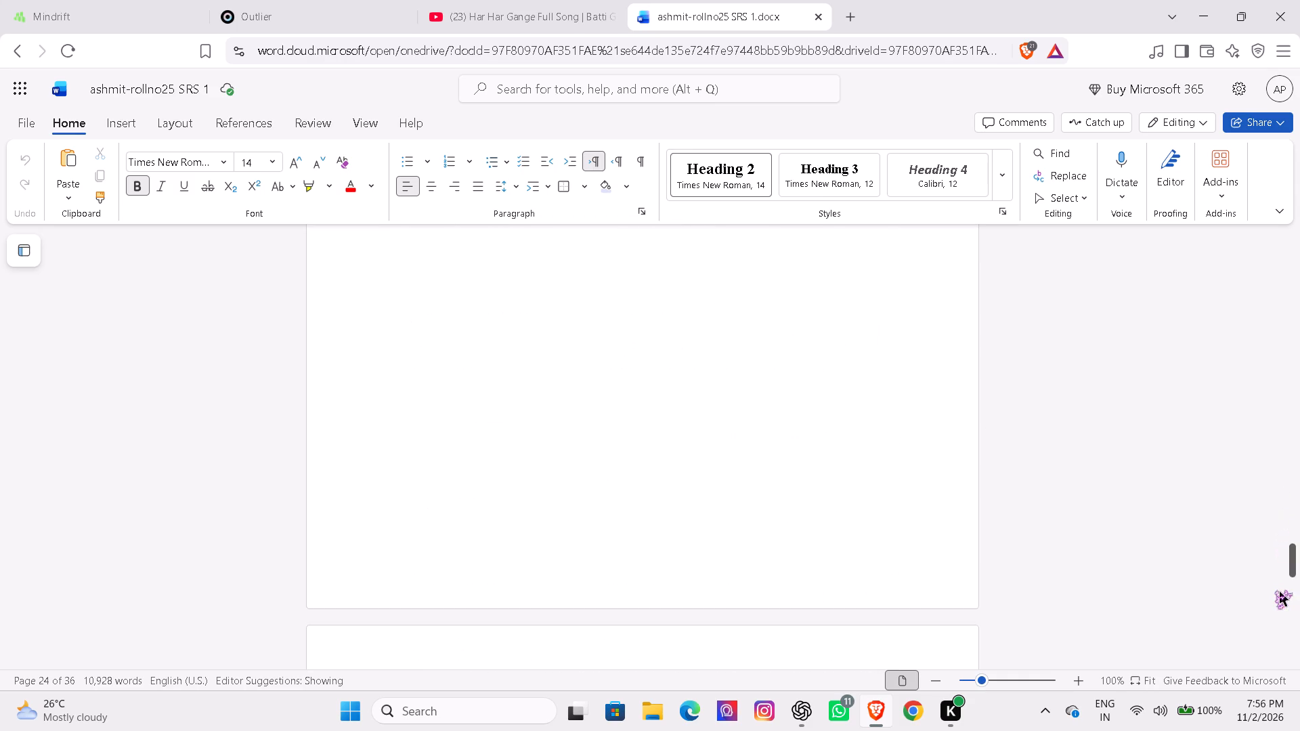
pyautogui.moveTo(1280, 592); pyautogui.dragTo(1279, 593)
pyautogui.moveTo(1294, 552); pyautogui.dragTo(1290, 609)
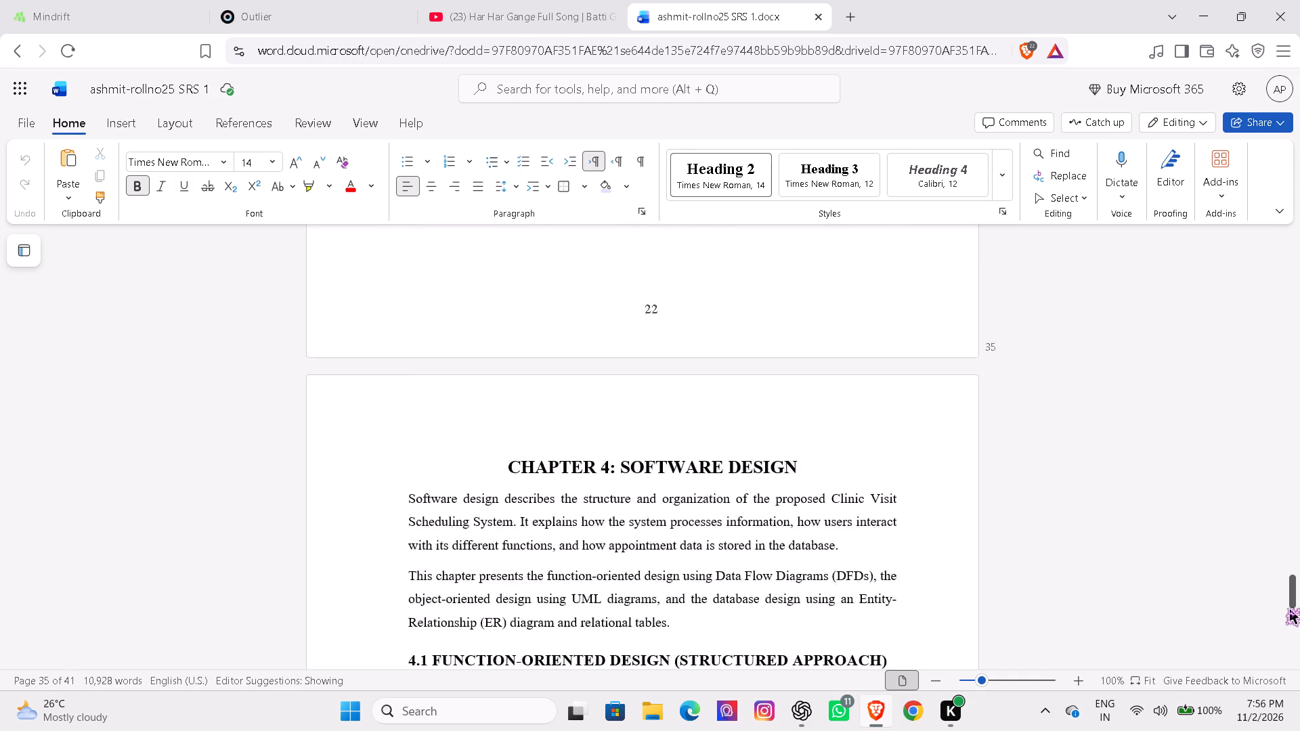
pyautogui.moveTo(1290, 609); pyautogui.dragTo(1282, 730)
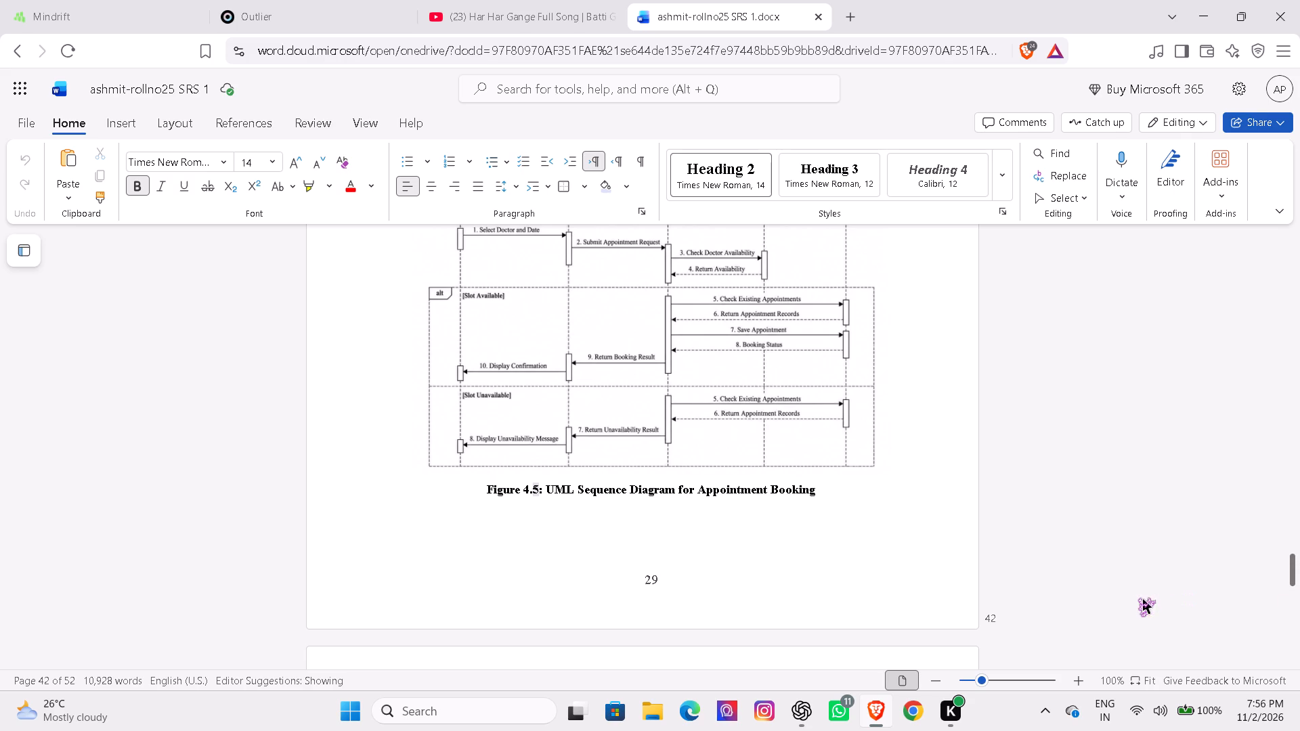
pyautogui.press('Down')
pyautogui.press('Down')
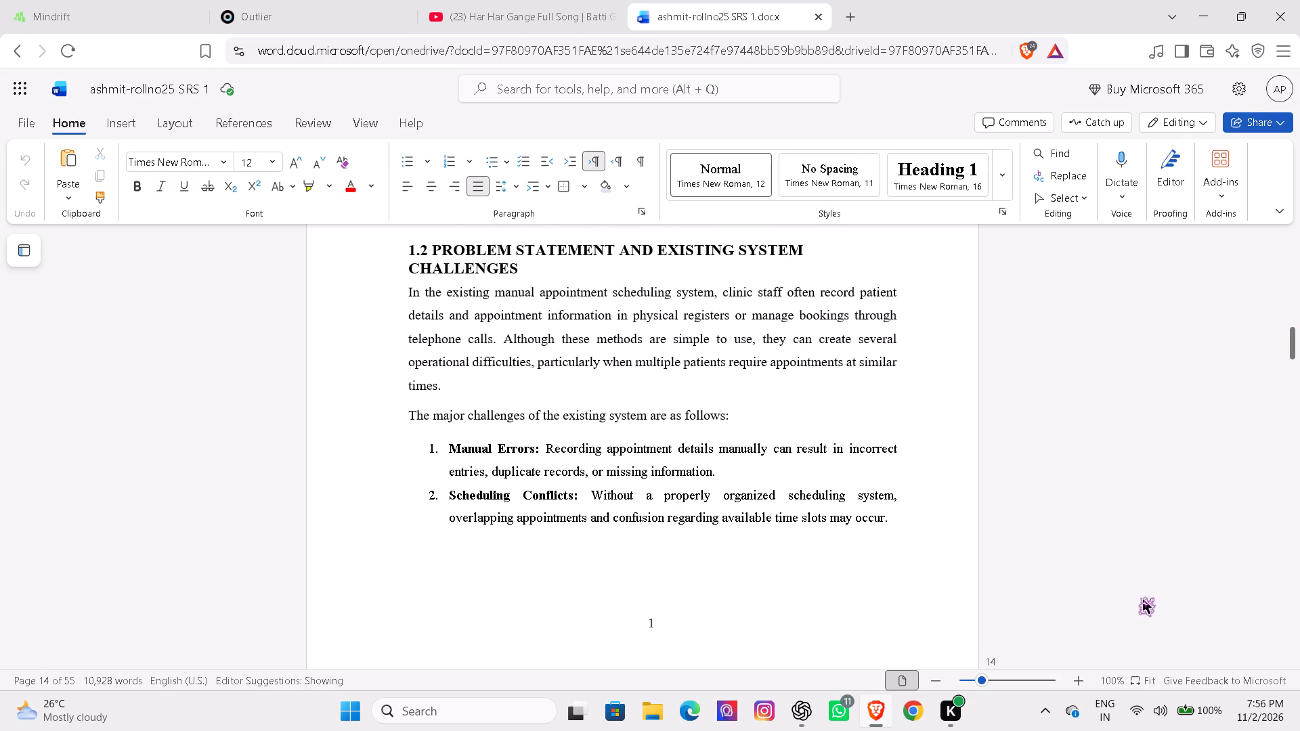
pyautogui.moveTo(1291, 338); pyautogui.dragTo(1297, 600)
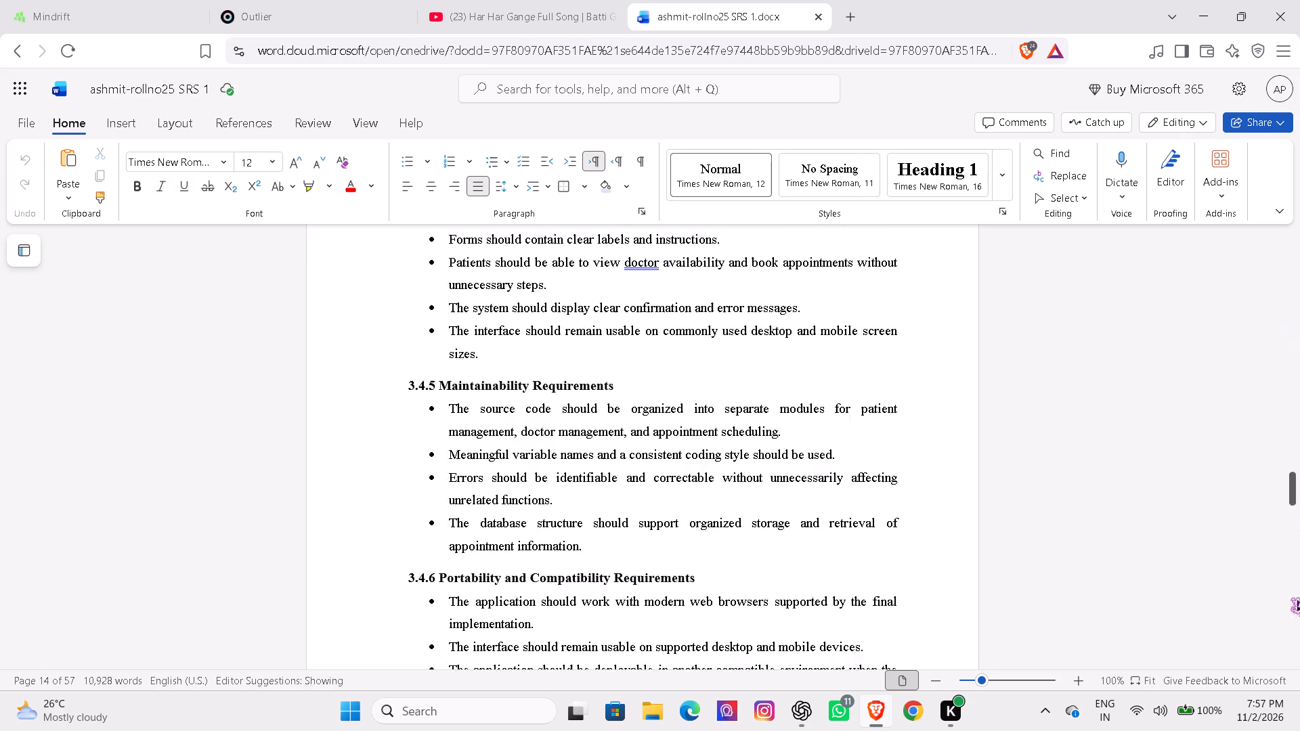
pyautogui.moveTo(1297, 600); pyautogui.dragTo(1291, 648)
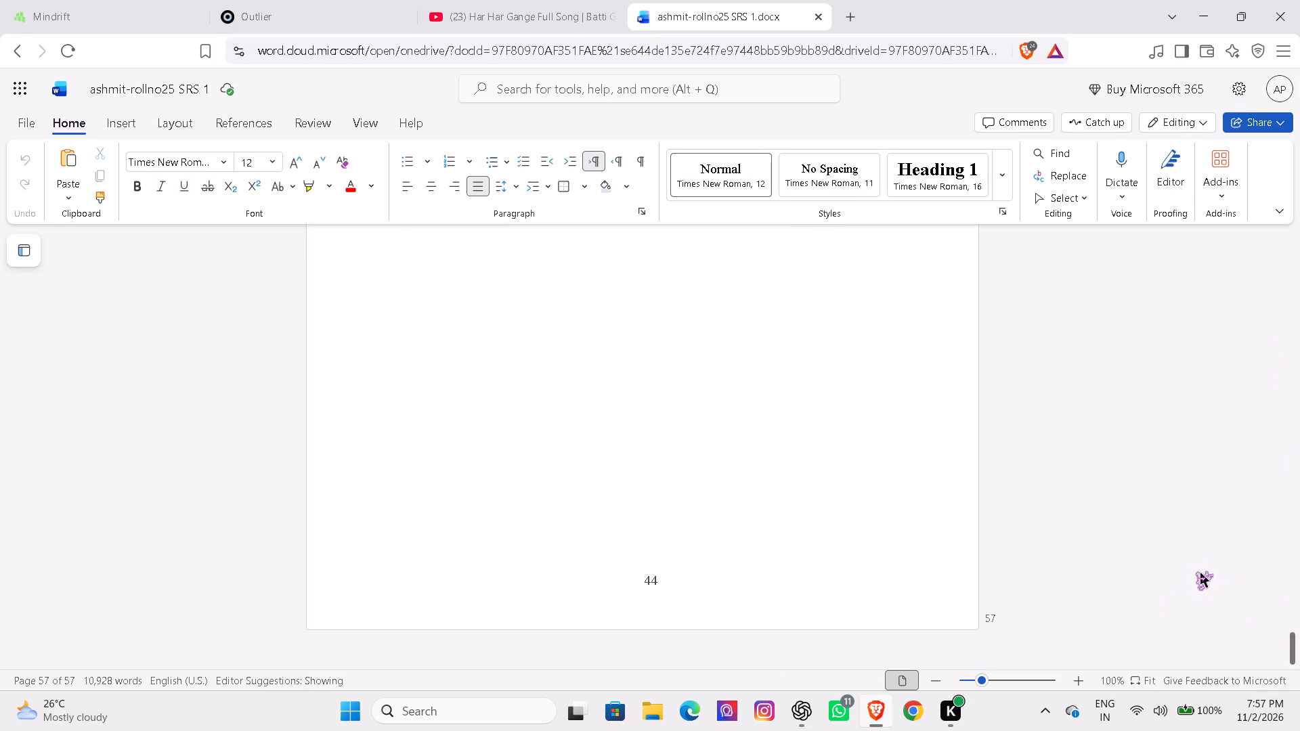
# Return to section 4.3 Database Design and examine the entity attributes, relationships and the Figure 4.6 ER diagram placeholder.
pyautogui.press('Up')
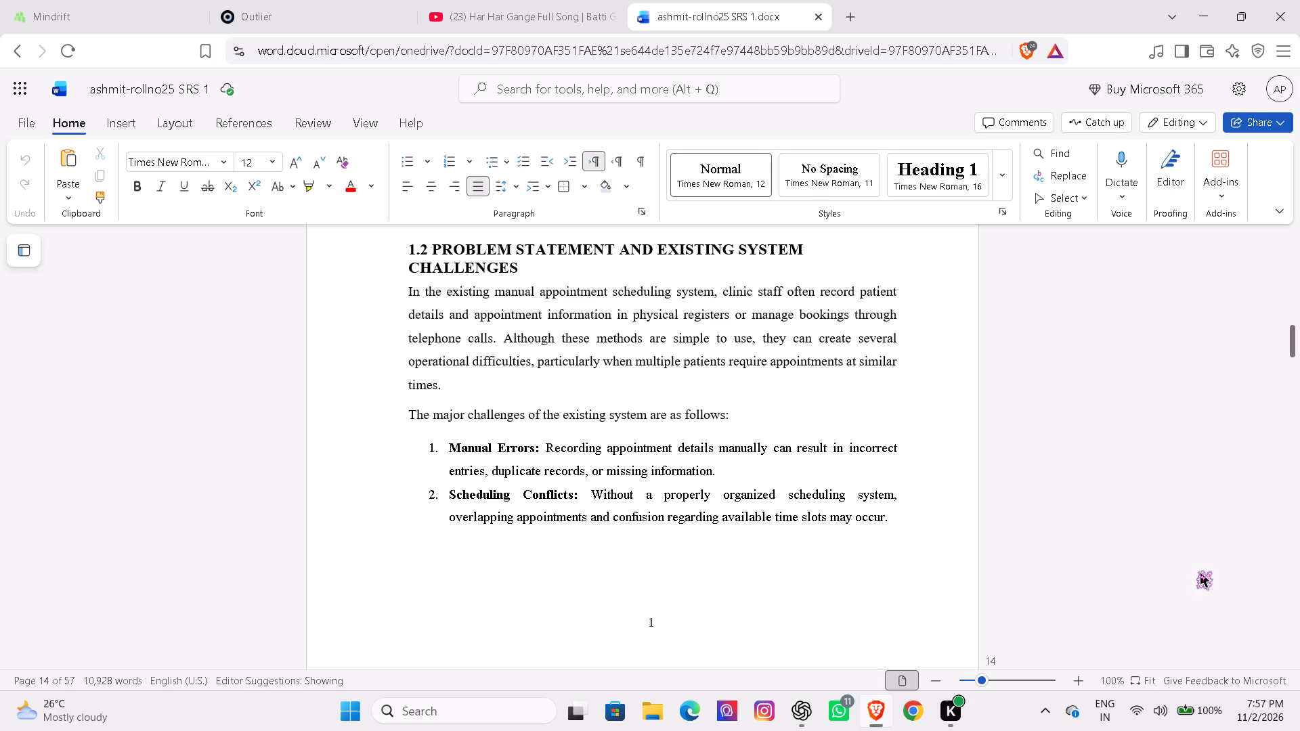
pyautogui.moveTo(1293, 328); pyautogui.dragTo(1295, 537)
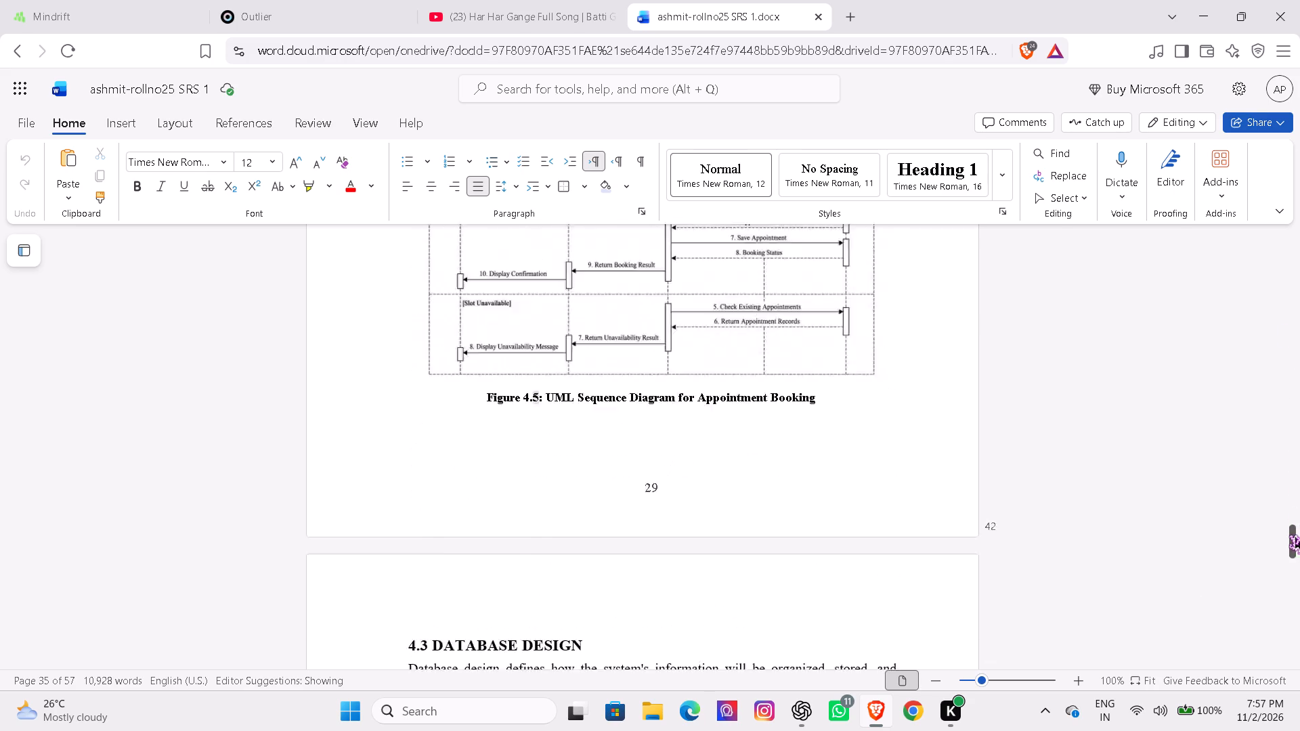
pyautogui.moveTo(1295, 537); pyautogui.dragTo(1295, 537)
pyautogui.click(1093, 503)
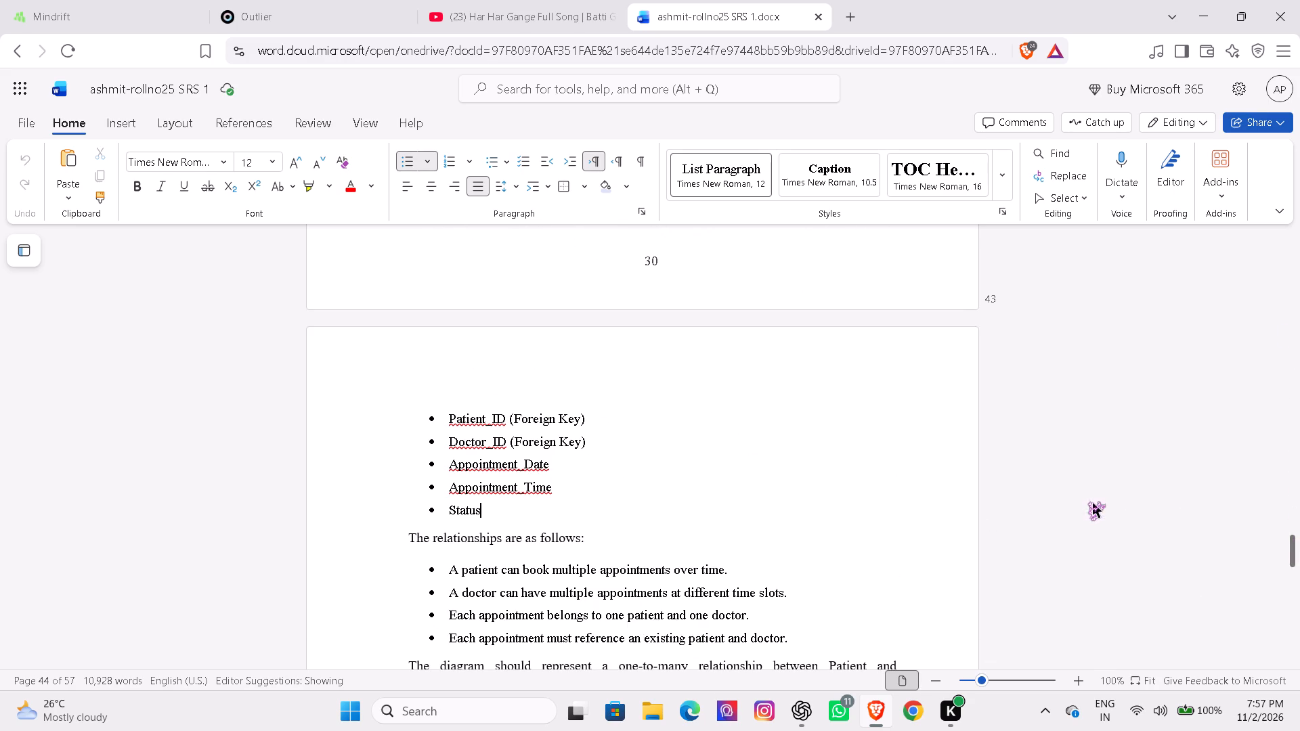
pyautogui.press('Down')
pyautogui.press('Down')
pyautogui.press('Down')
pyautogui.press('Down')
pyautogui.press('Down')
pyautogui.press('Down')
pyautogui.press('Down')
pyautogui.press('Down')
pyautogui.press('Down')
pyautogui.press('Down')
pyautogui.press('Down')
pyautogui.press('Down')
pyautogui.press('Down')
pyautogui.press('Down')
pyautogui.press('Down')
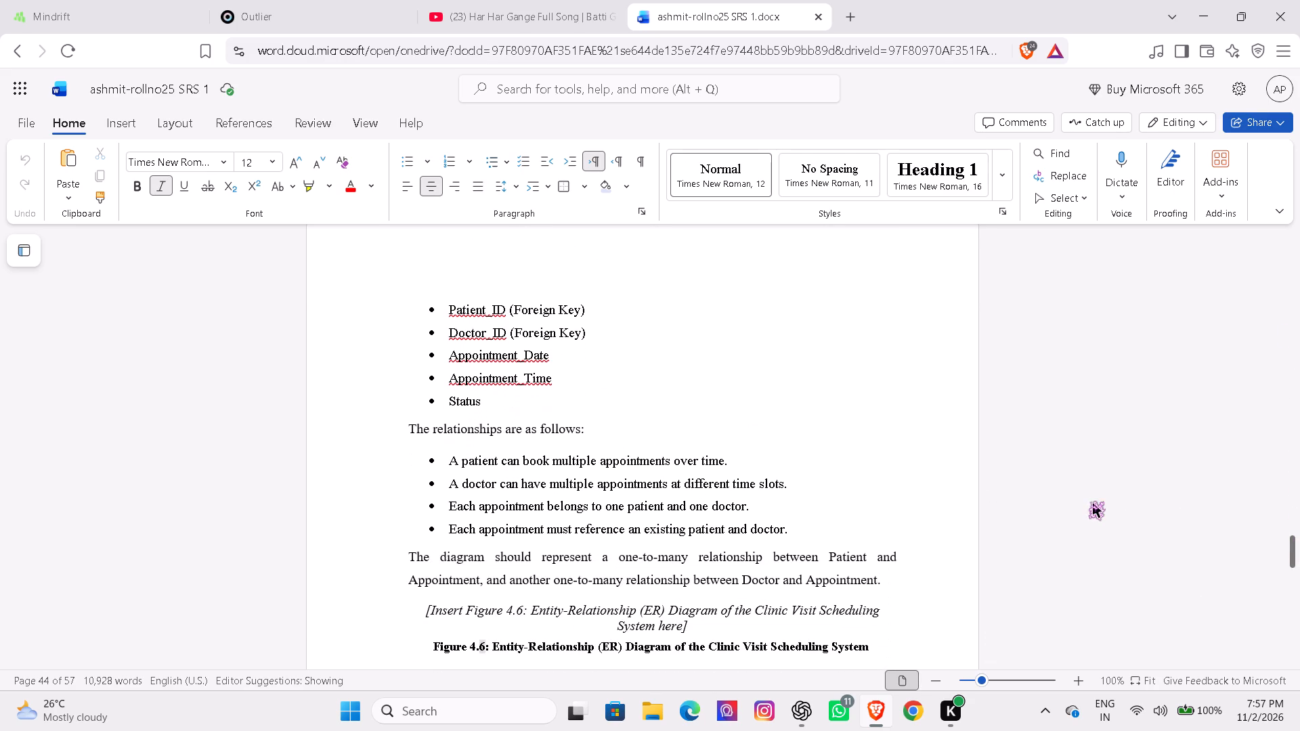
# Look through the rest of the Database Design section, including its table structures, up to the start of Chapter 5.
pyautogui.press('Down')
pyautogui.press('Down')
pyautogui.press('Down')
pyautogui.press('Down')
pyautogui.press('Down')
pyautogui.press('Down')
pyautogui.press('Down')
pyautogui.press('Down')
pyautogui.press('Down')
pyautogui.press('Down')
pyautogui.press('Down')
pyautogui.press('Down')
pyautogui.press('Down')
pyautogui.press('Down')
pyautogui.press('Down')
pyautogui.press('Down')
pyautogui.press('Down')
pyautogui.press('Down')
pyautogui.press('Down')
pyautogui.press('Down')
pyautogui.press('Down')
pyautogui.press('Down')
pyautogui.press('Down')
pyautogui.press('Down')
pyautogui.press('Down')
pyautogui.press('Down')
pyautogui.press('Down')
pyautogui.press('Down')
pyautogui.press('Down')
pyautogui.press('Down')
pyautogui.press('Down')
pyautogui.press('Down')
pyautogui.press('Down')
pyautogui.press('Down')
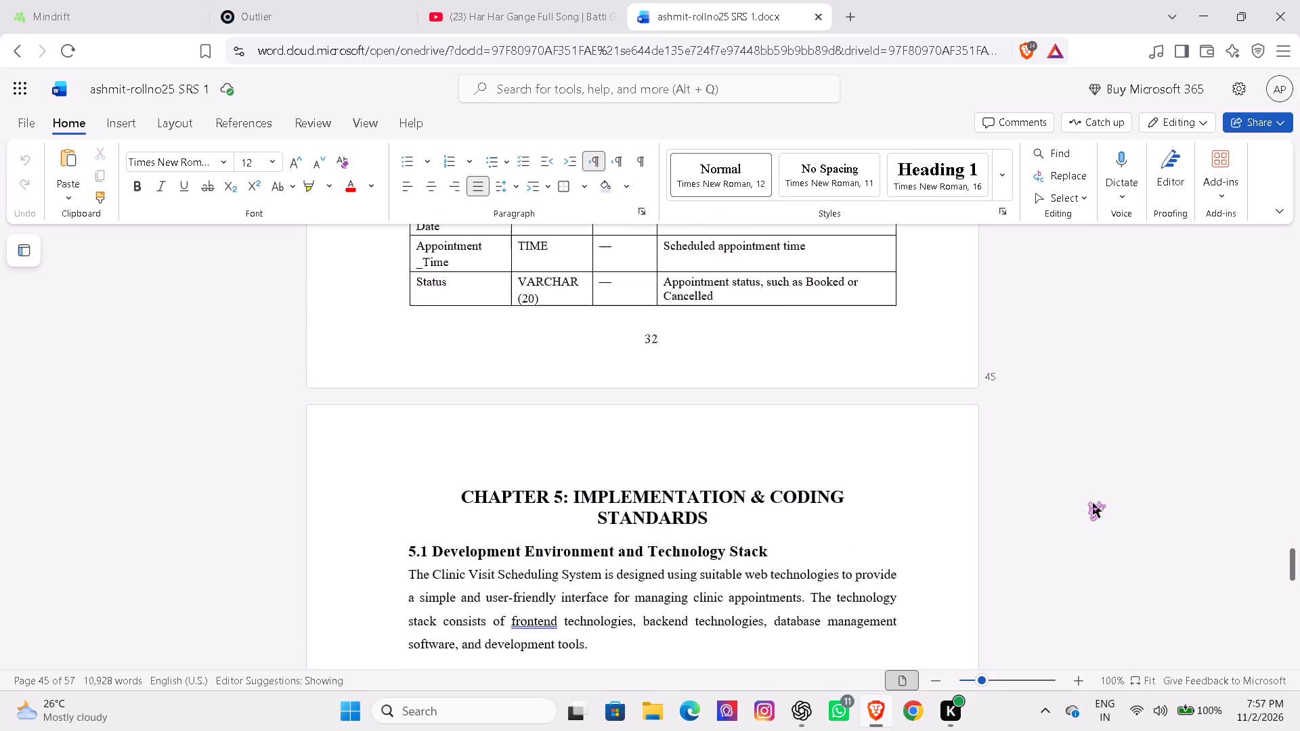
# Skim Chapter 5 on implementation and coding standards, from the technology stack through the naming and modularity conventions, up to Chapter 6.
pyautogui.press('Down')
pyautogui.press('Down')
pyautogui.press('Down')
pyautogui.press('Down')
pyautogui.press('Down')
pyautogui.press('Down')
pyautogui.press('Down')
pyautogui.press('Down')
pyautogui.press('Down')
pyautogui.press('Down')
pyautogui.press('Down')
pyautogui.press('Down')
pyautogui.press('Down')
pyautogui.press('Down')
pyautogui.press('Down')
pyautogui.press('Down')
pyautogui.press('Down')
pyautogui.press('Down')
pyautogui.press('Down')
pyautogui.press('Down')
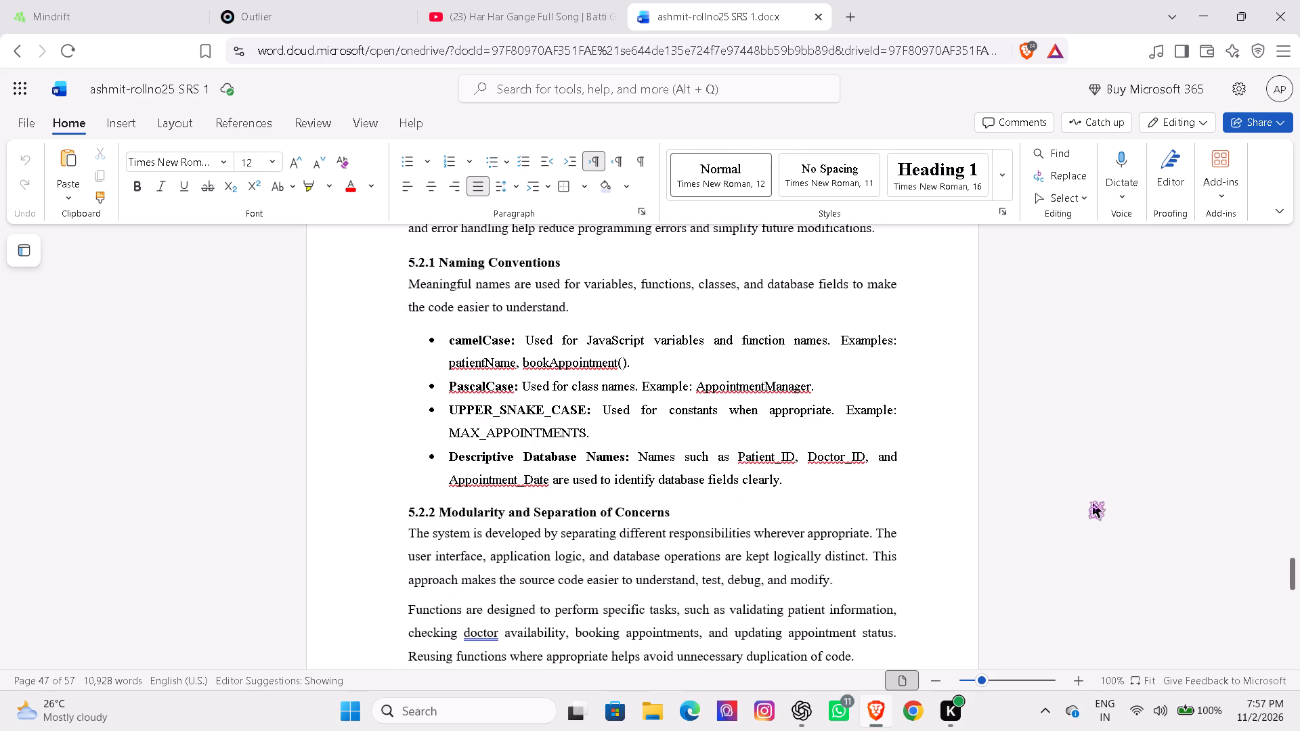
pyautogui.press('Down')
pyautogui.press('Down')
pyautogui.press('Down')
pyautogui.press('Down')
pyautogui.press('Down')
pyautogui.press('Down')
pyautogui.press('Down')
pyautogui.press('Down')
pyautogui.press('Down')
pyautogui.press('Down')
pyautogui.press('Down')
pyautogui.press('Down')
pyautogui.press('Down')
pyautogui.press('Down')
pyautogui.press('Down')
pyautogui.press('Down')
pyautogui.press('Down')
pyautogui.press('Down')
pyautogui.press('Down')
pyautogui.press('Down')
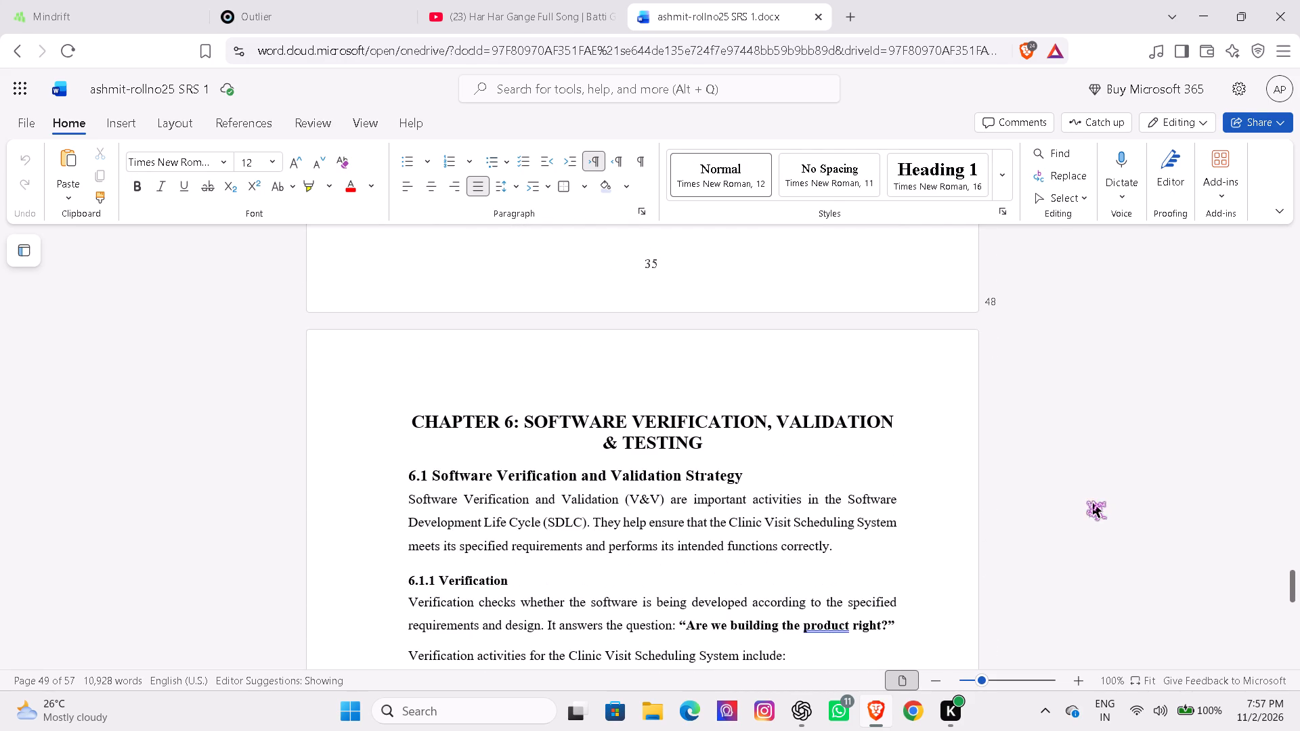
# Review the verification and validation strategy and the ECP test case tables in Chapter 6.
pyautogui.press('Down')
pyautogui.press('Down')
pyautogui.press('Down')
pyautogui.press('Down')
pyautogui.press('Down')
pyautogui.press('Down')
pyautogui.press('Down')
pyautogui.press('Down')
pyautogui.press('Down')
pyautogui.press('Down')
pyautogui.press('Down')
pyautogui.press('Down')
pyautogui.press('Down')
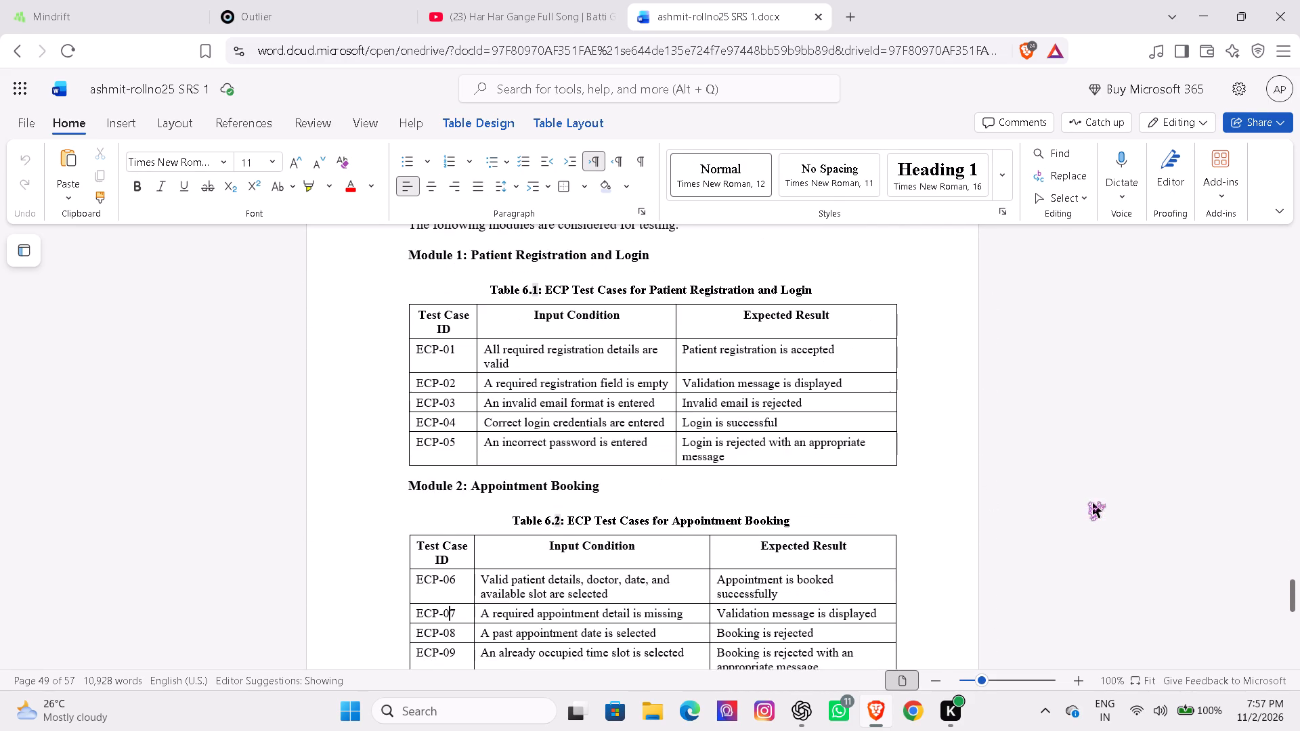
pyautogui.press('Down')
pyautogui.press('Down')
pyautogui.press('Down')
pyautogui.press('Down')
pyautogui.press('Down')
pyautogui.press('Down')
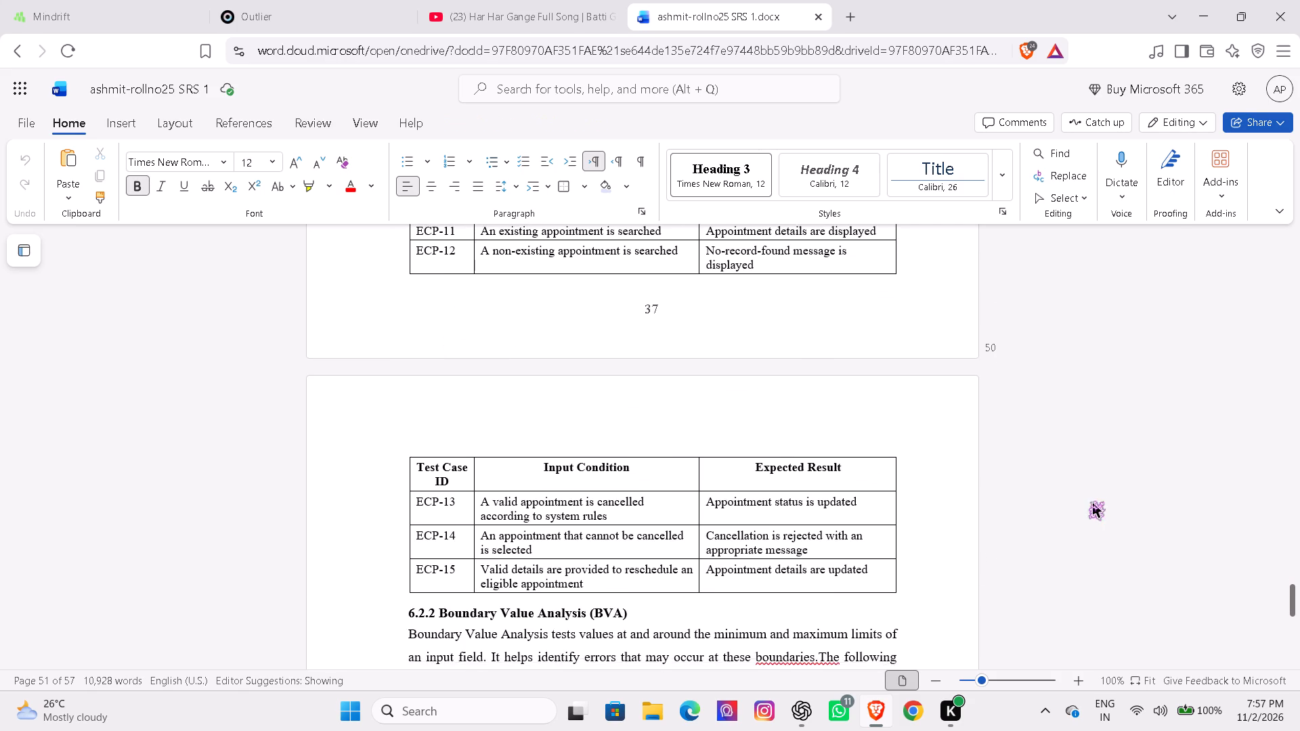
# Examine section 6.2.2 Boundary Value Analysis and its test case tables for password length, appointment date and appointment identifier.
pyautogui.press('Down')
pyautogui.press('Down')
pyautogui.press('Down')
pyautogui.press('Down')
pyautogui.press('Down')
pyautogui.press('Down')
pyautogui.press('Down')
pyautogui.press('Down')
pyautogui.press('Down')
pyautogui.press('Down')
pyautogui.press('Down')
pyautogui.press('Down')
pyautogui.press('Down')
pyautogui.press('Down')
pyautogui.press('Down')
pyautogui.press('Down')
pyautogui.press('Down')
pyautogui.press('Down')
pyautogui.press('Down')
pyautogui.press('Down')
pyautogui.press('Down')
pyautogui.press('Down')
pyautogui.press('Down')
pyautogui.press('Down')
pyautogui.press('Down')
pyautogui.press('Down')
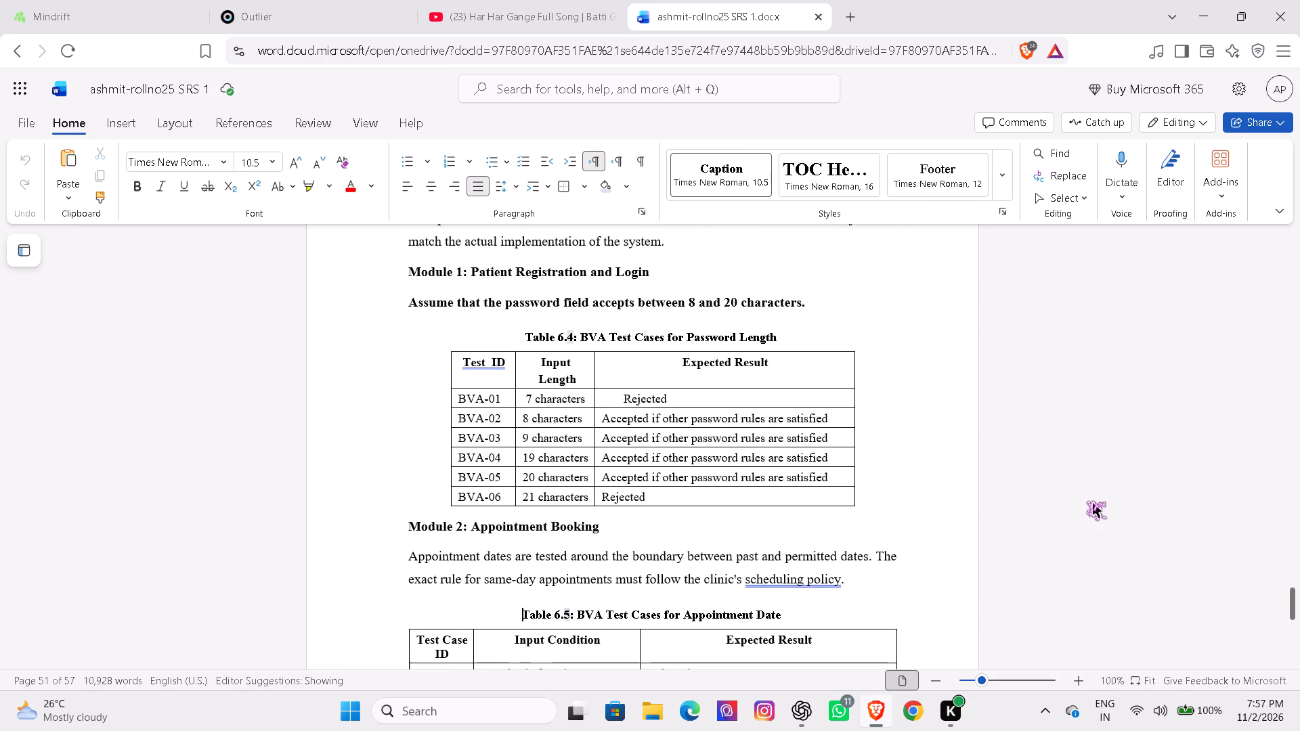
pyautogui.press('Down')
pyautogui.press('Down')
pyautogui.press('Down')
pyautogui.press('Down')
pyautogui.press('Down')
pyautogui.press('Down')
pyautogui.press('Down')
pyautogui.press('Down')
pyautogui.press('Down')
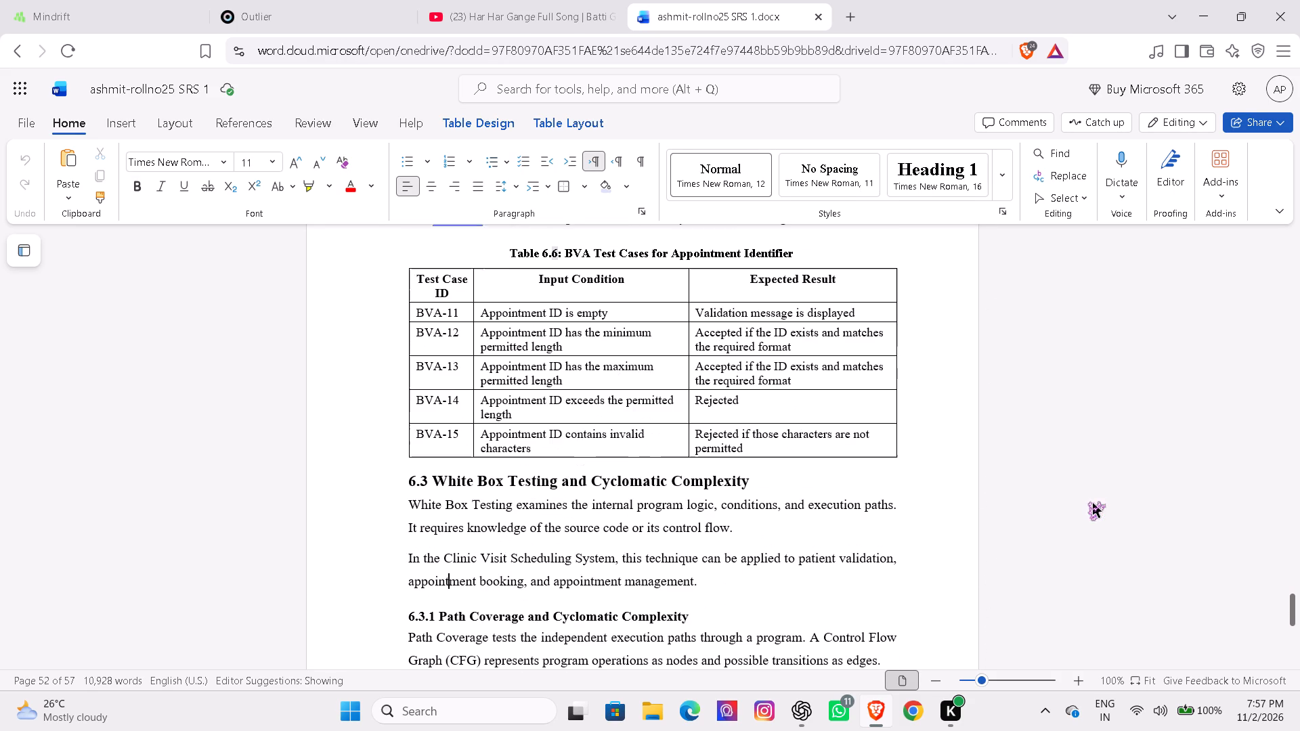
# Examine section 6.3 on White Box Testing, covering path coverage and the cyclomatic complexity of the appointment booking module.
pyautogui.press('Down')
pyautogui.press('Down')
pyautogui.press('Down')
pyautogui.press('Down')
pyautogui.press('Down')
pyautogui.press('Down')
pyautogui.press('Down')
pyautogui.press('Down')
pyautogui.press('Down')
pyautogui.press('Down')
pyautogui.press('Down')
pyautogui.press('Down')
pyautogui.press('Down')
pyautogui.press('Down')
pyautogui.press('Down')
pyautogui.press('Down')
pyautogui.press('Down')
pyautogui.press('Down')
pyautogui.press('Down')
pyautogui.press('Down')
pyautogui.press('Down')
pyautogui.press('Down')
pyautogui.press('Down')
pyautogui.press('Down')
pyautogui.press('Down')
pyautogui.press('Down')
pyautogui.press('Down')
pyautogui.press('Down')
pyautogui.press('Down')
pyautogui.press('Down')
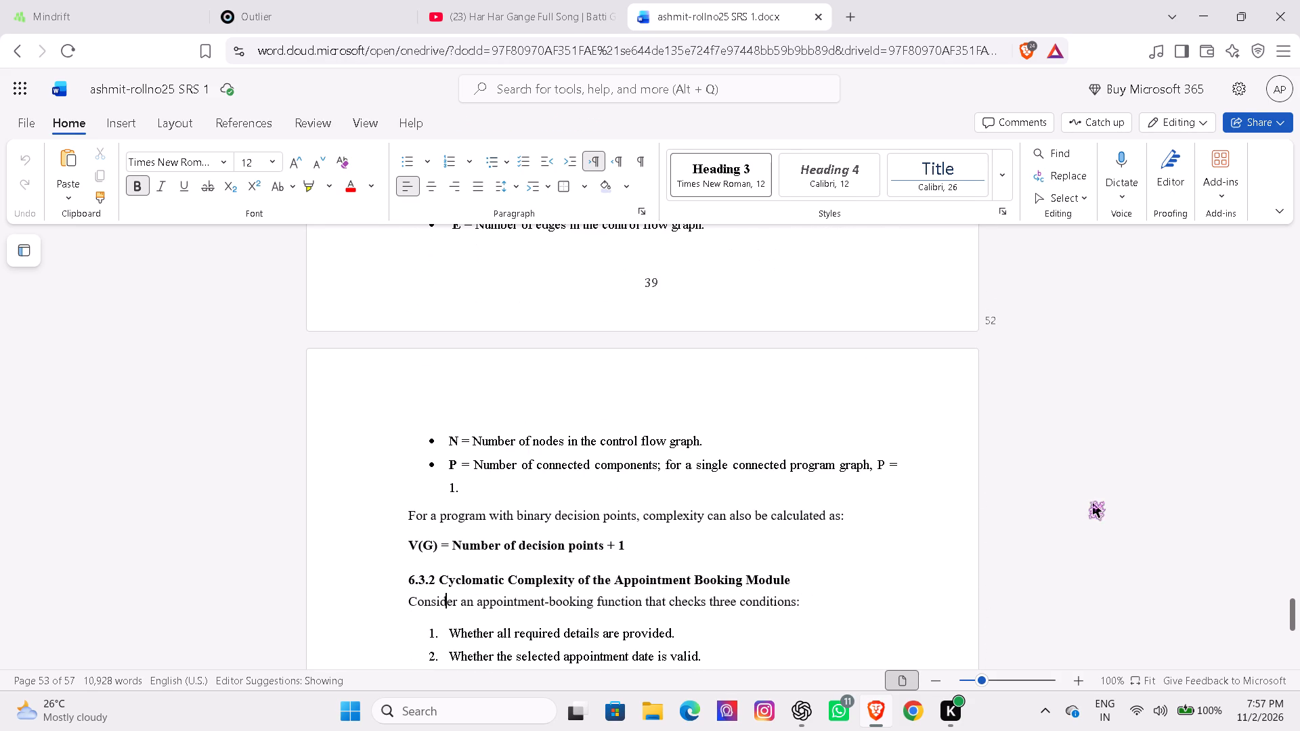
pyautogui.press('Down')
pyautogui.press('Down')
pyautogui.press('Down')
pyautogui.press('Down')
pyautogui.press('Down')
pyautogui.press('Down')
pyautogui.press('Down')
pyautogui.press('Down')
pyautogui.press('Down')
pyautogui.press('Down')
pyautogui.press('Down')
pyautogui.press('Down')
pyautogui.press('Down')
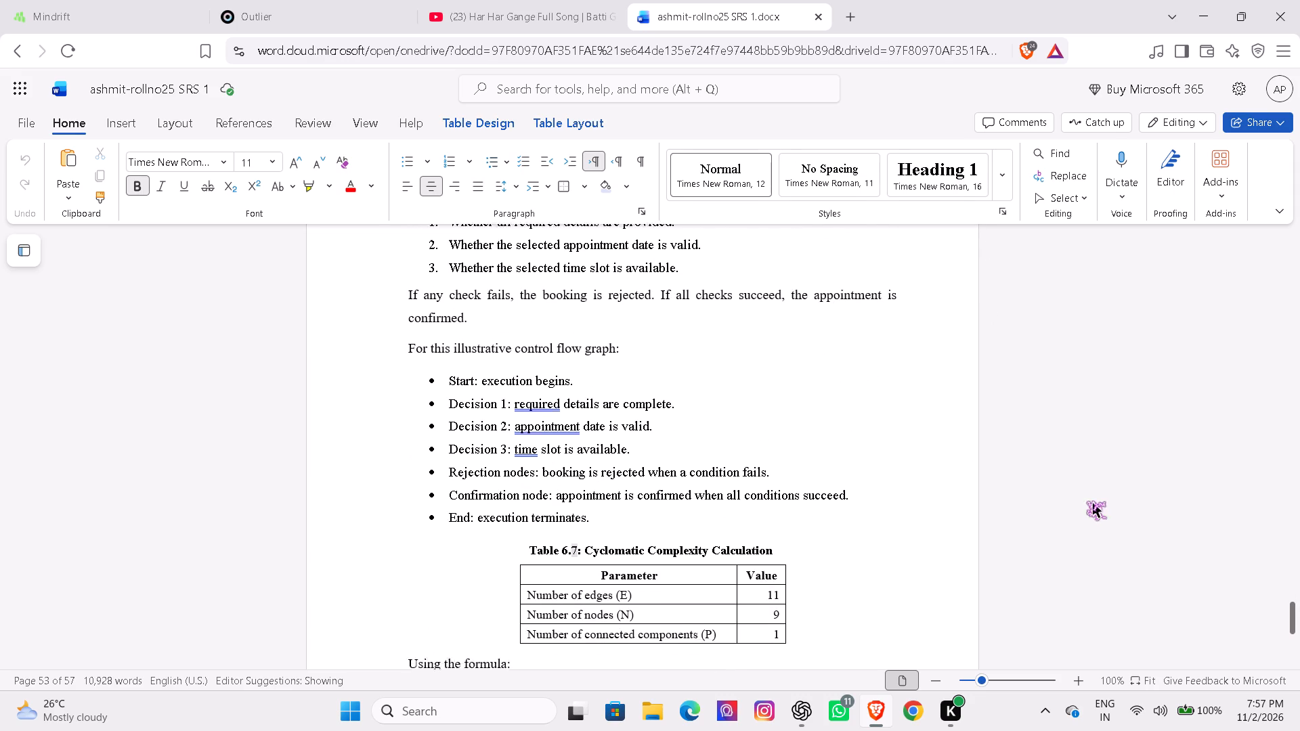
# Review the independent booking paths and the branch coverage test cases in section 6.3.3, up to section 6.4.
pyautogui.press('Down')
pyautogui.press('Down')
pyautogui.press('Down')
pyautogui.press('Down')
pyautogui.press('Down')
pyautogui.press('Down')
pyautogui.press('Down')
pyautogui.press('Down')
pyautogui.press('Down')
pyautogui.press('Down')
pyautogui.press('Down')
pyautogui.press('Down')
pyautogui.press('Down')
pyautogui.press('Down')
pyautogui.press('Down')
pyautogui.press('Down')
pyautogui.press('Down')
pyautogui.press('Down')
pyautogui.press('Down')
pyautogui.press('Down')
pyautogui.press('Down')
pyautogui.press('Down')
pyautogui.press('Down')
pyautogui.press('Down')
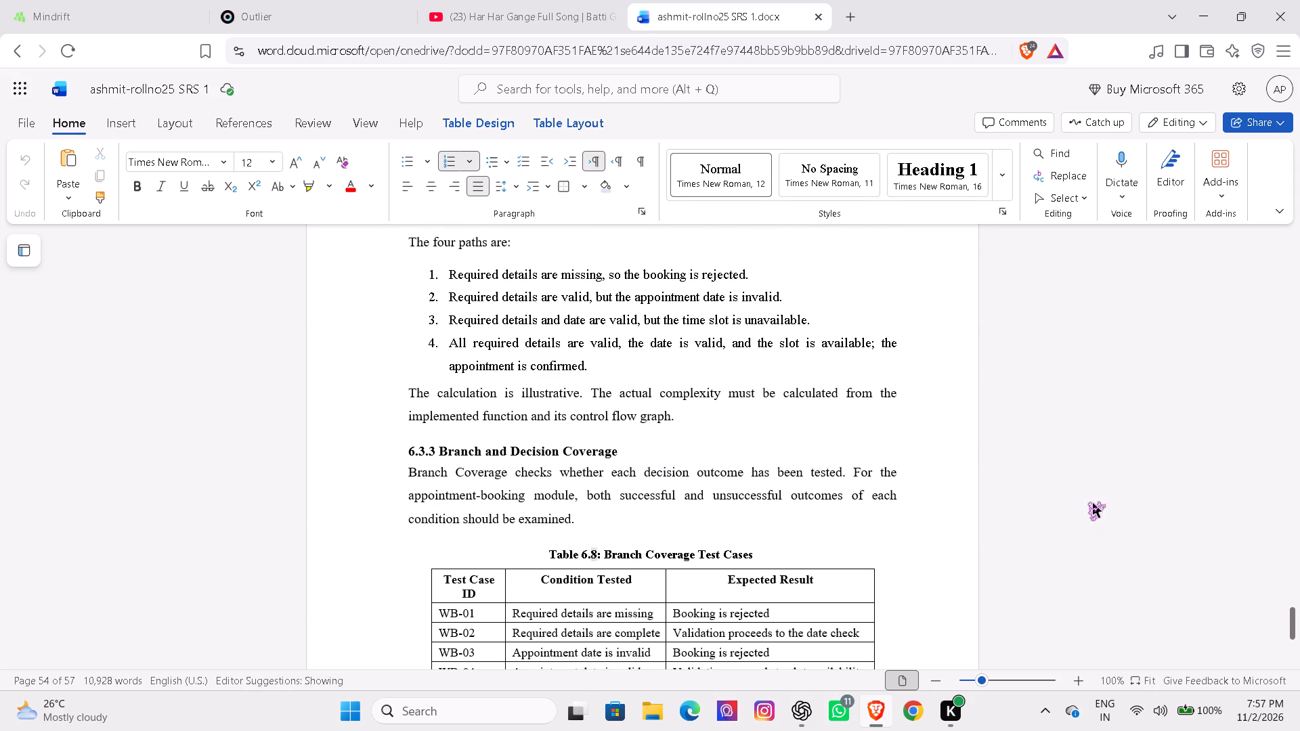
pyautogui.press('Down')
pyautogui.press('Down')
pyautogui.press('Down')
pyautogui.press('Down')
pyautogui.press('Down')
pyautogui.press('Down')
pyautogui.press('Down')
pyautogui.press('Down')
pyautogui.press('Down')
pyautogui.press('Down')
pyautogui.press('Down')
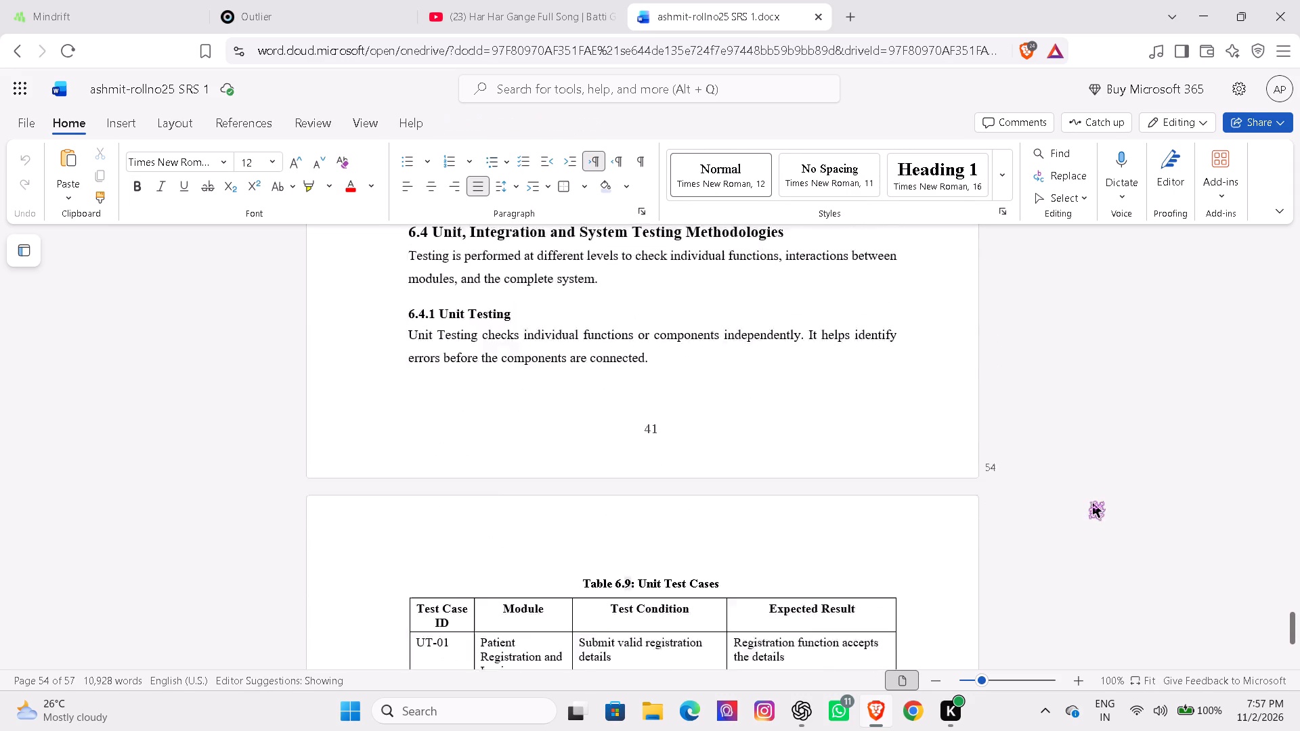
# Skim section 6.4 on unit, integration and system testing, including its test case tables, to the end of Chapter 6.
pyautogui.press('Down')
pyautogui.press('Down')
pyautogui.press('Down')
pyautogui.press('Down')
pyautogui.press('Down')
pyautogui.press('Down')
pyautogui.press('Down')
pyautogui.press('Down')
pyautogui.press('Down')
pyautogui.press('Down')
pyautogui.press('Down')
pyautogui.press('Down')
pyautogui.press('Down')
pyautogui.press('Down')
pyautogui.press('Down')
pyautogui.press('Down')
pyautogui.press('Down')
pyautogui.press('Down')
pyautogui.press('Down')
pyautogui.press('Down')
pyautogui.press('Down')
pyautogui.press('Down')
pyautogui.press('Down')
pyautogui.press('Down')
pyautogui.press('Down')
pyautogui.press('Down')
pyautogui.press('Down')
pyautogui.press('Down')
pyautogui.press('Down')
pyautogui.press('Down')
pyautogui.press('Down')
pyautogui.press('Down')
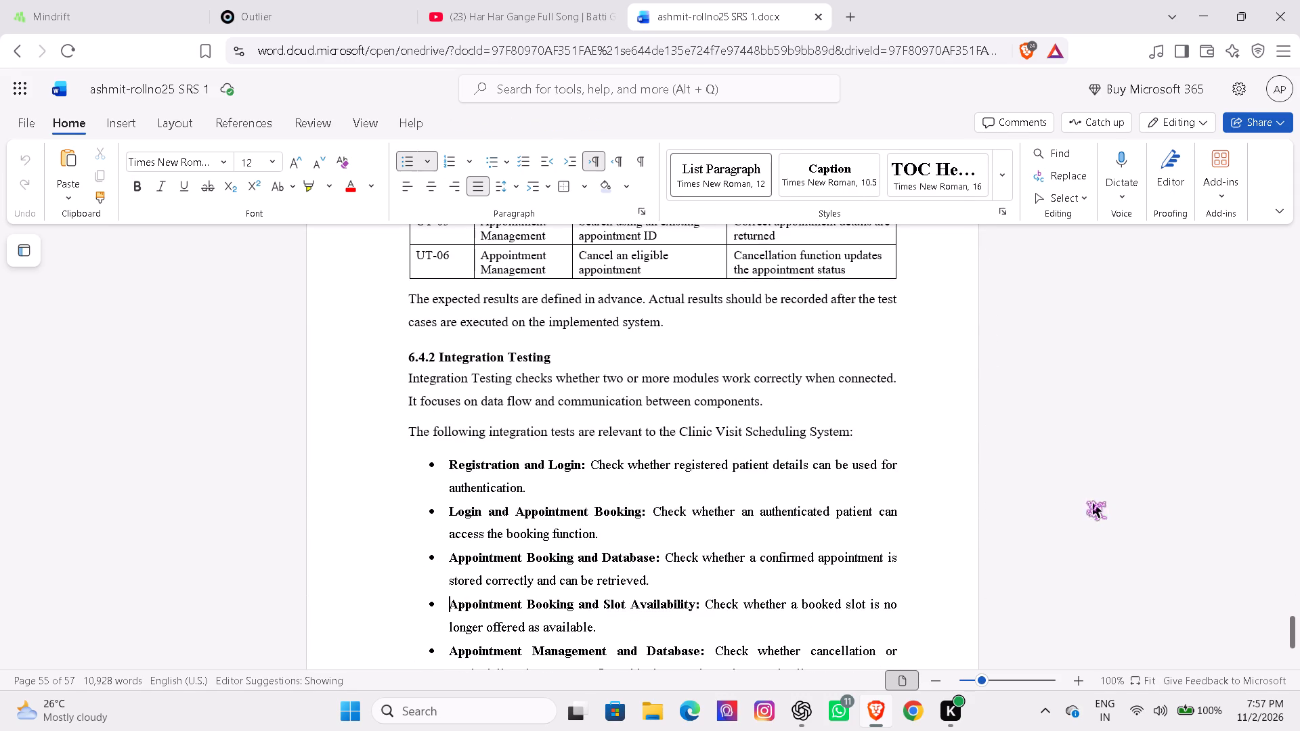
pyautogui.press('Down')
pyautogui.press('Down')
pyautogui.press('Down')
pyautogui.press('Down')
pyautogui.press('Down')
pyautogui.press('Down')
pyautogui.press('Down')
pyautogui.press('Down')
pyautogui.press('Down')
pyautogui.press('Down')
pyautogui.press('Down')
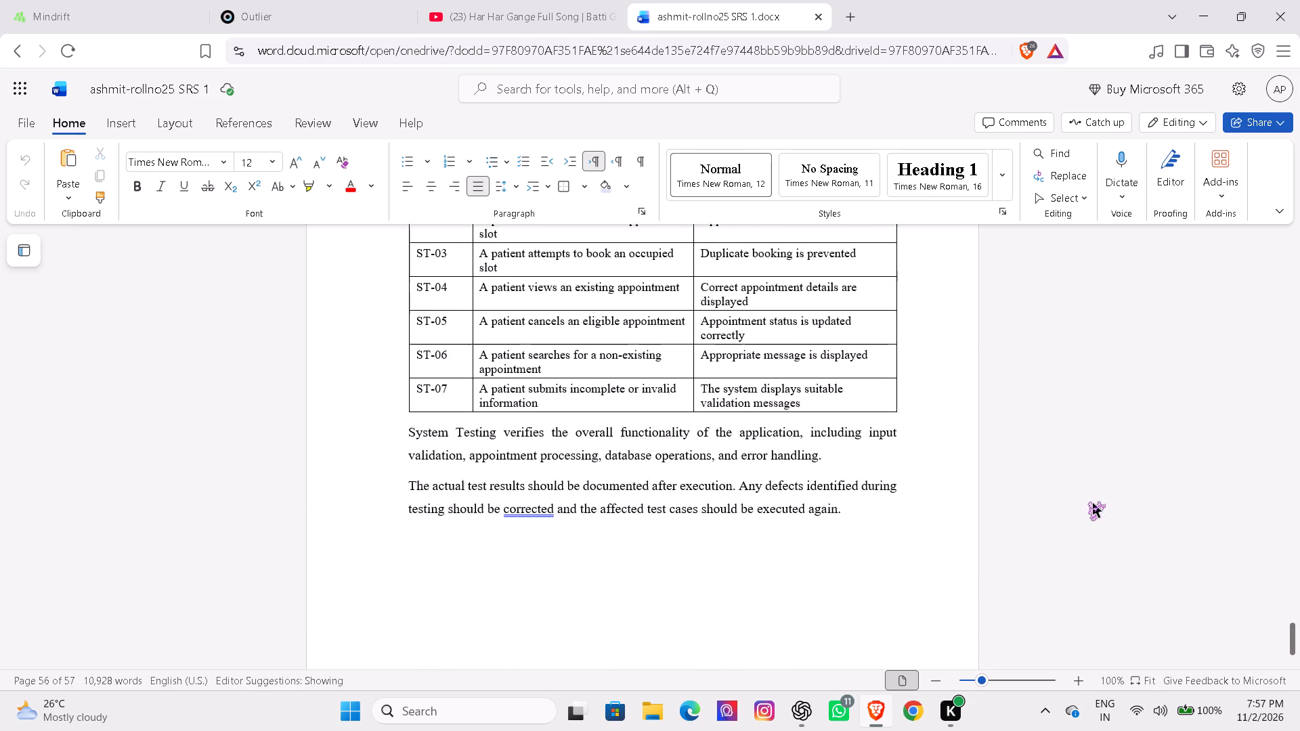
# Paste the copied software maintenance text, including Adaptive, Perfective and Preventive Maintenance, directly before the References / Bibliography heading.
pyautogui.press('Up')
pyautogui.press('Up')
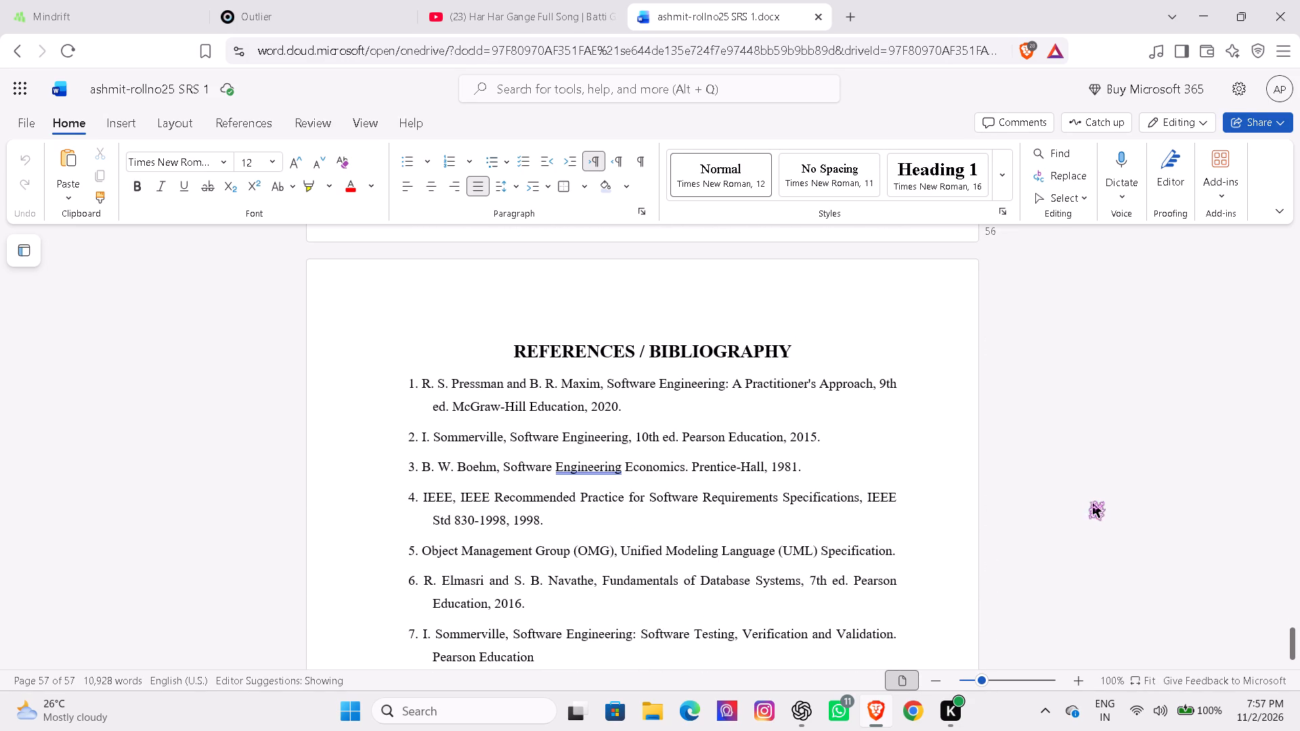
pyautogui.press('Up')
pyautogui.press('Up')
pyautogui.press('Up')
pyautogui.press('Up')
pyautogui.press('Up')
pyautogui.press('Up')
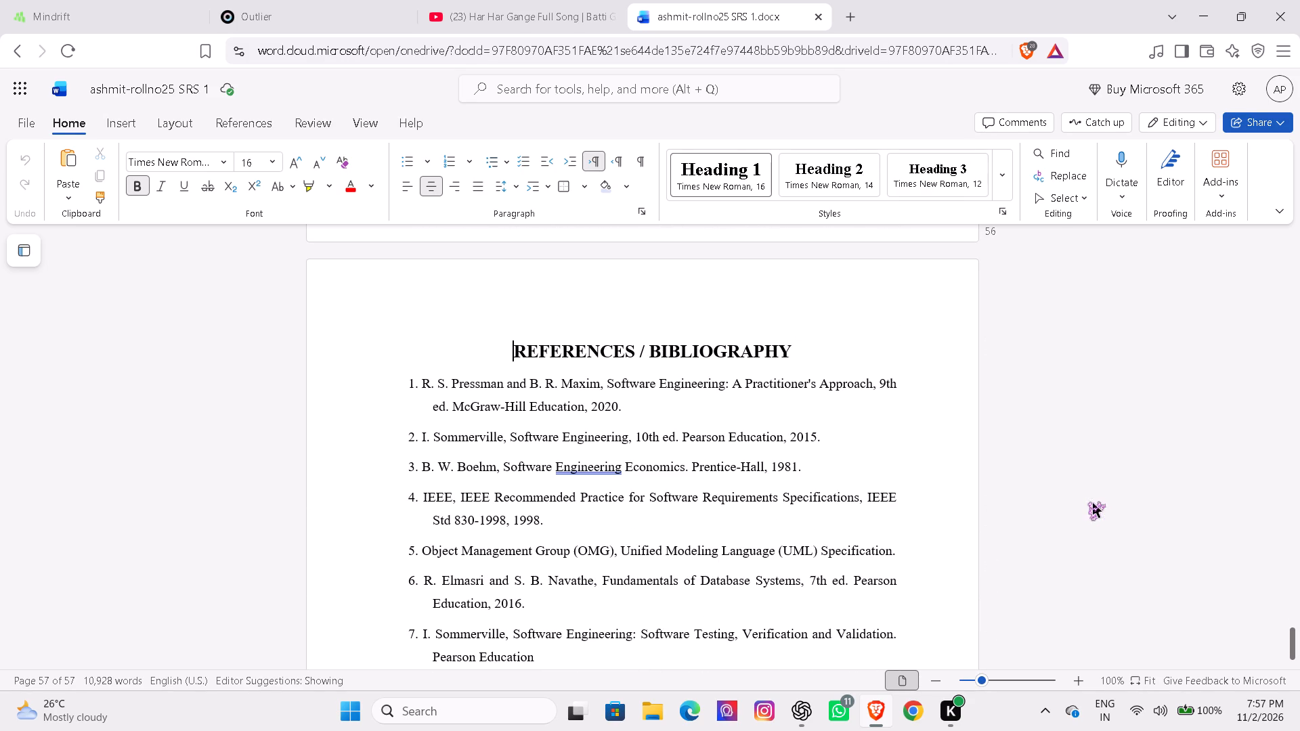
pyautogui.hotkey('ctrl', 'v')
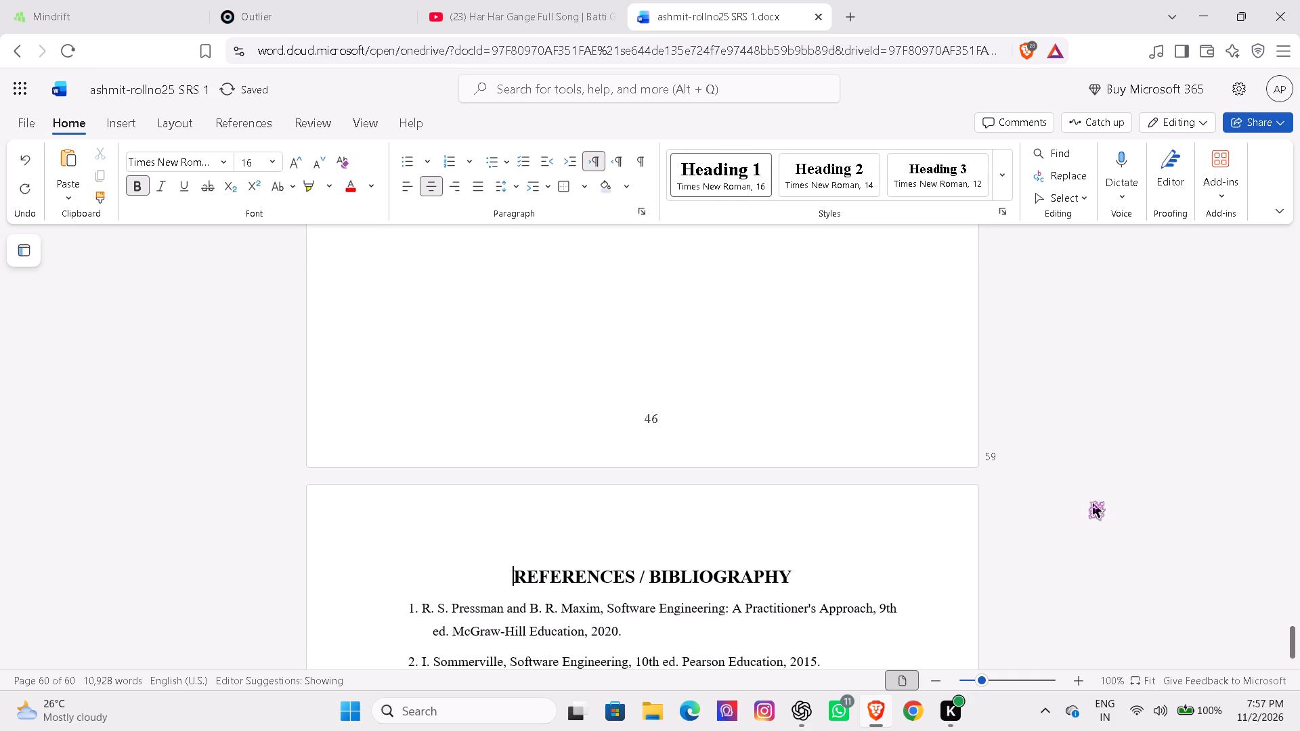
# Review the pasted maintenance category paragraphs, working back from the References / Bibliography heading through Preventive and Perfective to Adaptive Maintenance.
pyautogui.click(788, 342)
pyautogui.press('Up')
pyautogui.press('Up')
pyautogui.press('Up')
pyautogui.press('Up')
pyautogui.press('Up')
pyautogui.press('Up')
pyautogui.press('Up')
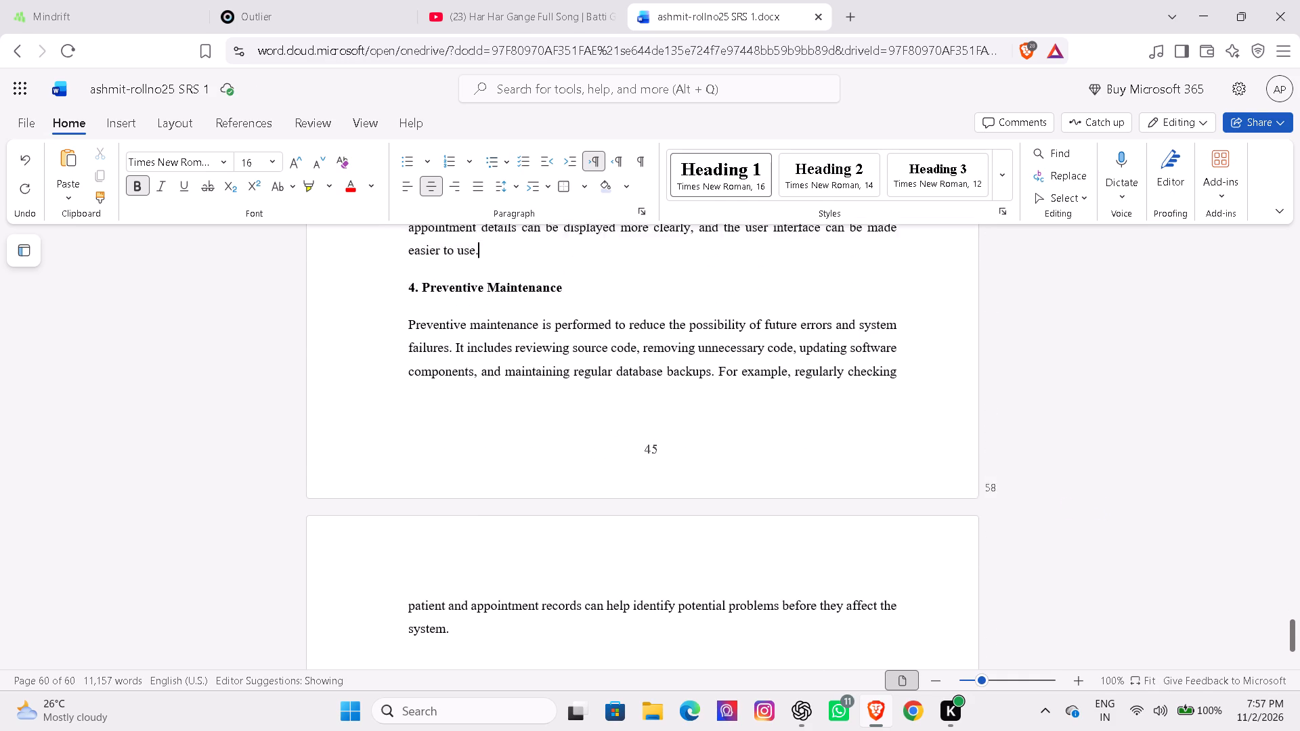
pyautogui.press('Up')
pyautogui.press('Up')
pyautogui.press('Up')
pyautogui.press('Up')
pyautogui.press('Up')
pyautogui.press('Up')
pyautogui.press('Up')
pyautogui.press('Up')
pyautogui.press('Up')
pyautogui.press('Up')
pyautogui.press('Up')
pyautogui.press('Up')
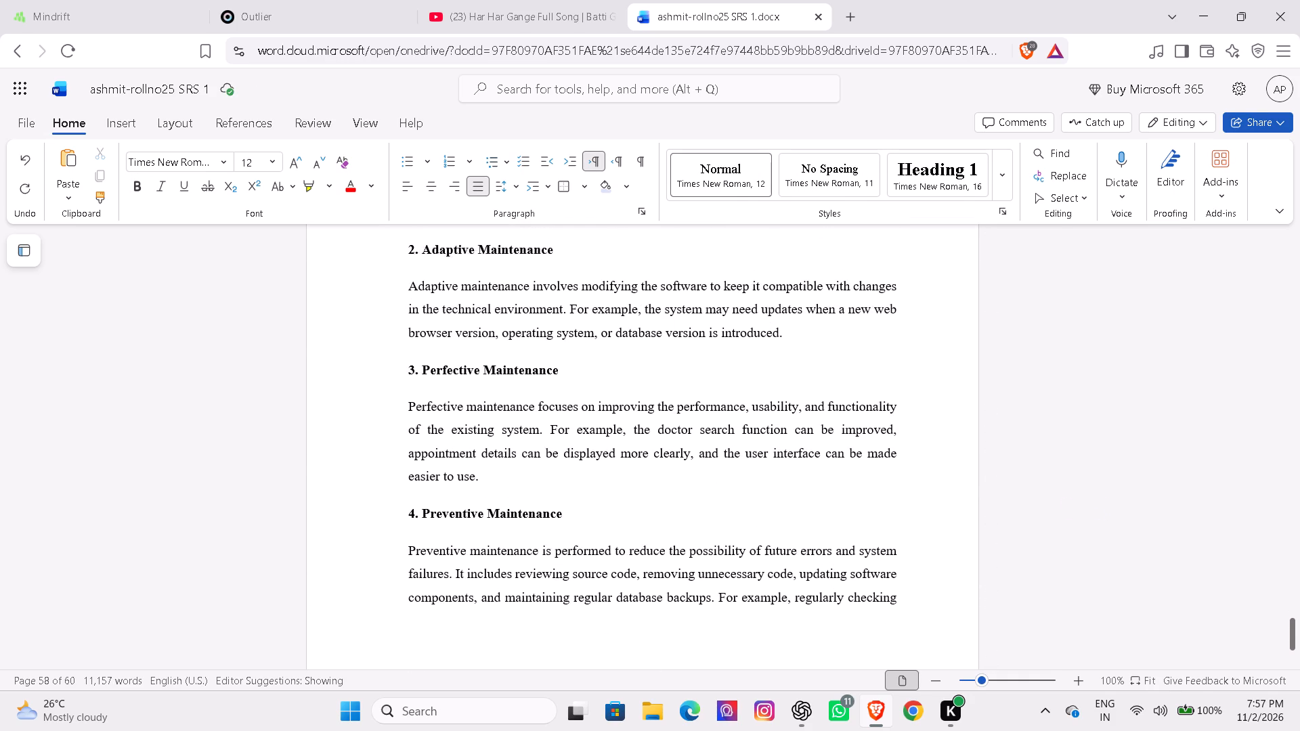
# Check the transition between the end of the System Testing section and the pasted Software Reliability & Maintenance chapter heading.
pyautogui.press('Up')
pyautogui.press('Up')
pyautogui.press('Up')
pyautogui.press('Up')
pyautogui.press('Up')
pyautogui.press('Up')
pyautogui.press('Up')
pyautogui.press('Up')
pyautogui.press('Up')
pyautogui.press('Up')
pyautogui.press('Up')
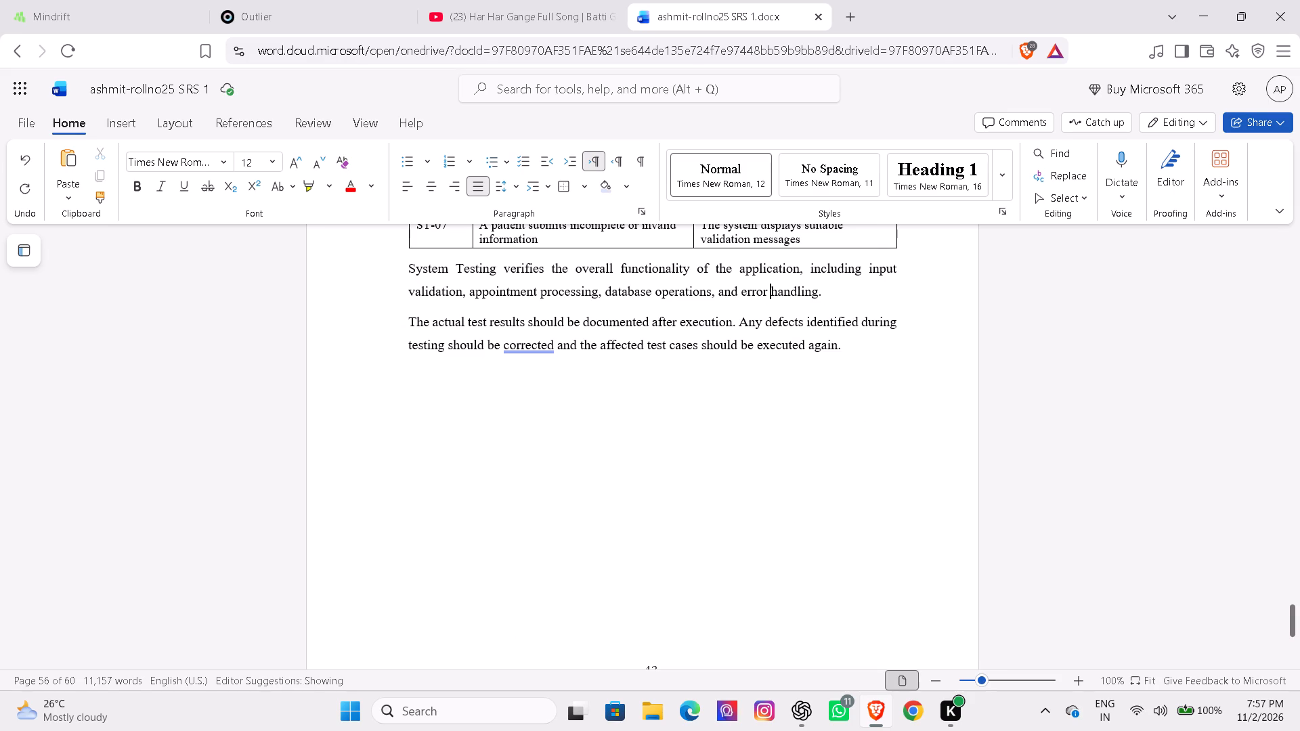
pyautogui.press('Down')
pyautogui.press('Down')
pyautogui.press('Down')
pyautogui.press('Down')
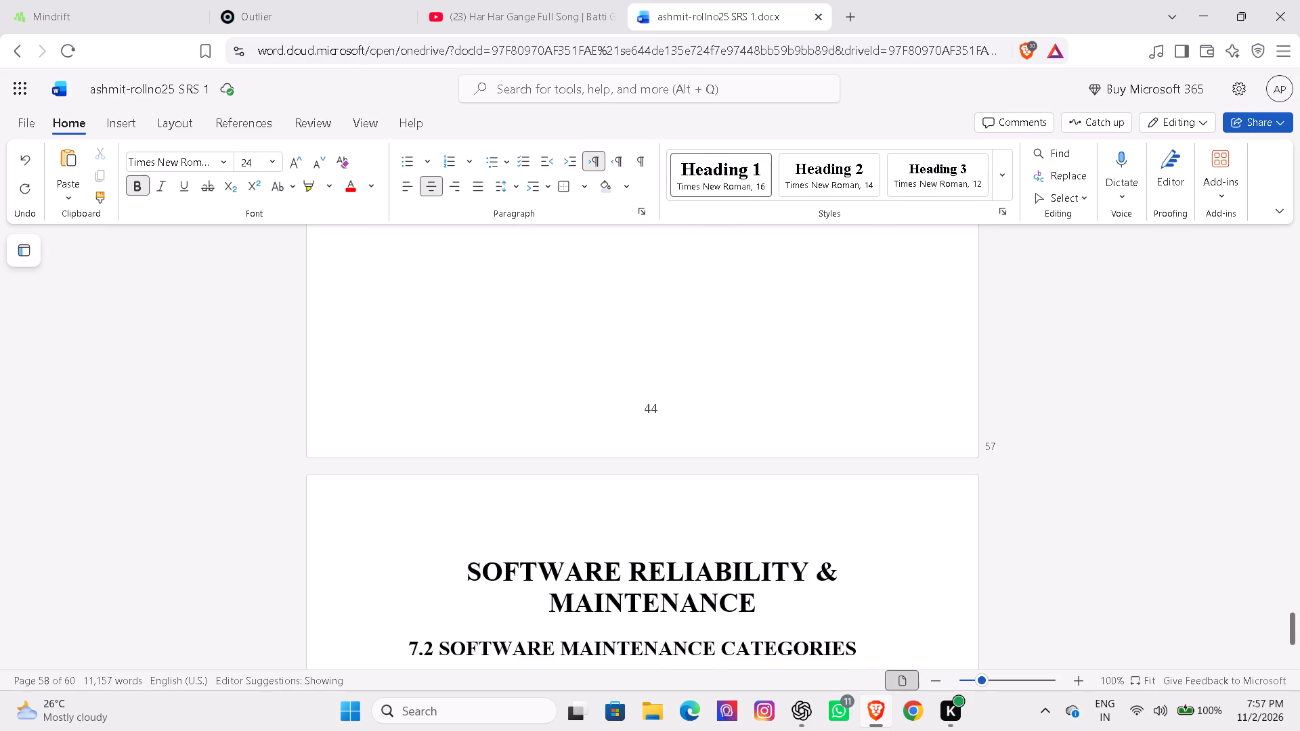
# Select the entire "SOFTWARE RELIABILITY & MAINTENANCE" chapter heading and open its font size choices.
pyautogui.click(606, 311)
pyautogui.click(470, 571)
pyautogui.moveTo(470, 571); pyautogui.dragTo(666, 594)
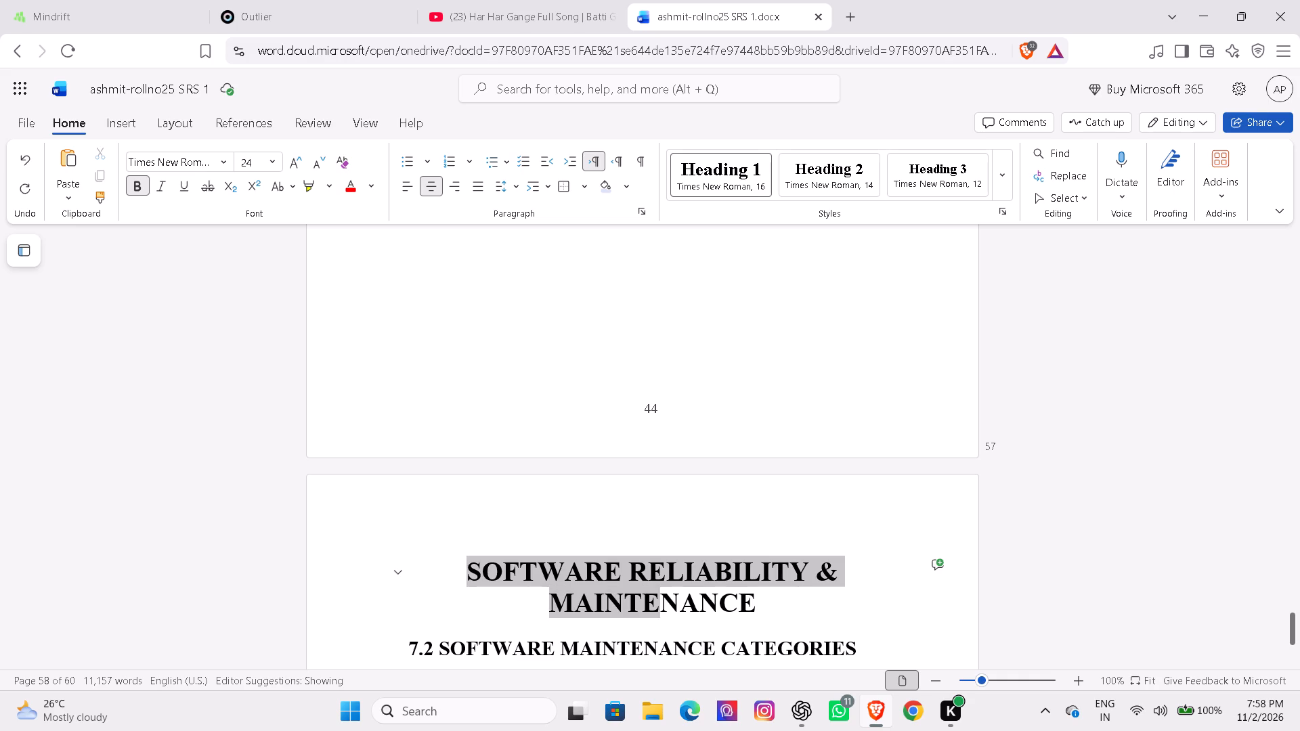
pyautogui.moveTo(666, 594); pyautogui.dragTo(789, 600)
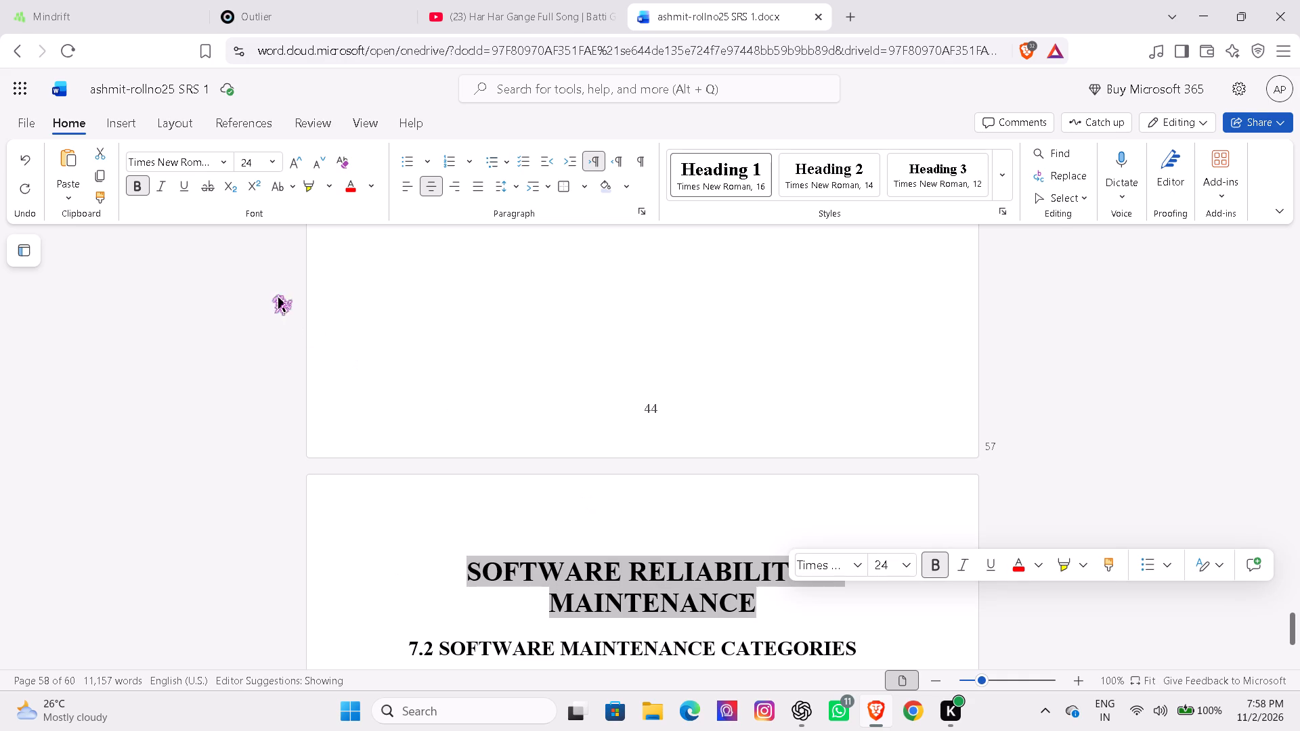
pyautogui.click(269, 164)
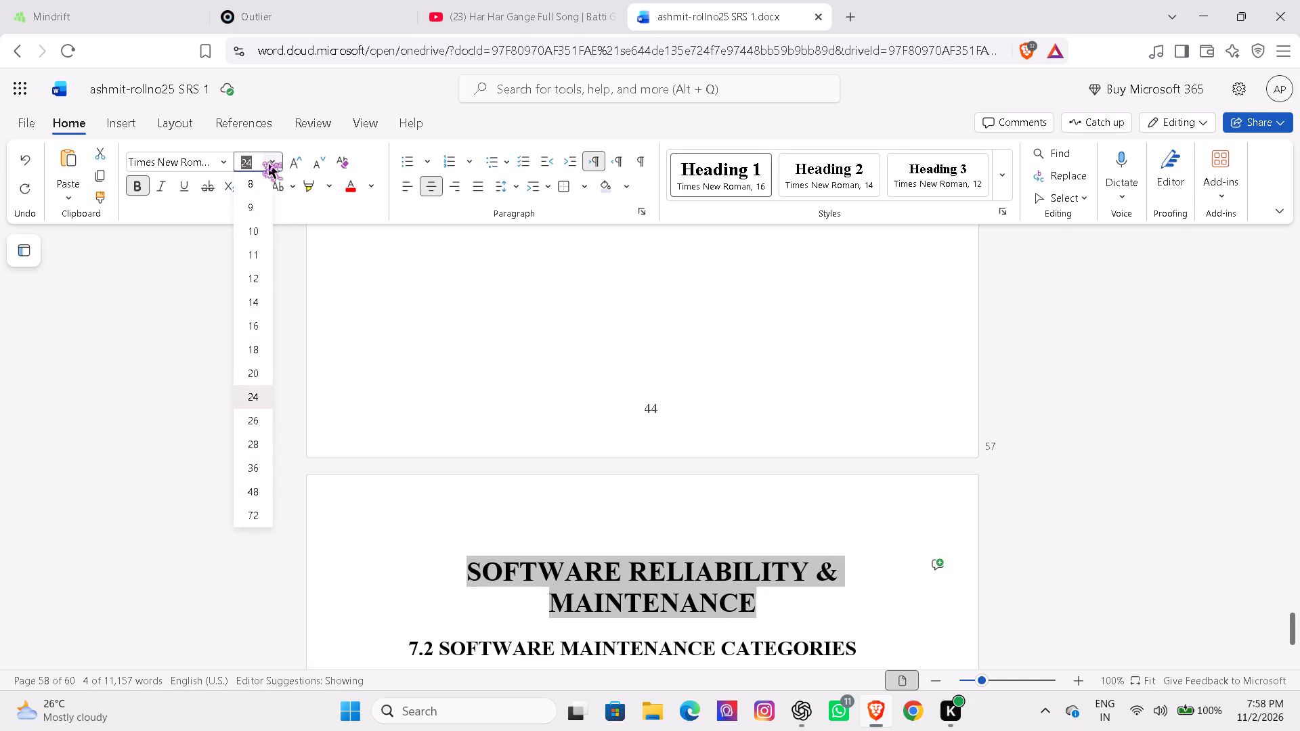
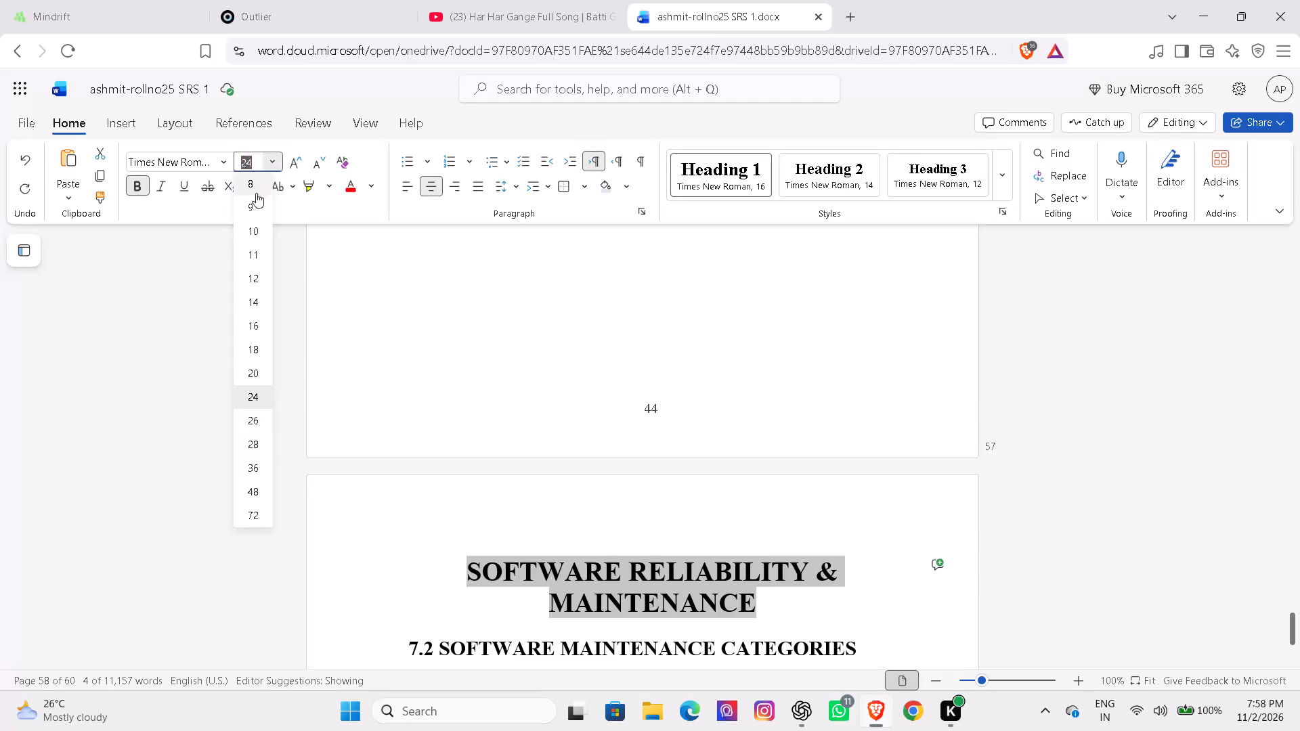
# Set the "SOFTWARE RELIABILITY & MAINTENANCE" heading to font size 16.
pyautogui.click(265, 325)
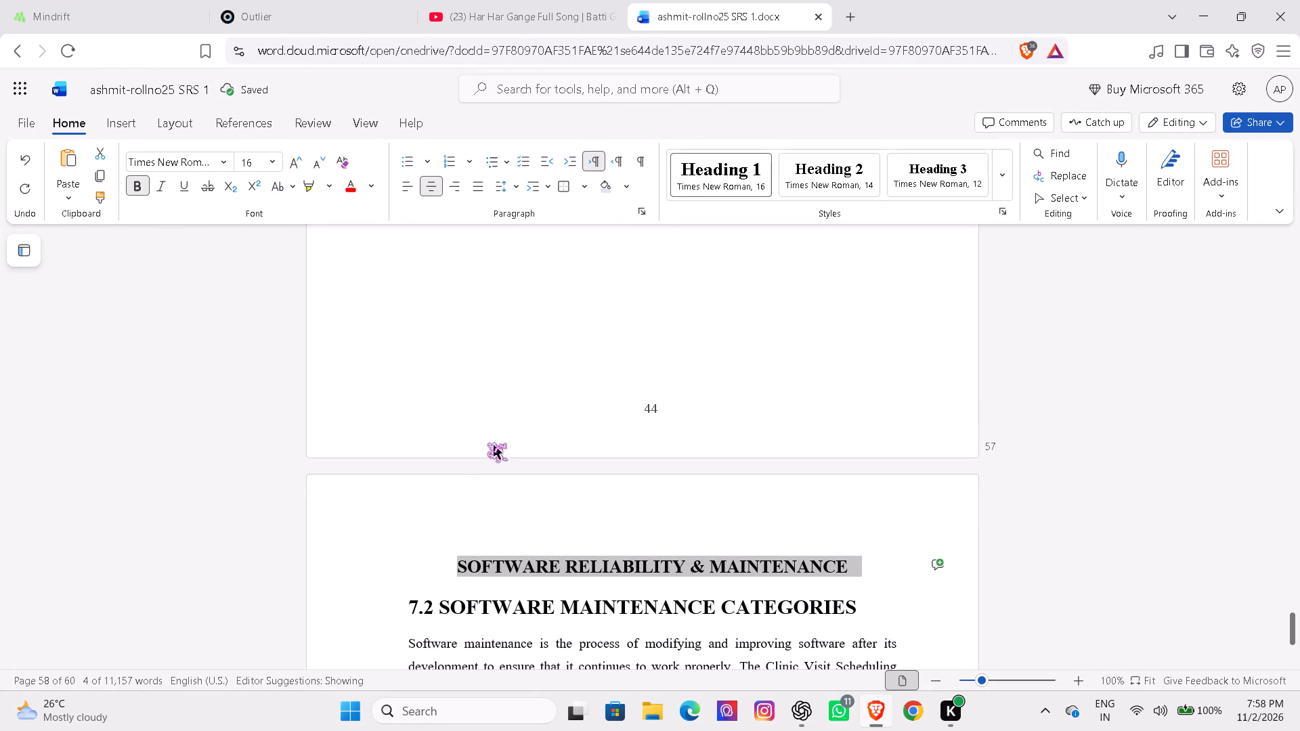
pyautogui.click(506, 378)
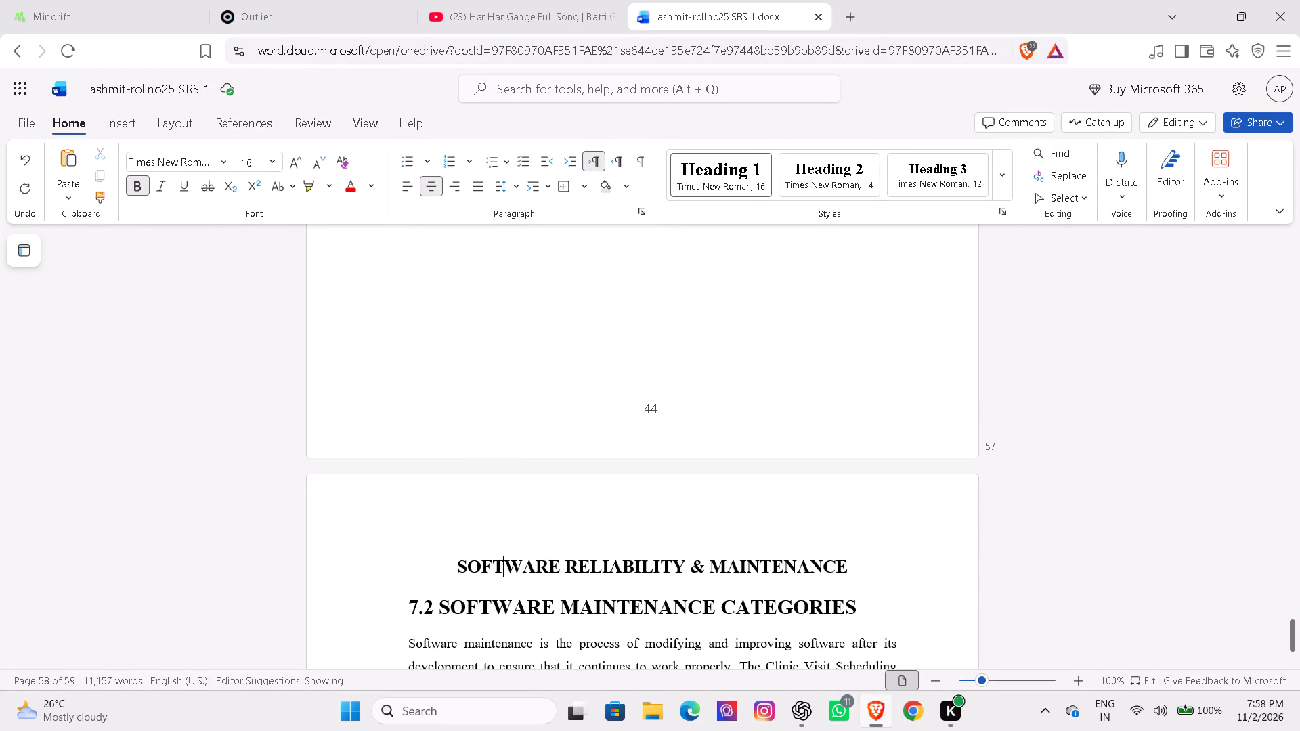
# Set the "CHAPTER 7" heading on the page before the chapter title to font size 16.
pyautogui.press('Up')
pyautogui.press('Up')
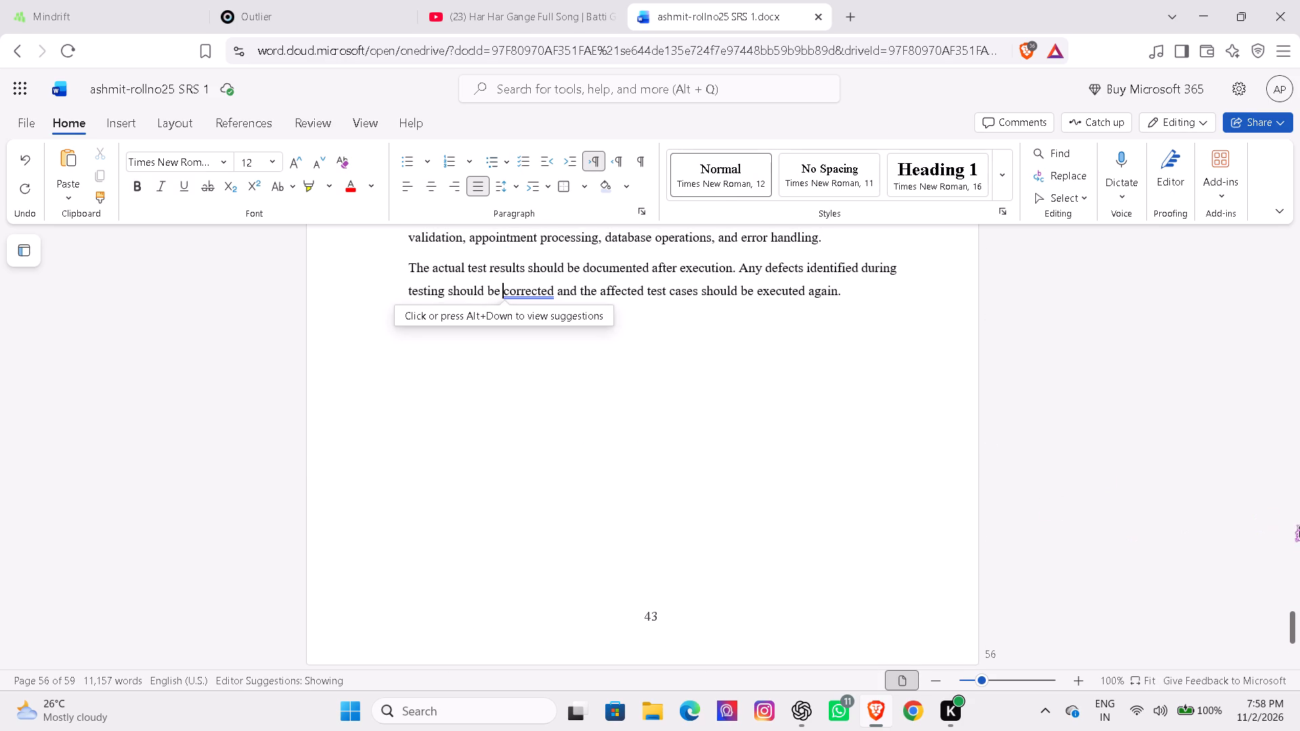
pyautogui.click(914, 456)
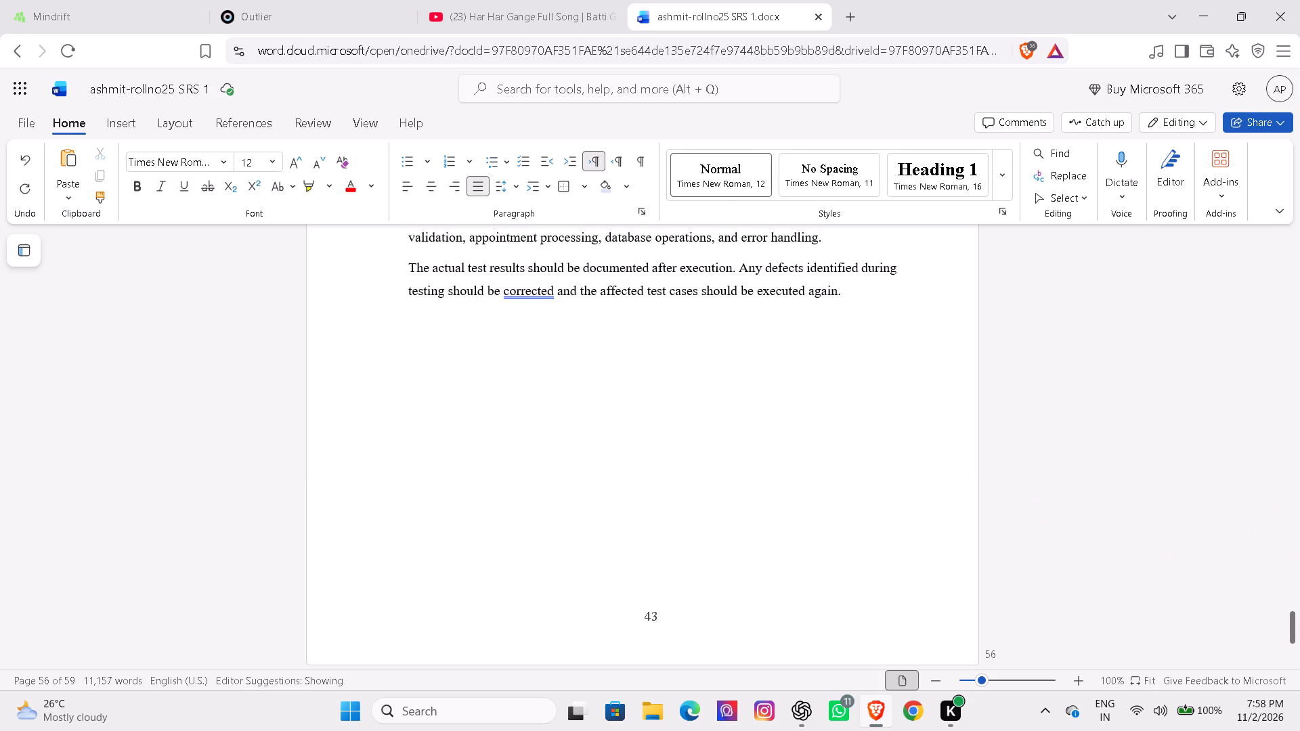
pyautogui.press('Down')
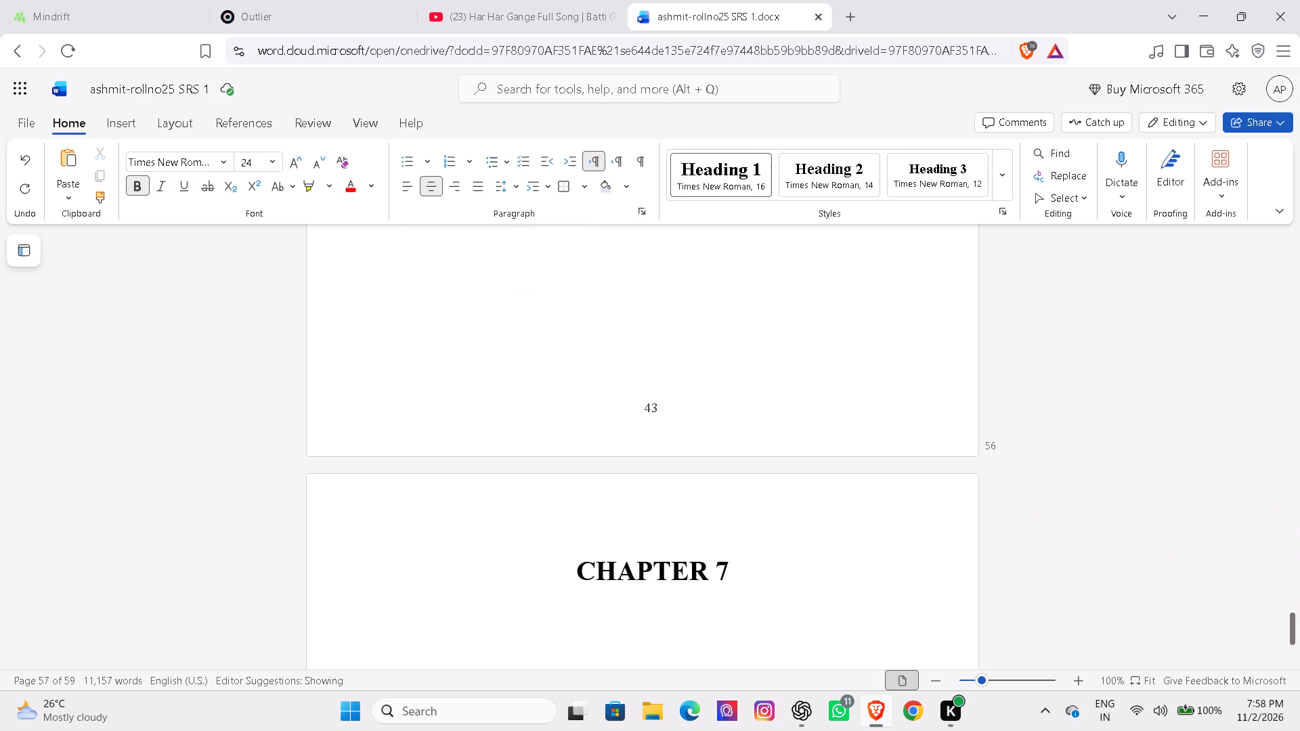
pyautogui.moveTo(571, 568); pyautogui.dragTo(758, 585)
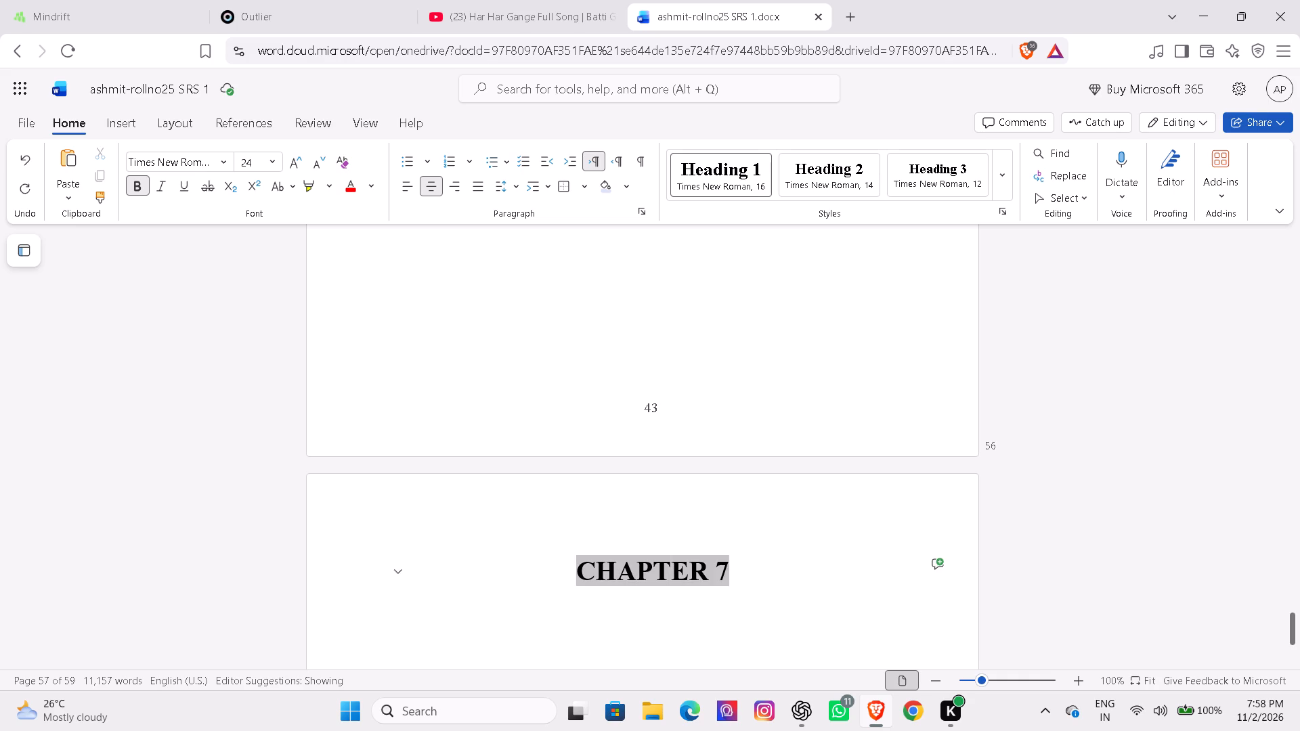
pyautogui.moveTo(758, 585); pyautogui.dragTo(757, 585)
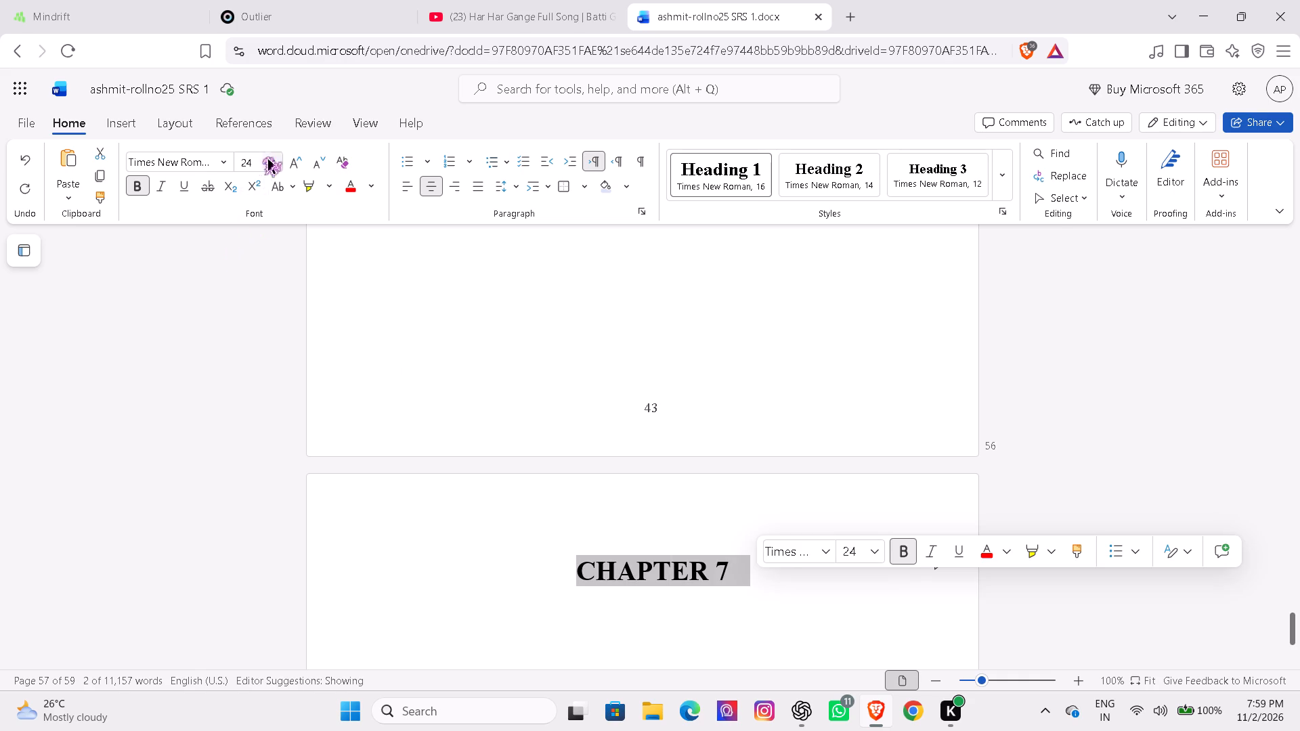
pyautogui.click(269, 160)
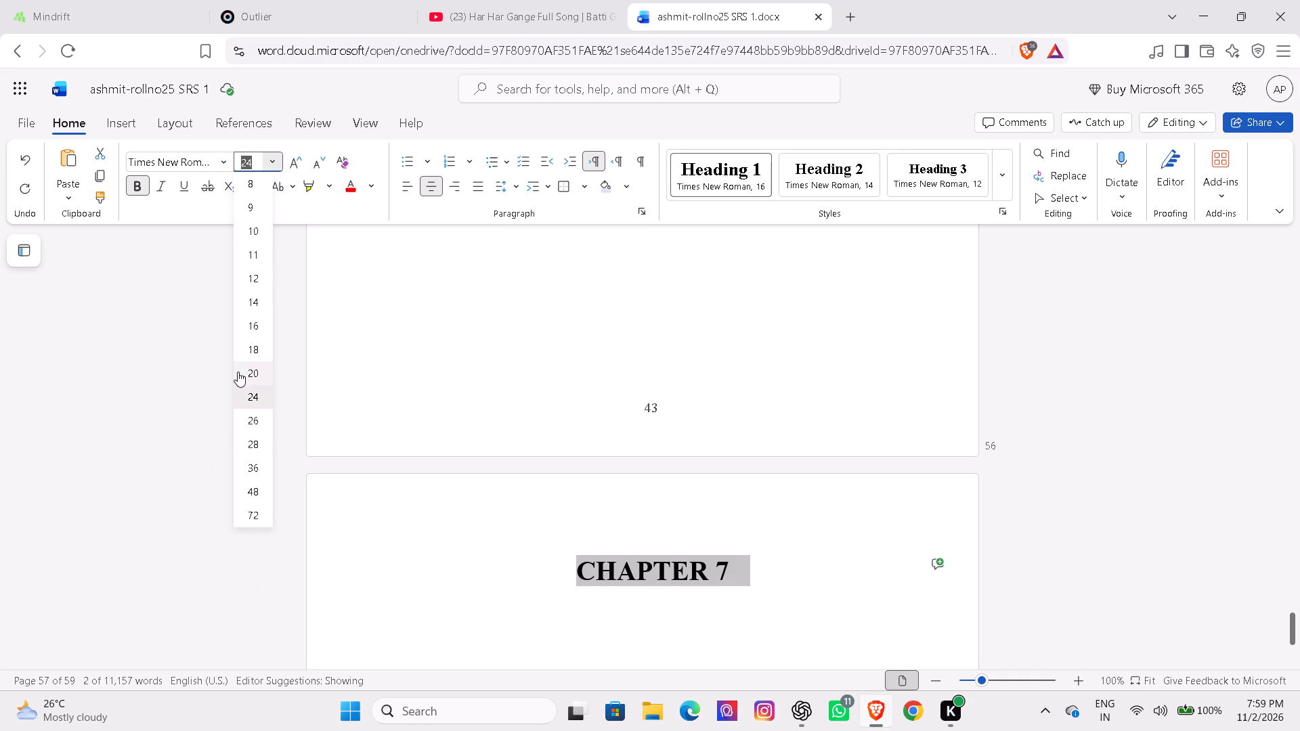
pyautogui.click(258, 329)
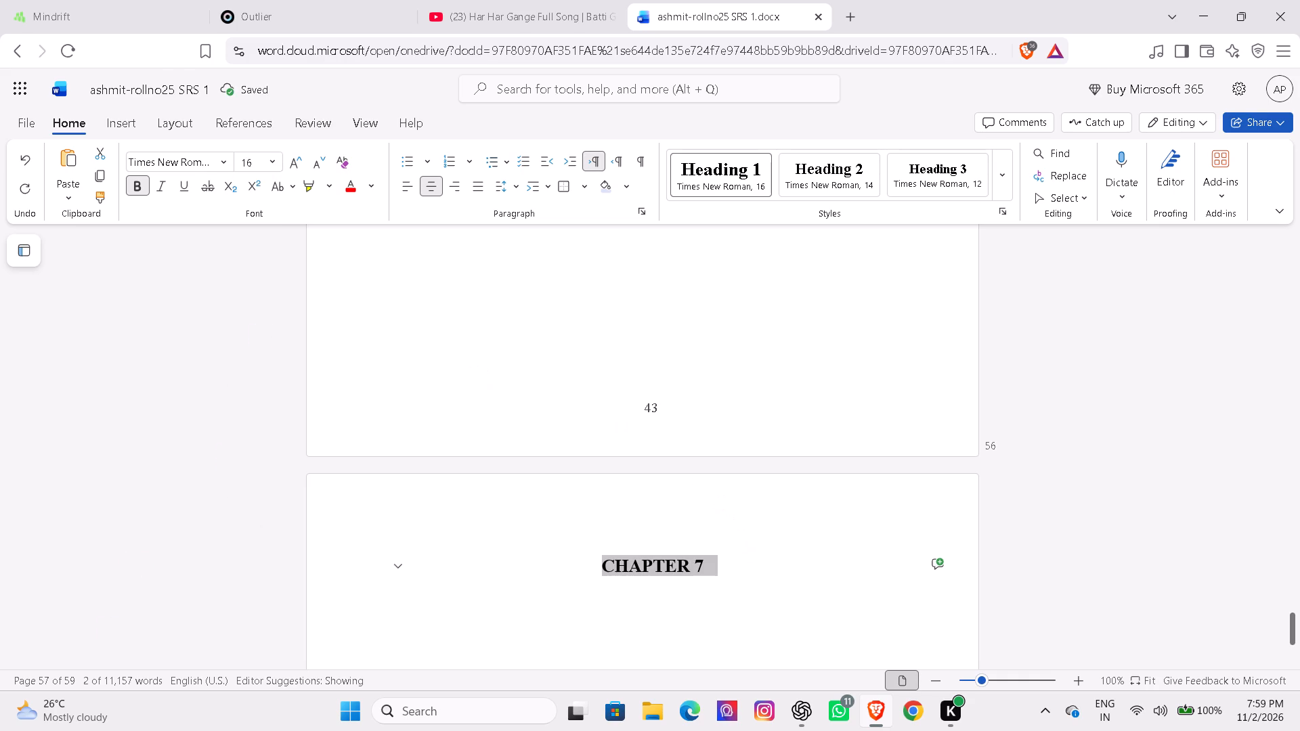
pyautogui.click(747, 559)
pyautogui.click(892, 622)
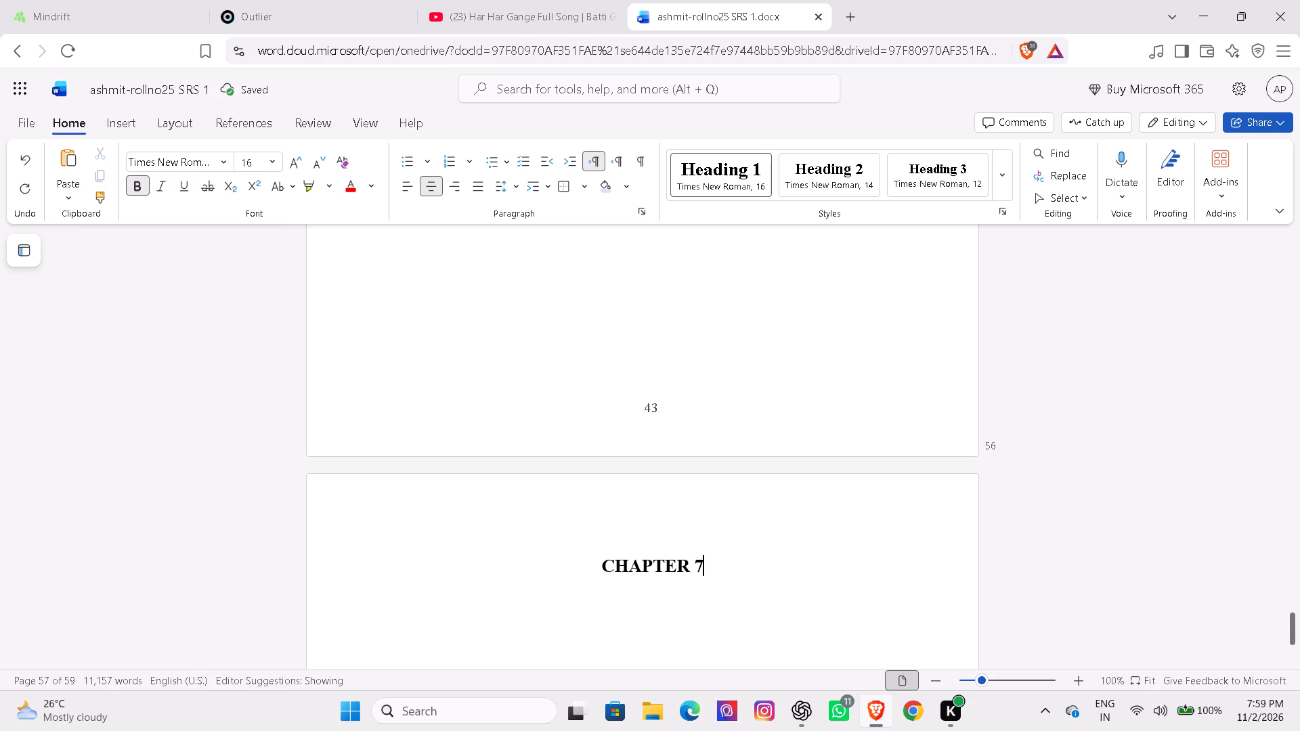
# Join the "SOFTWARE RELIABILITY & MAINTENANCE" heading onto the "CHAPTER 7" line by removing the break between them.
pyautogui.press('Down')
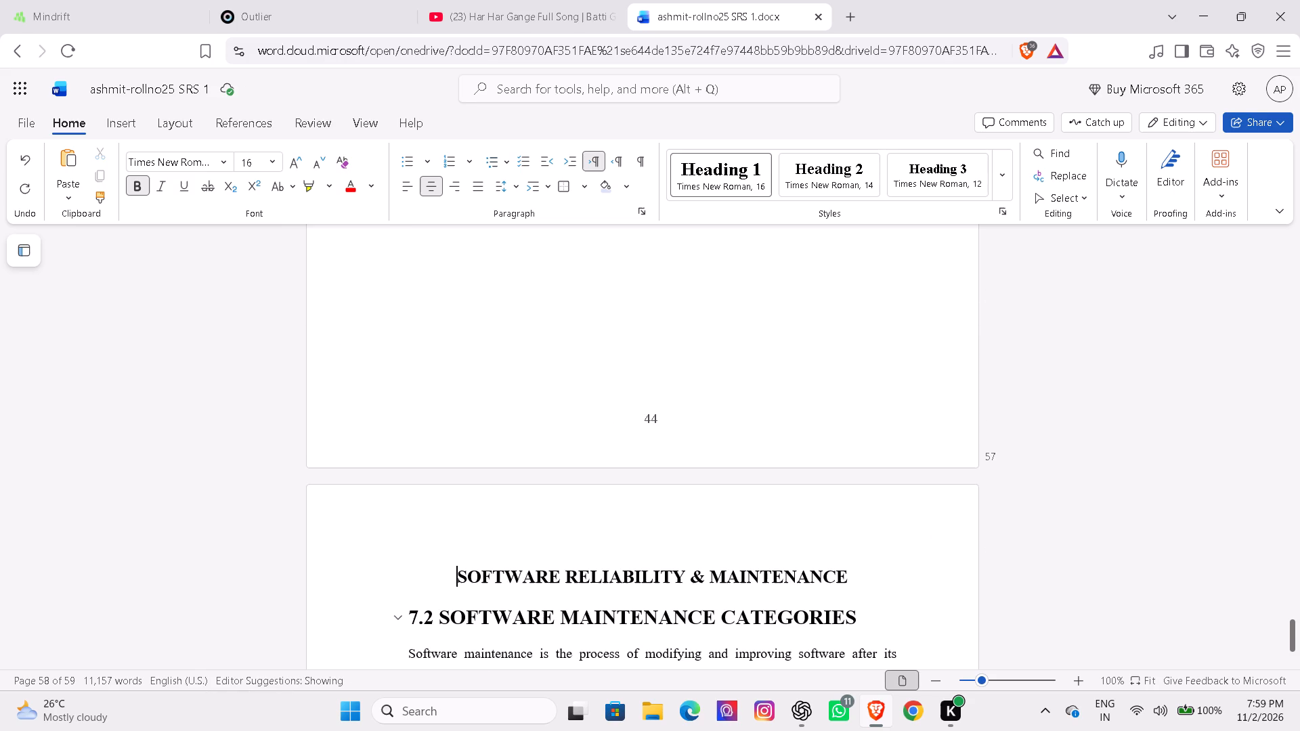
pyautogui.press('BackSpace')
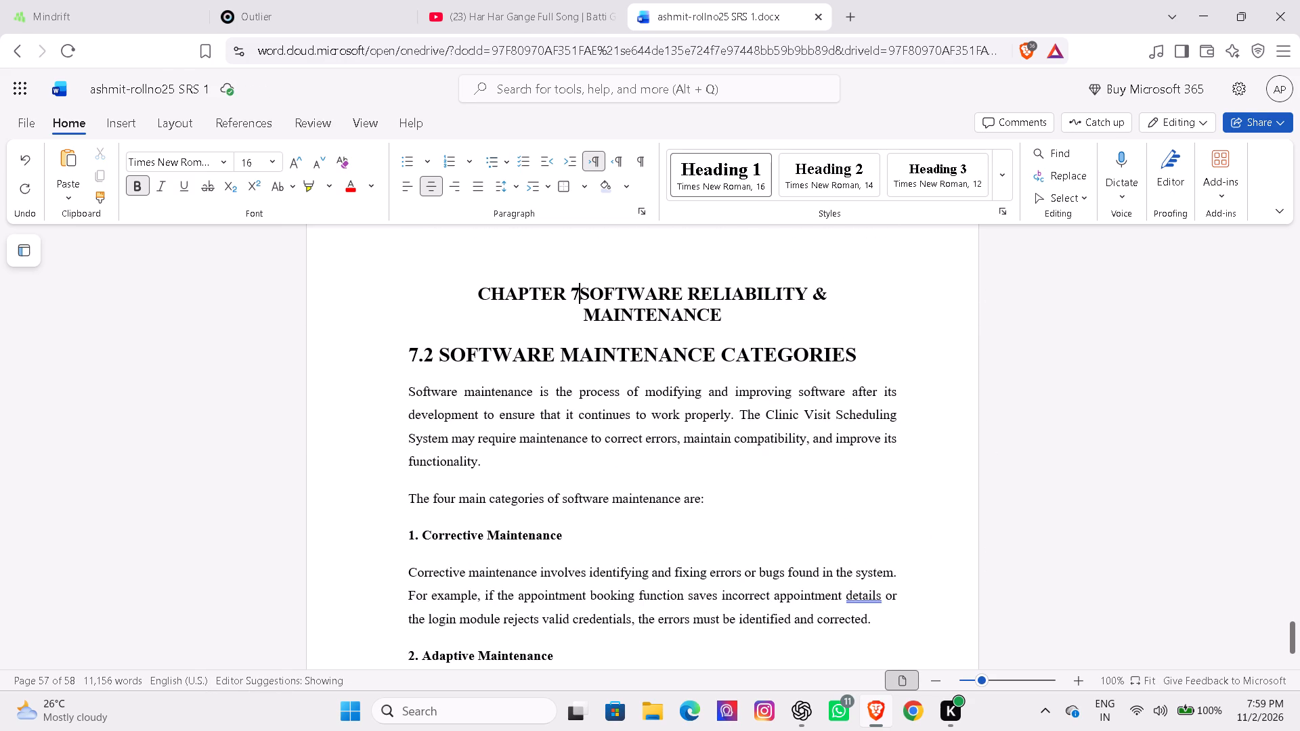
# Insert an empty paragraph above the "2. Adaptive Maintenance" subheading.
pyautogui.click(270, 648)
pyautogui.press('Return')
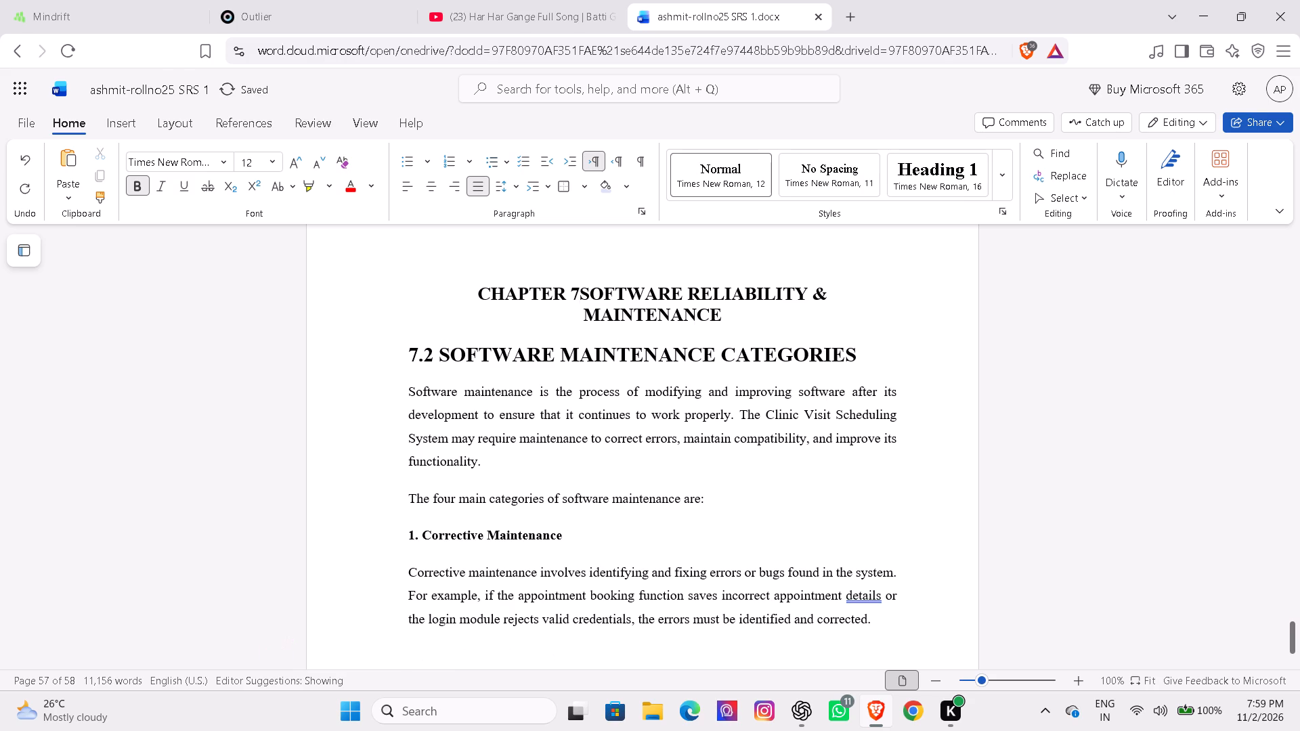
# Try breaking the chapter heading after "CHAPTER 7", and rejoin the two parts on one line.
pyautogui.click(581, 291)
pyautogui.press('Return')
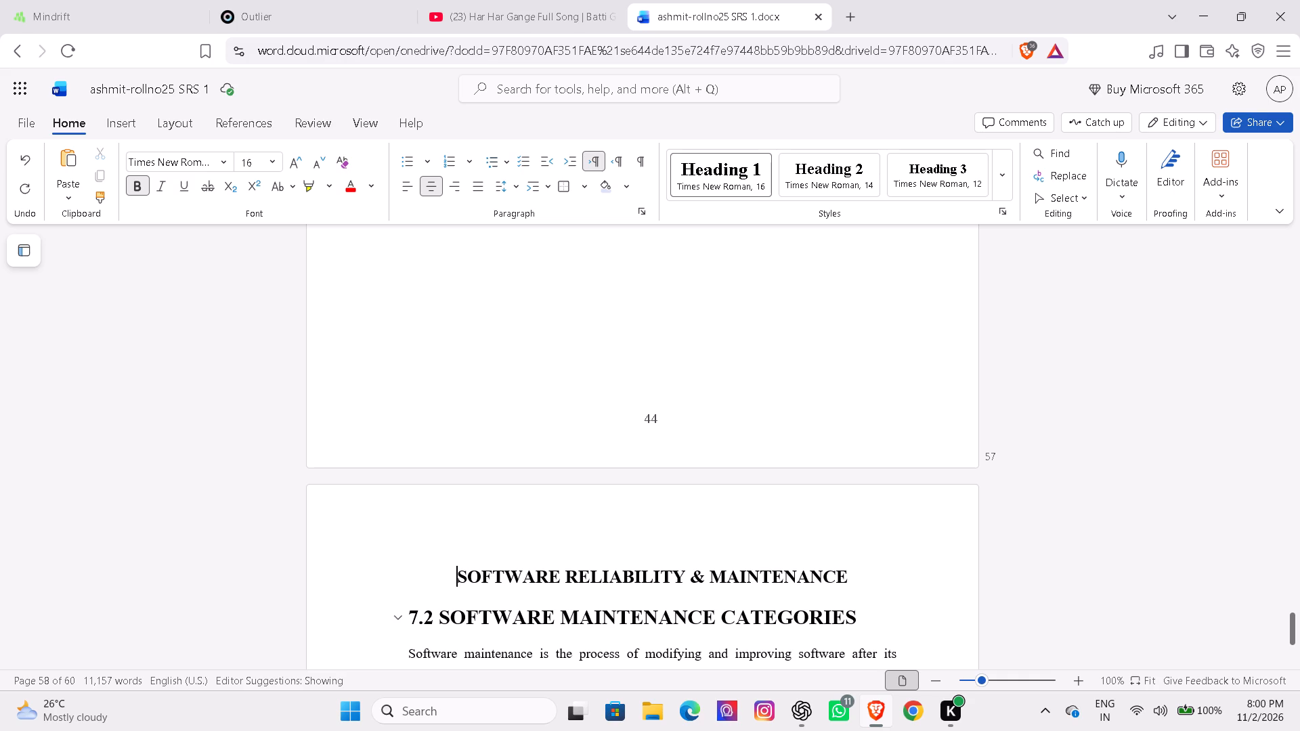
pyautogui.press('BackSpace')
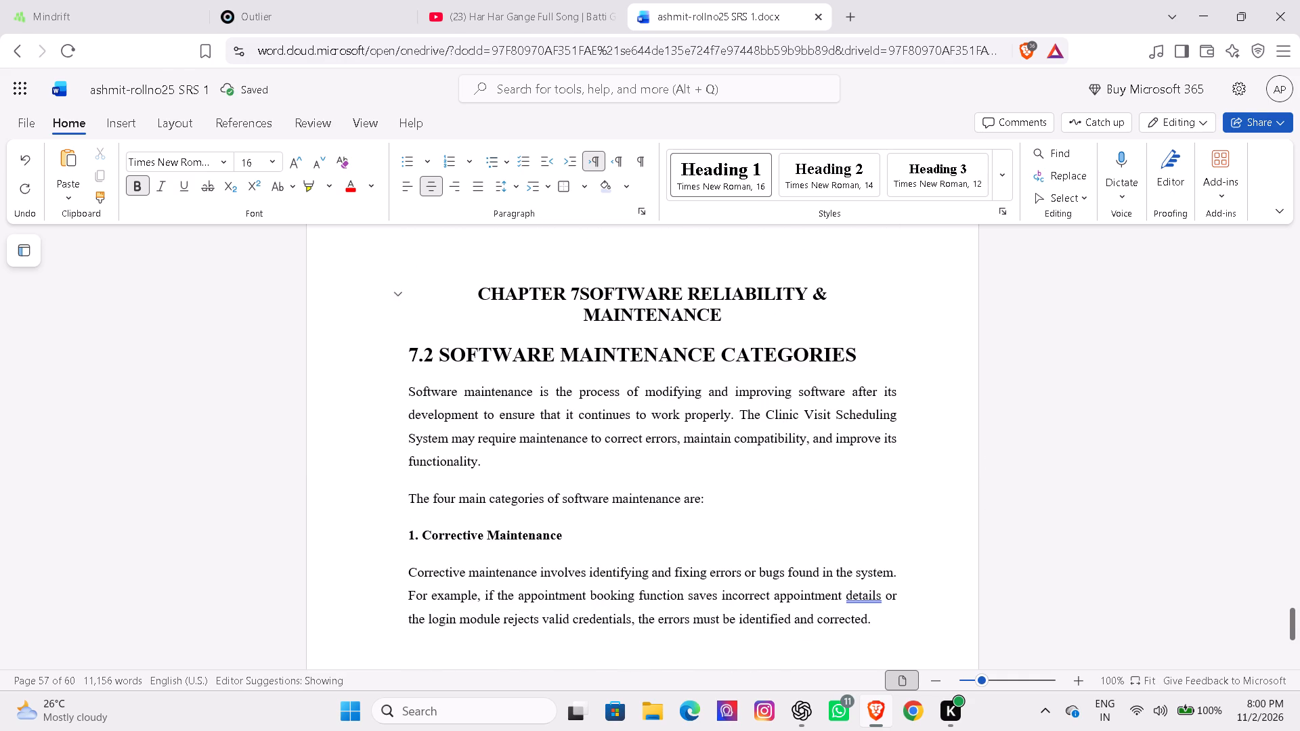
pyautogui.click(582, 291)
# Set the "7.2 SOFTWARE MAINTENANCE CATEGORIES" heading to font size 14.
pyautogui.click(434, 358)
pyautogui.click(410, 353)
pyautogui.moveTo(410, 353); pyautogui.dragTo(792, 342)
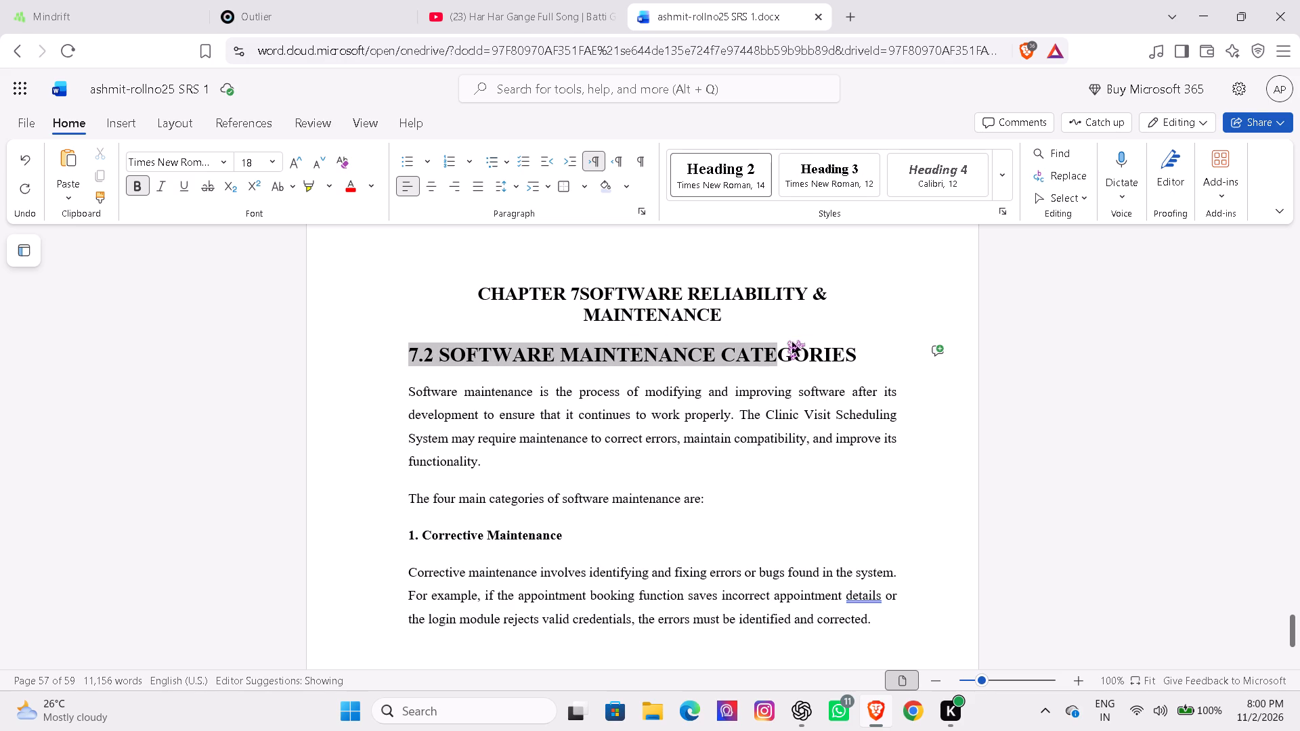
pyautogui.moveTo(792, 342); pyautogui.dragTo(859, 346)
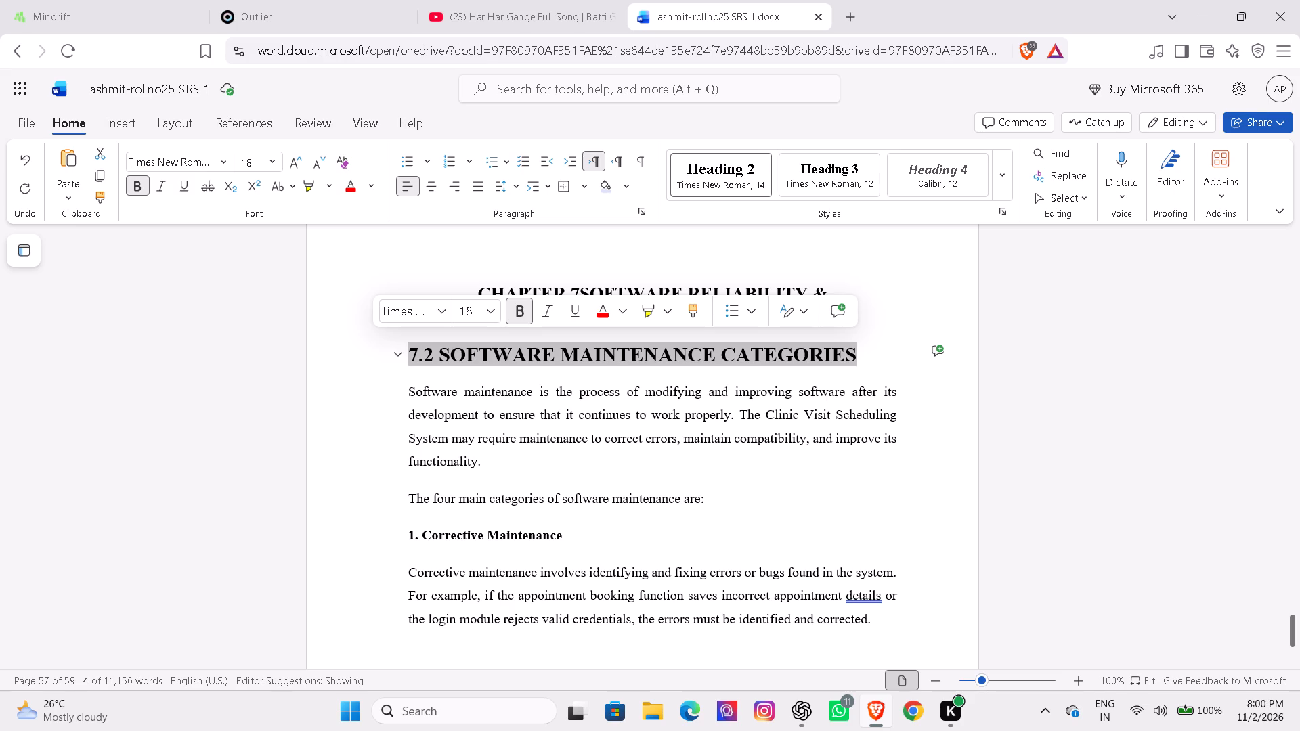
pyautogui.click(274, 158)
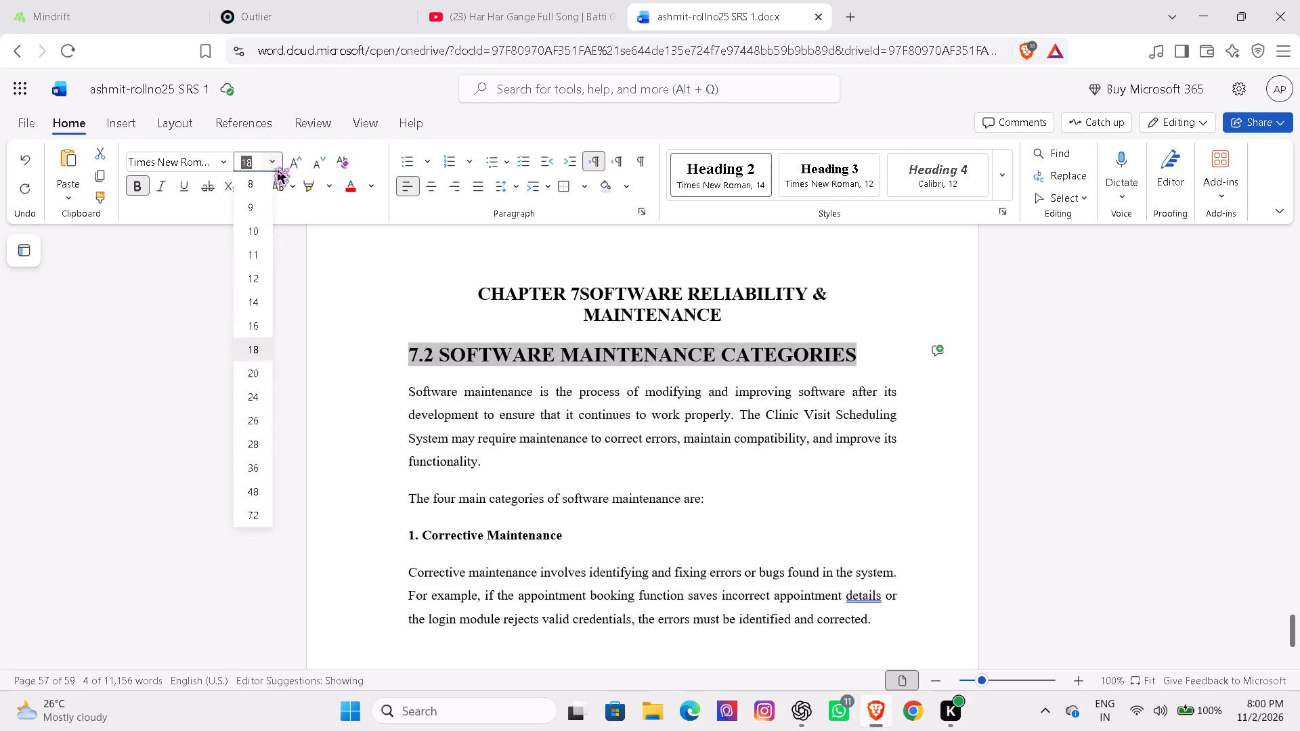
pyautogui.click(264, 301)
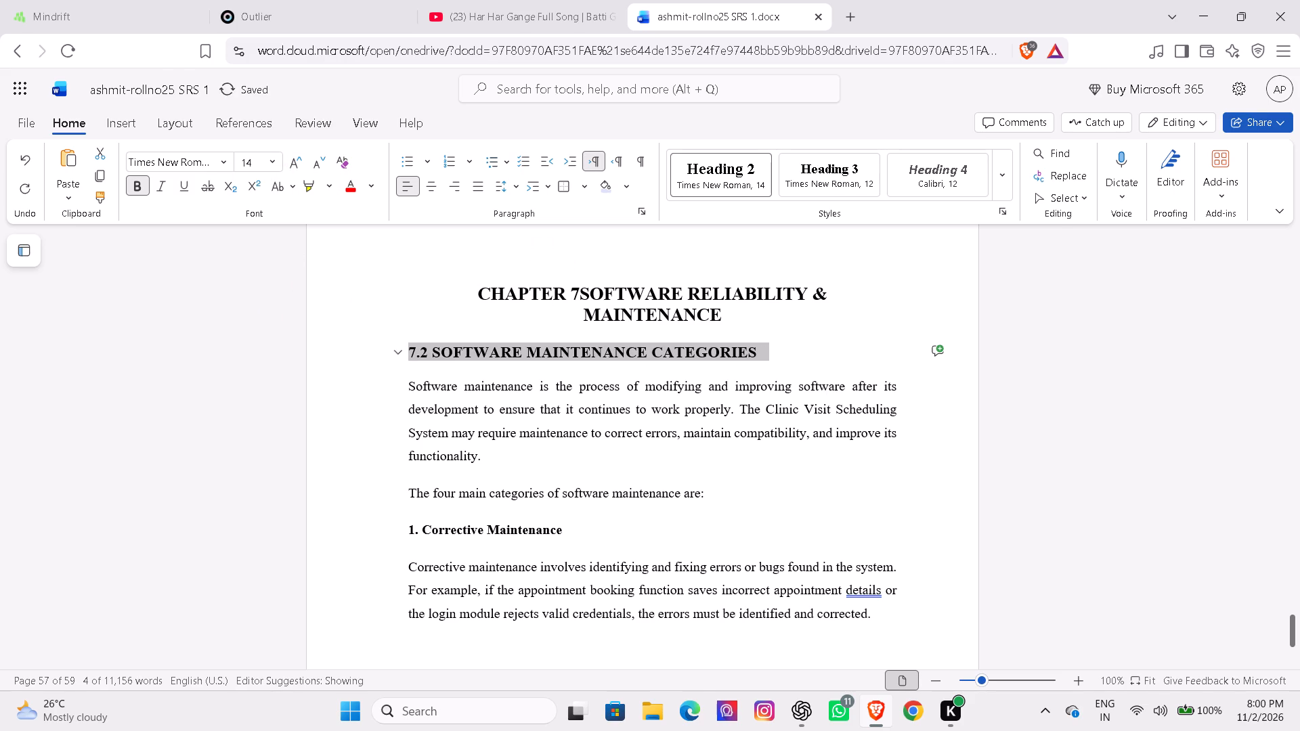
# Check the font size of the section 7.2 body text, from its opening paragraph through the end of Preventive Maintenance.
pyautogui.click(404, 416)
pyautogui.click(408, 388)
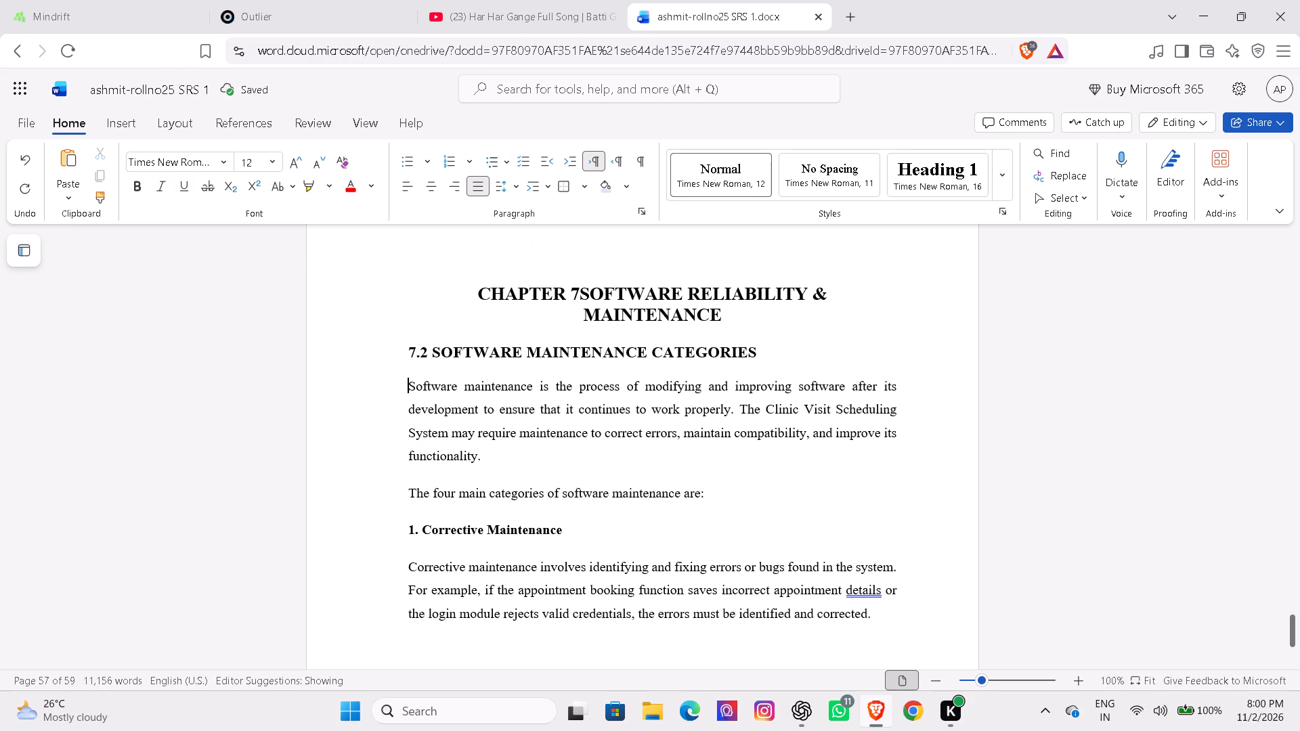
pyautogui.moveTo(408, 388); pyautogui.dragTo(482, 528)
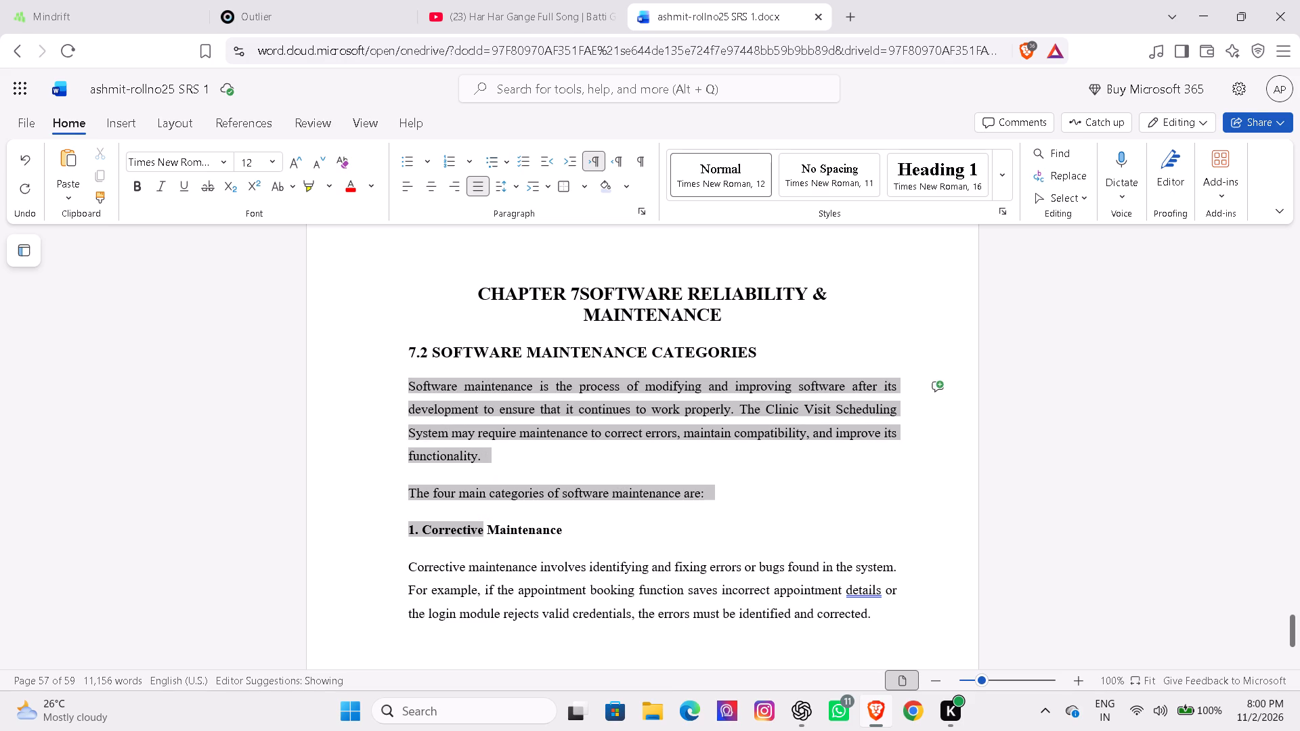
pyautogui.moveTo(482, 528); pyautogui.dragTo(509, 675)
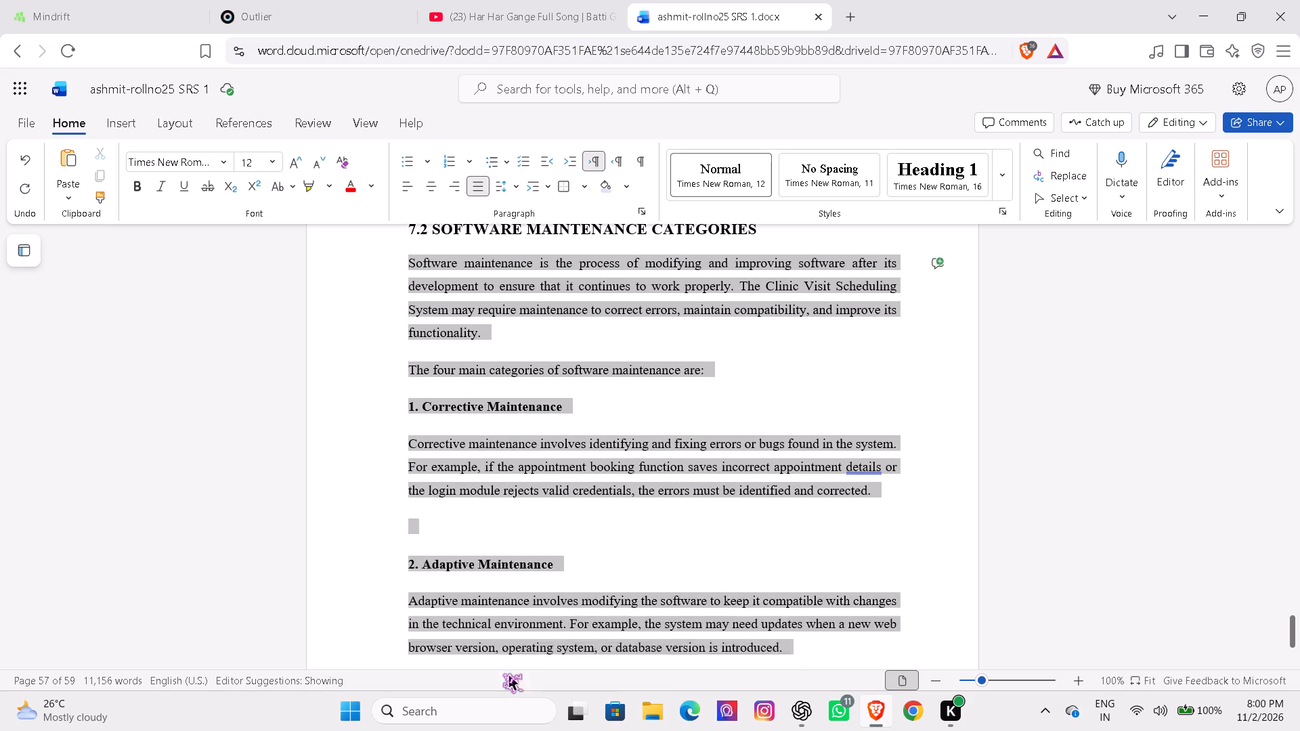
pyautogui.moveTo(509, 675); pyautogui.dragTo(538, 673)
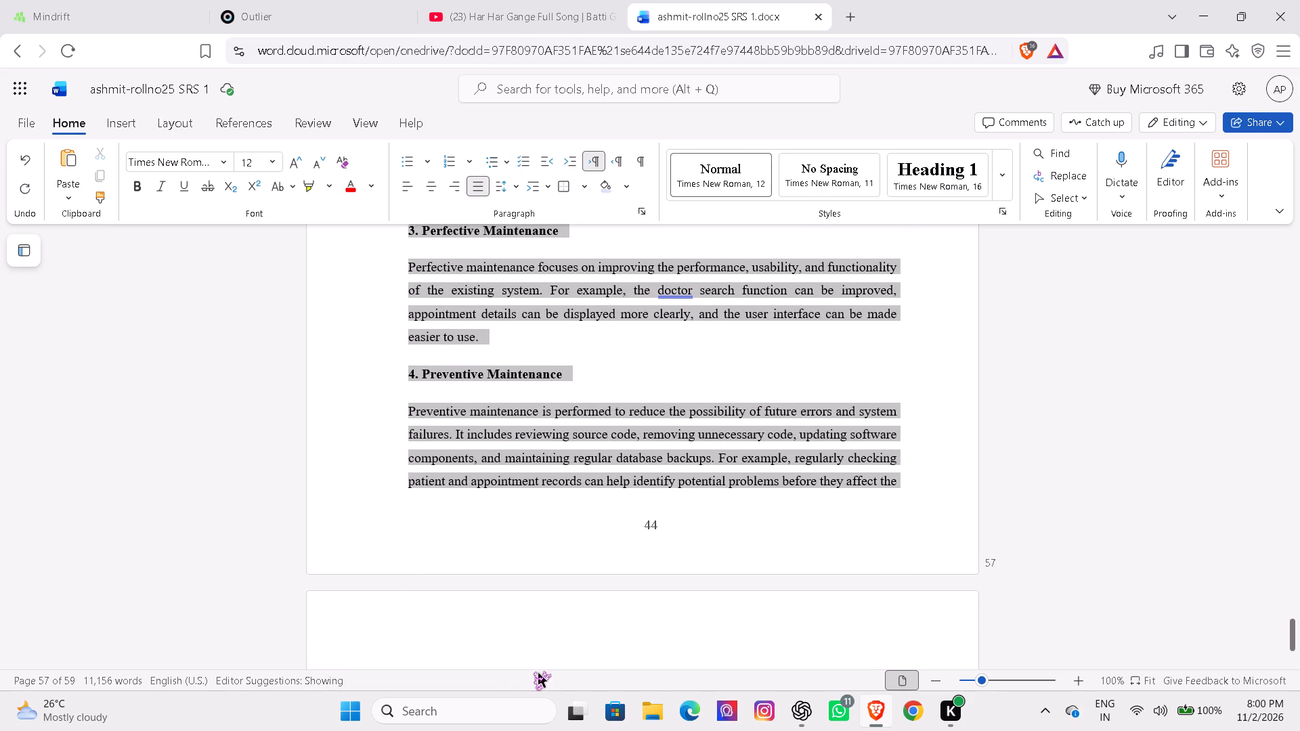
pyautogui.moveTo(538, 673); pyautogui.dragTo(526, 456)
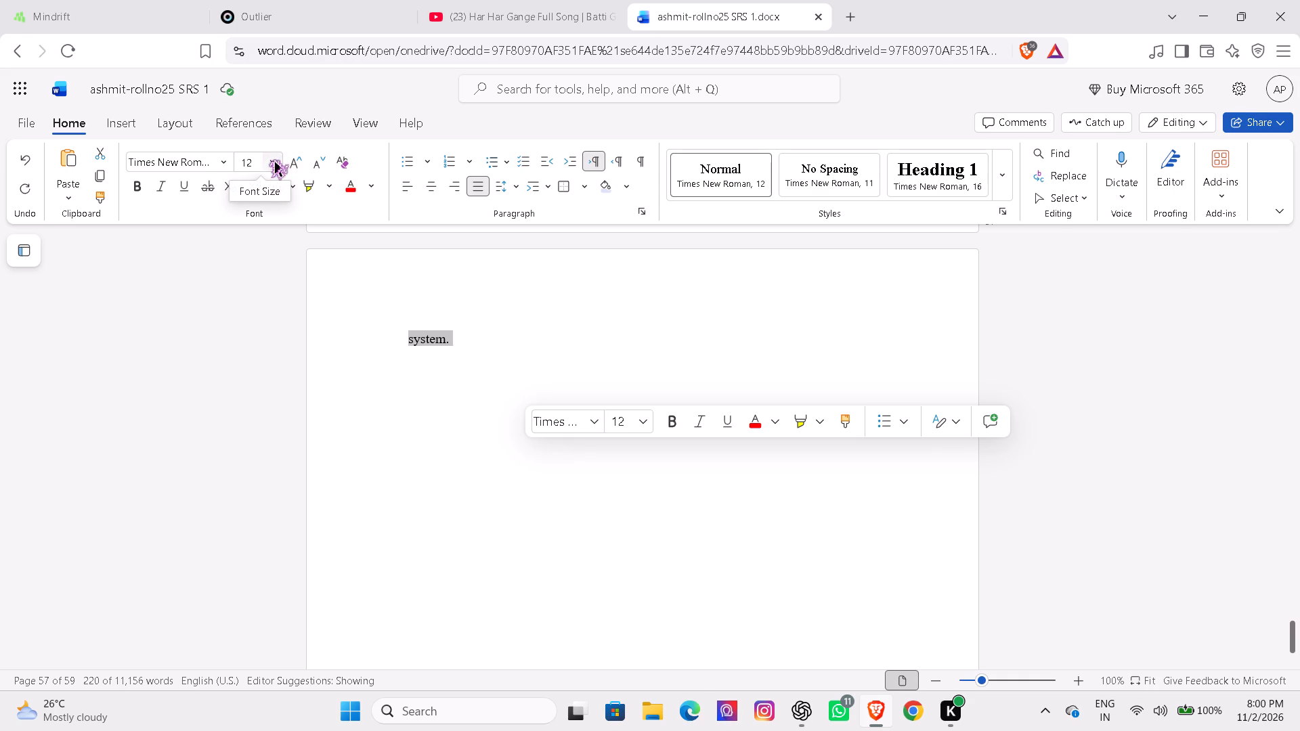
pyautogui.click(448, 289)
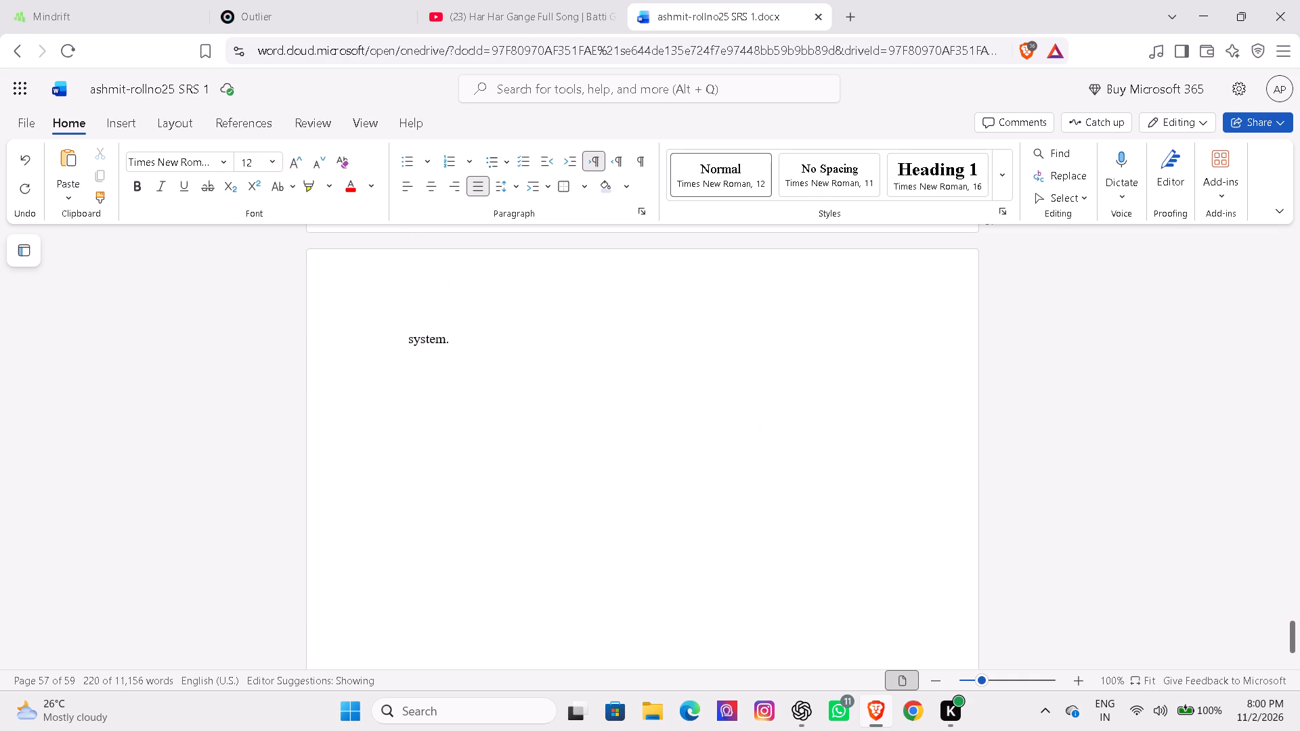
pyautogui.click(677, 362)
# Review the section 7.2 text, working back from the end of Preventive Maintenance to the combined chapter heading.
pyautogui.press('Up')
pyautogui.press('Up')
pyautogui.press('Up')
pyautogui.press('Up')
pyautogui.press('Up')
pyautogui.press('Up')
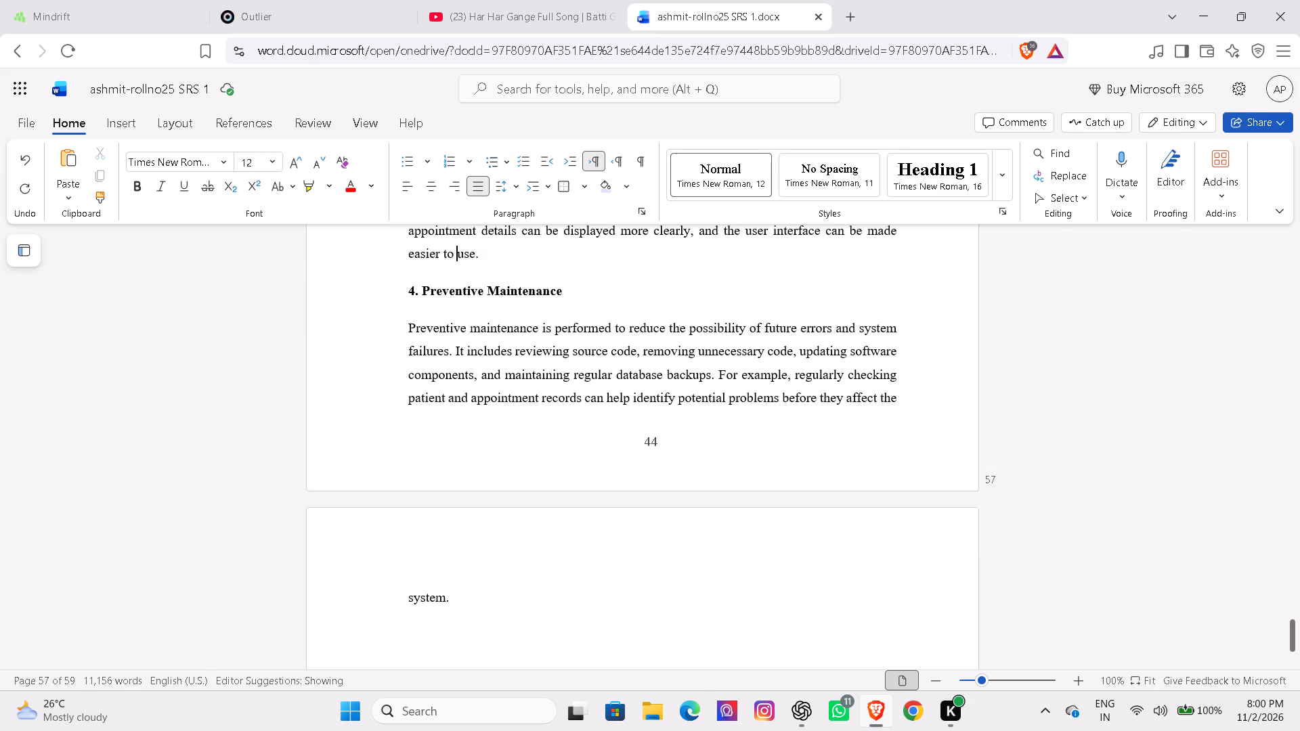
pyautogui.press('Up')
pyautogui.press('Up')
pyautogui.press('Up')
pyautogui.press('Up')
pyautogui.press('Up')
pyautogui.press('Up')
pyautogui.press('Up')
pyautogui.press('Up')
pyautogui.press('Up')
pyautogui.press('Up')
pyautogui.press('Up')
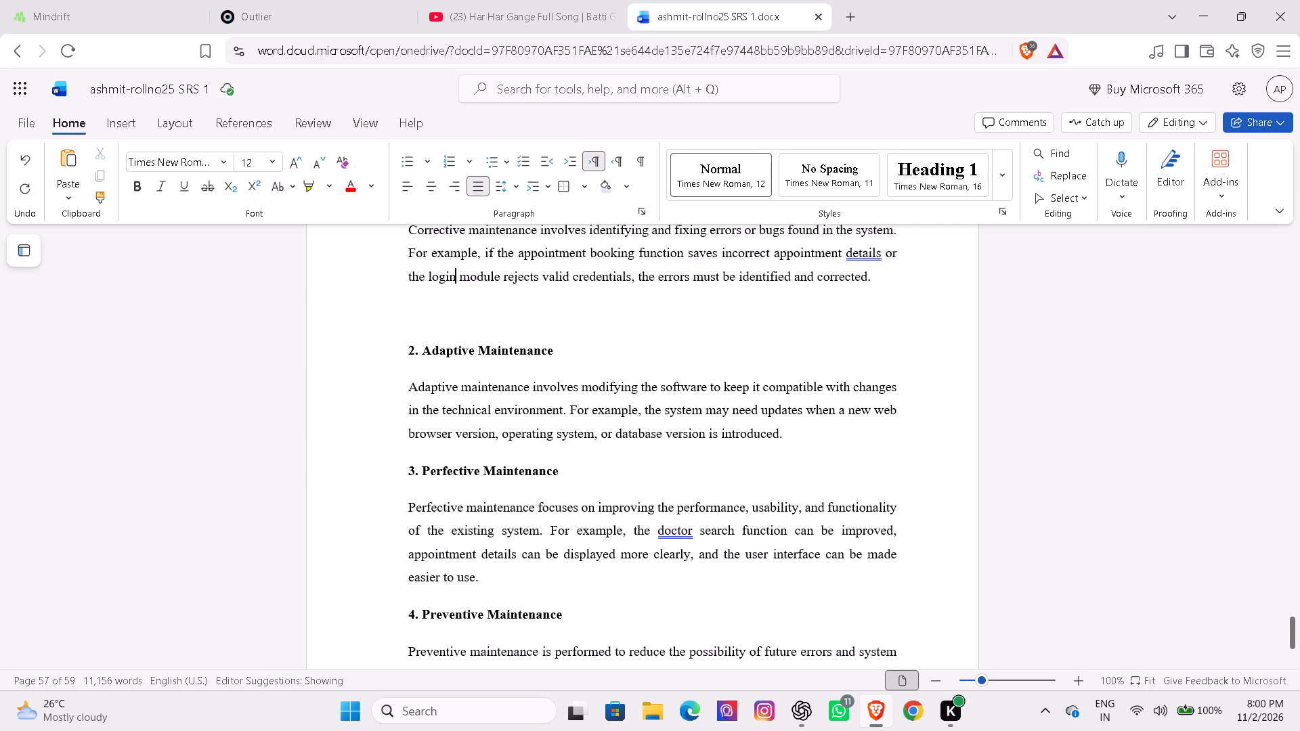
pyautogui.press('Up')
pyautogui.press('Up')
pyautogui.press('Up')
pyautogui.press('Up')
pyautogui.press('Up')
pyautogui.press('Up')
pyautogui.press('Up')
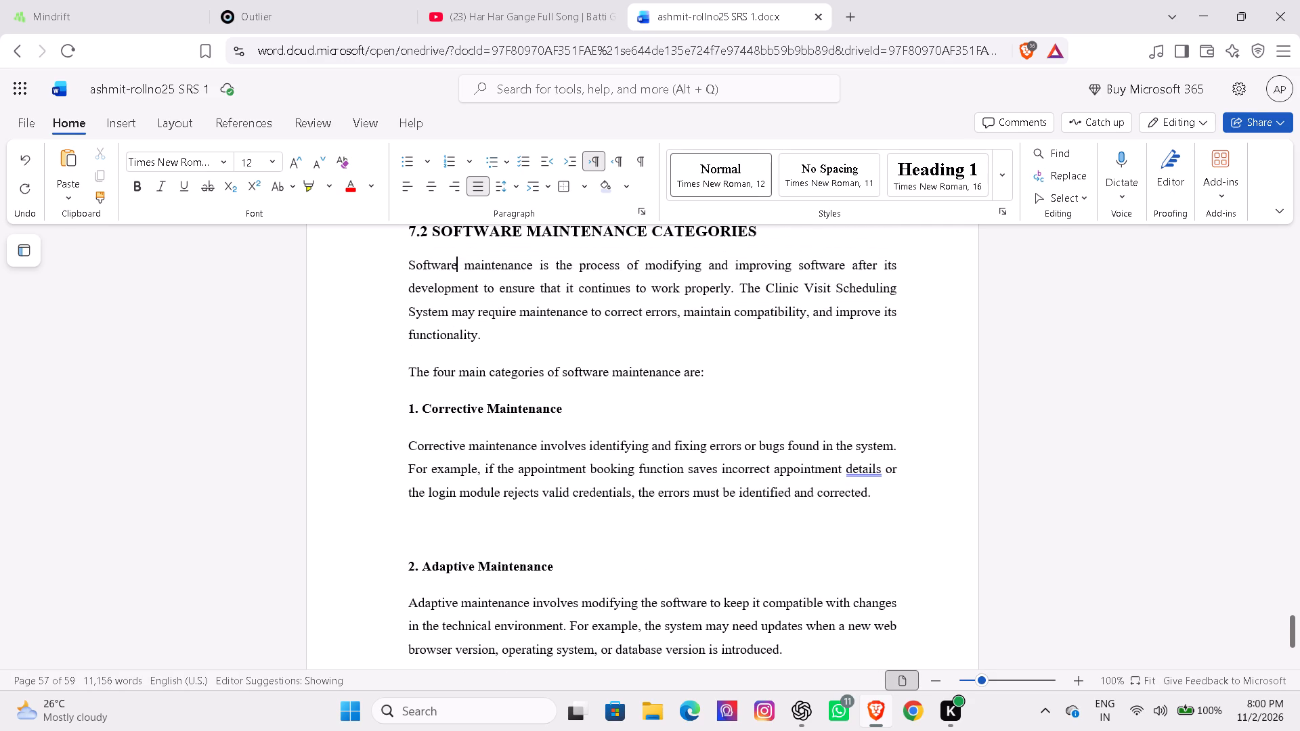
pyautogui.press('Up')
pyautogui.press('Up')
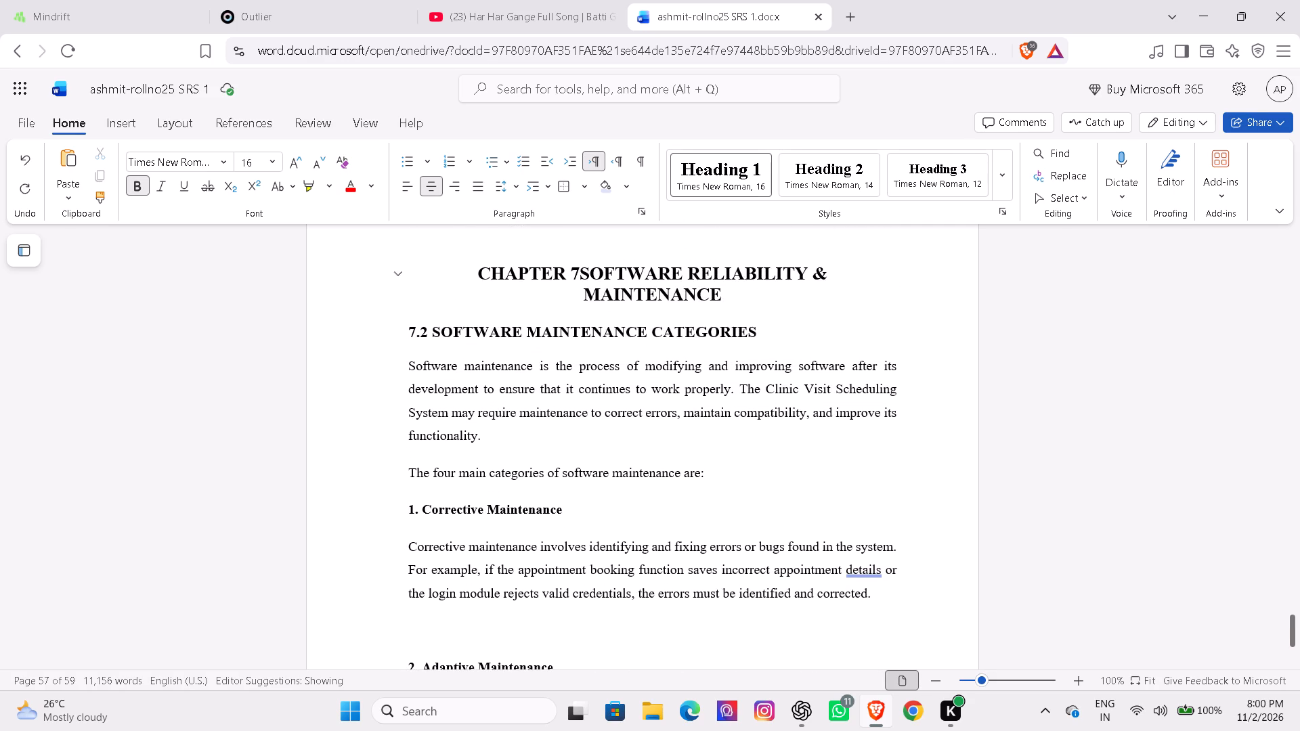
# Left-align the combined chapter heading and break it after "CHAPTER 7" so "SOFTWARE RELIABILITY & MAINTENANCE" is a separate heading.
pyautogui.click(581, 272)
pyautogui.click(409, 187)
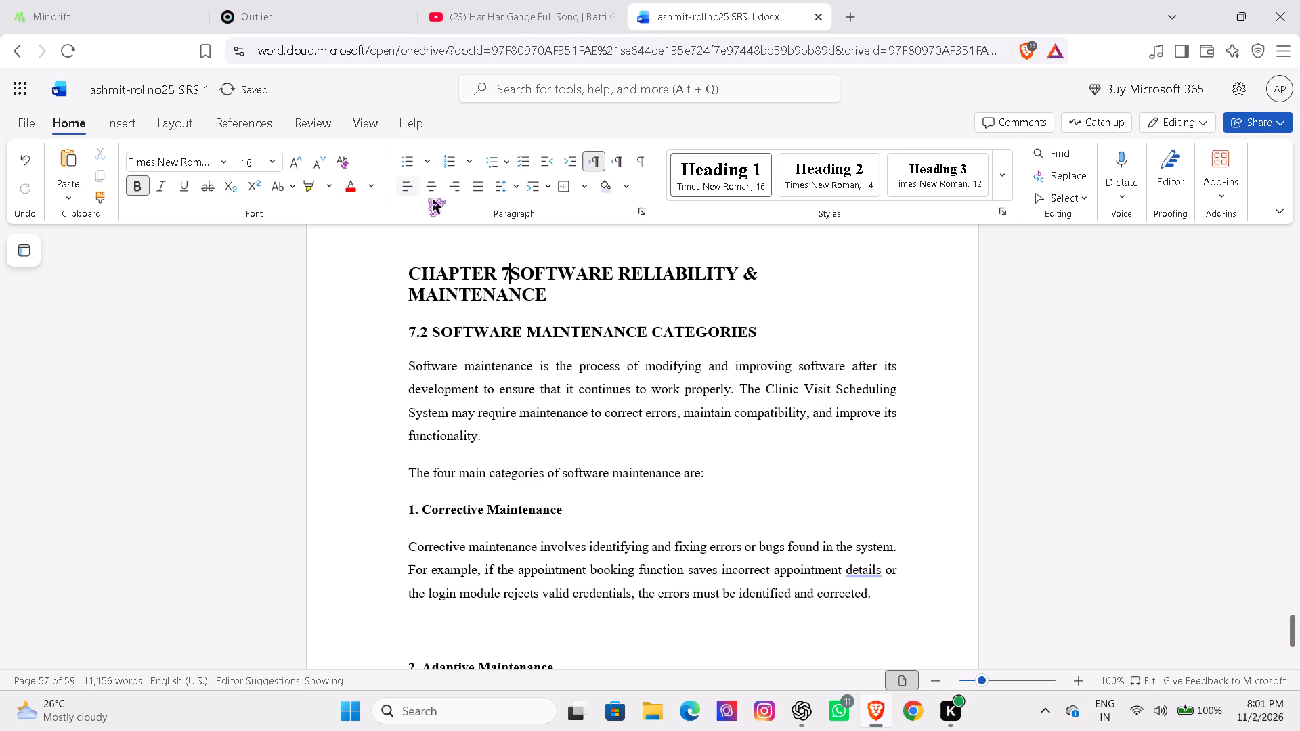
pyautogui.press('Return')
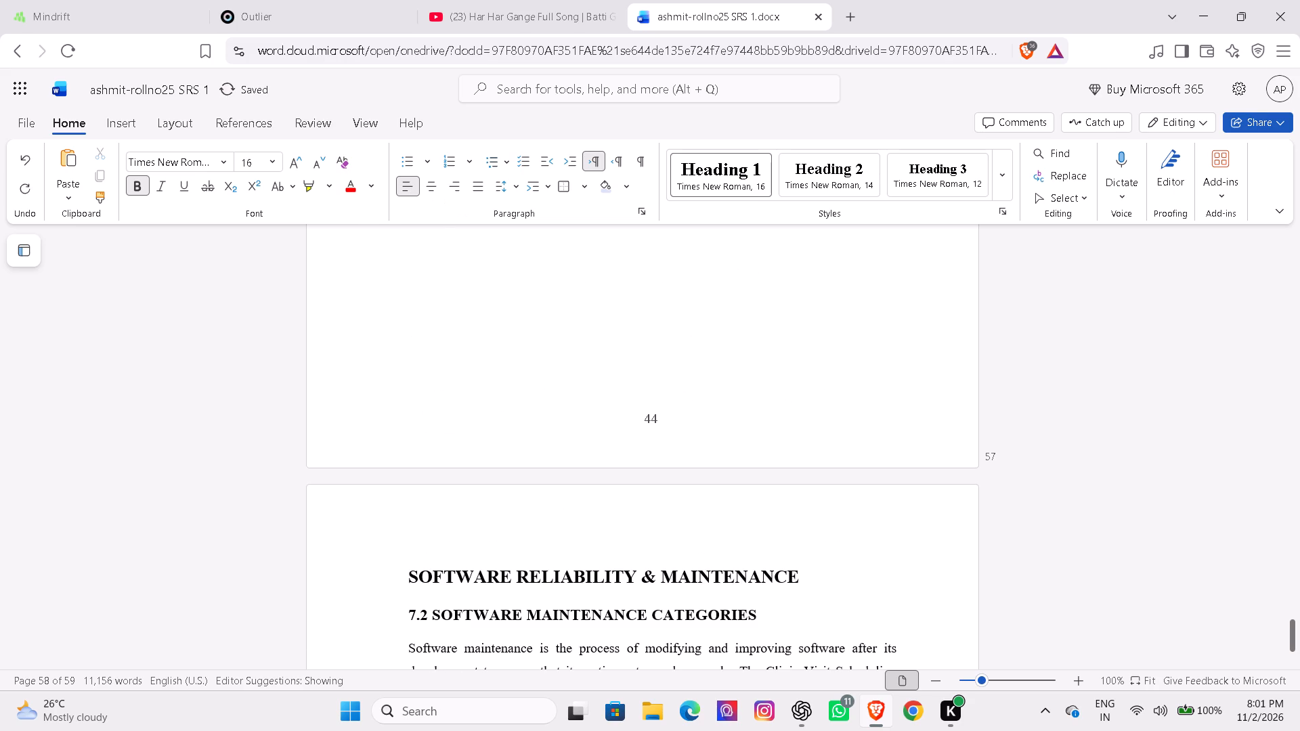
# Rejoin "SOFTWARE RELIABILITY & MAINTENANCE" with the "CHAPTER 7" heading, separating the two parts with a colon.
pyautogui.click(411, 575)
pyautogui.moveTo(411, 575); pyautogui.dragTo(474, 567)
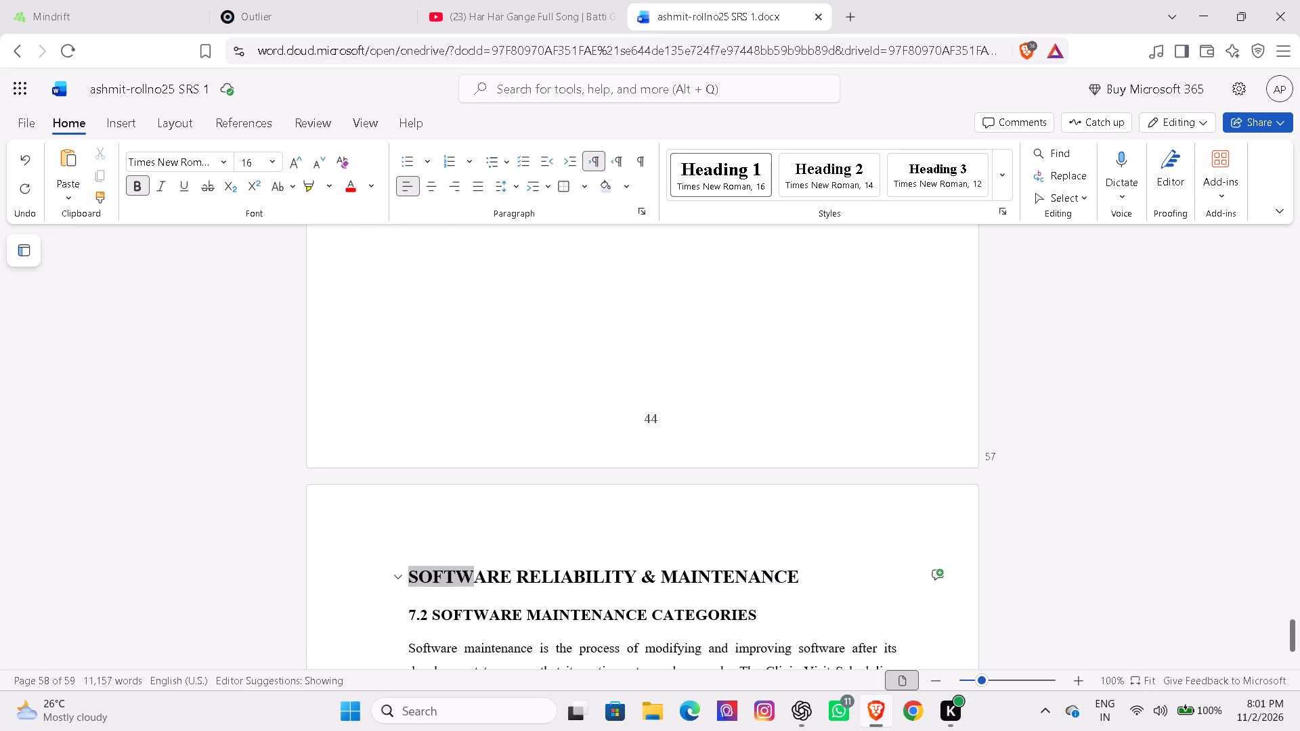
pyautogui.moveTo(474, 567); pyautogui.dragTo(800, 562)
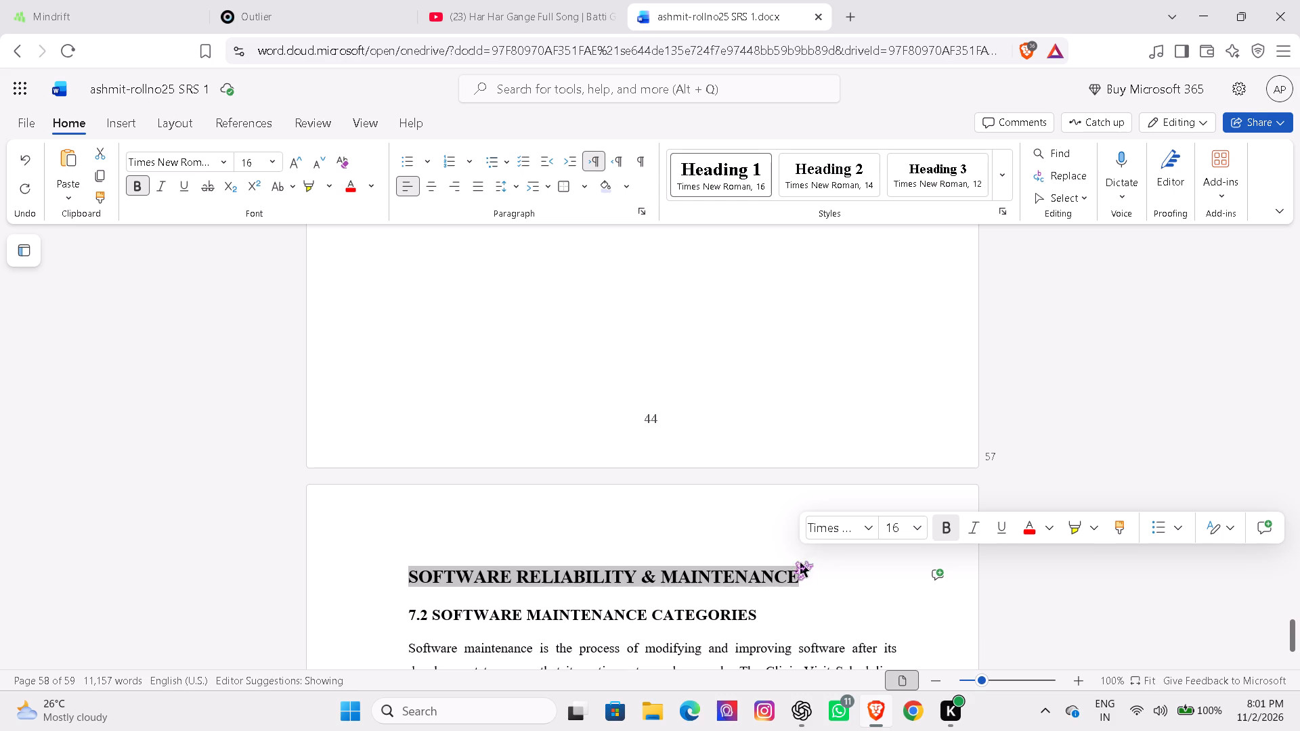
pyautogui.click(540, 535)
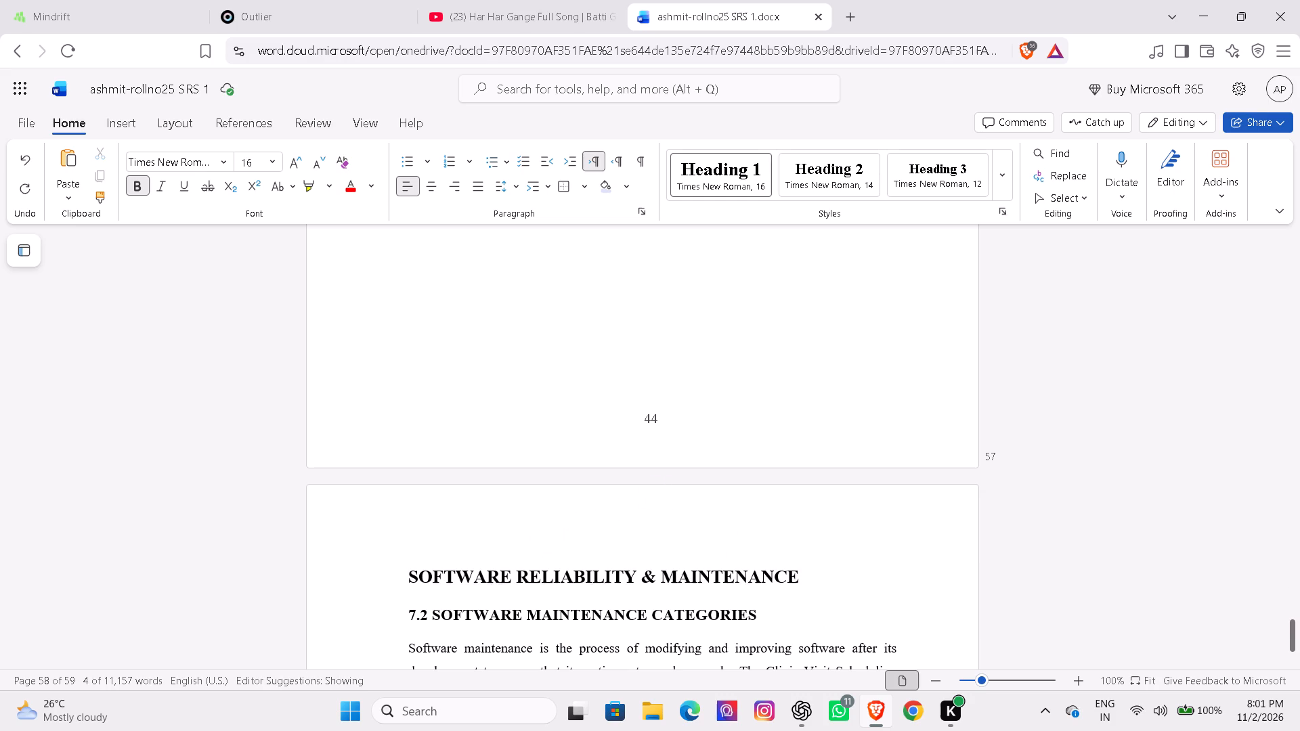
pyautogui.click(419, 581)
pyautogui.click(410, 575)
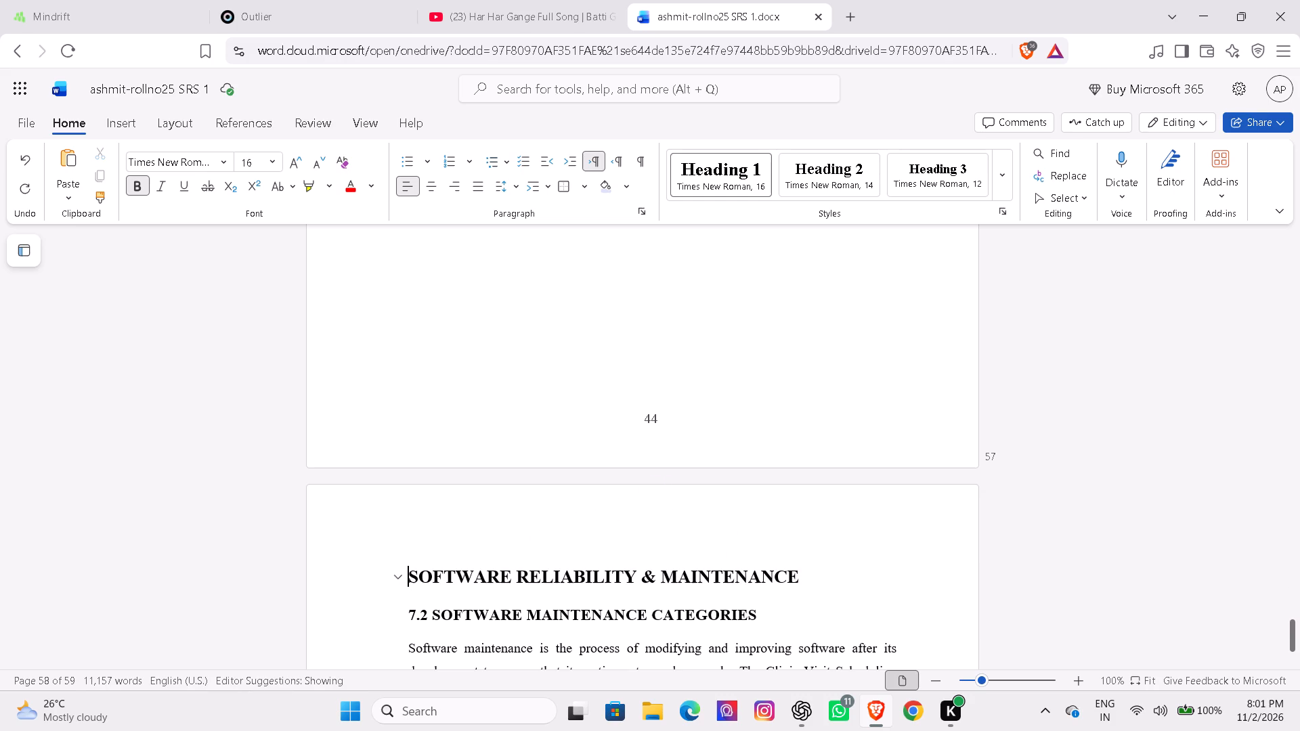
pyautogui.press('BackSpace')
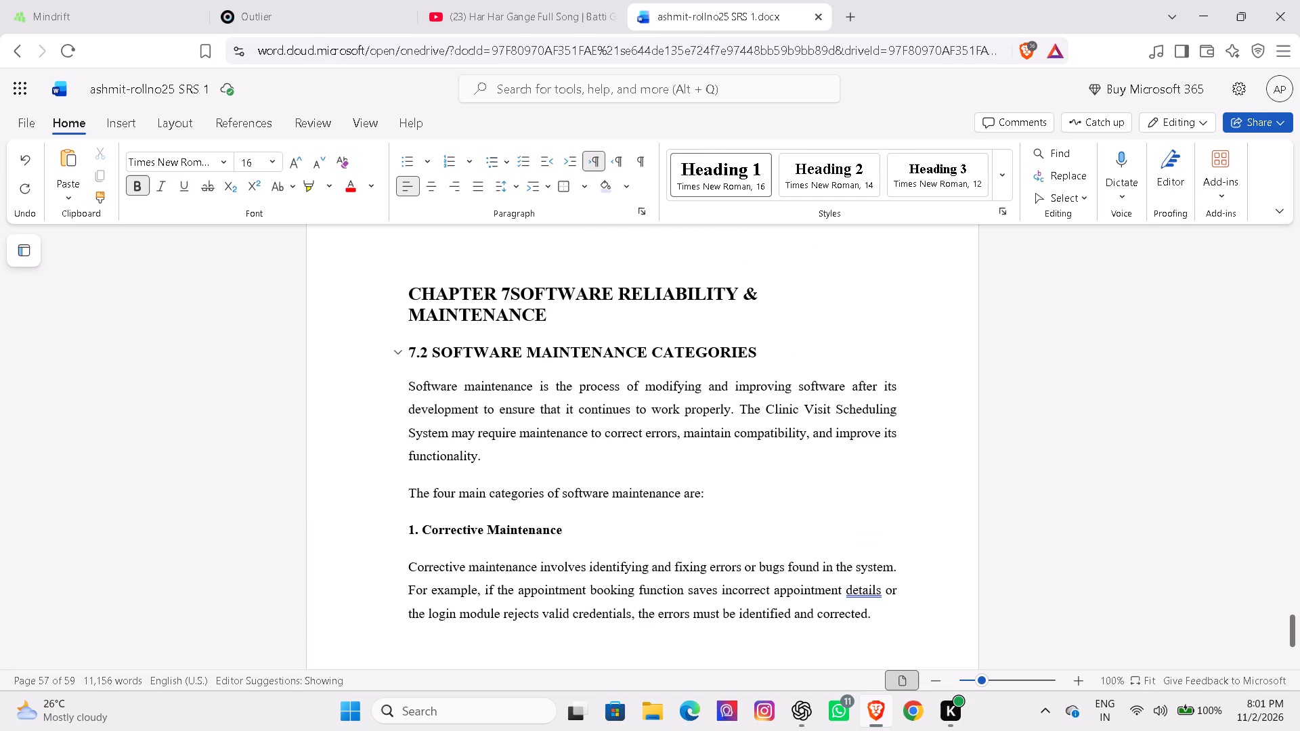
pyautogui.hotkey('shift', ':')
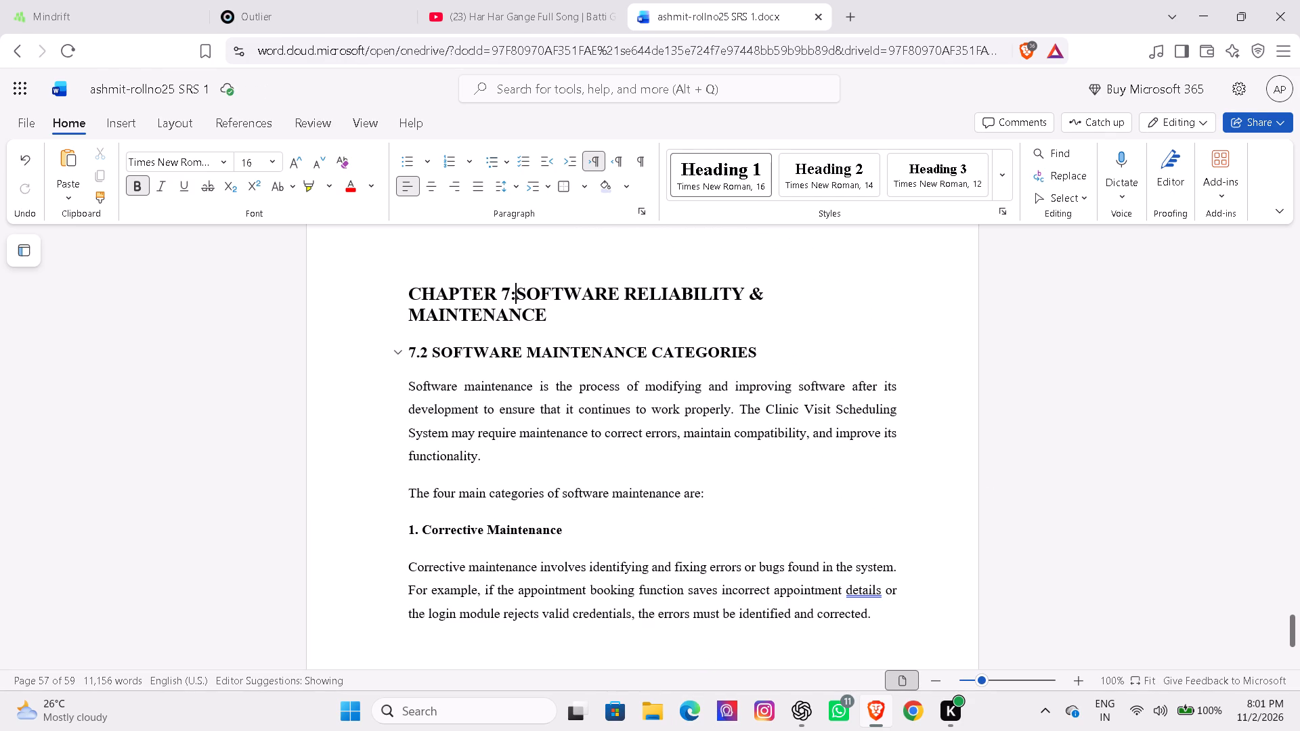
# Review the section 7.2 text down to the references list, and return to the end of Perfective Maintenance.
pyautogui.click(841, 588)
pyautogui.press('Down')
pyautogui.press('Down')
pyautogui.press('Down')
pyautogui.press('Down')
pyautogui.press('Down')
pyautogui.press('Down')
pyautogui.press('Down')
pyautogui.press('Down')
pyautogui.press('Down')
pyautogui.press('Down')
pyautogui.press('Down')
pyautogui.press('Down')
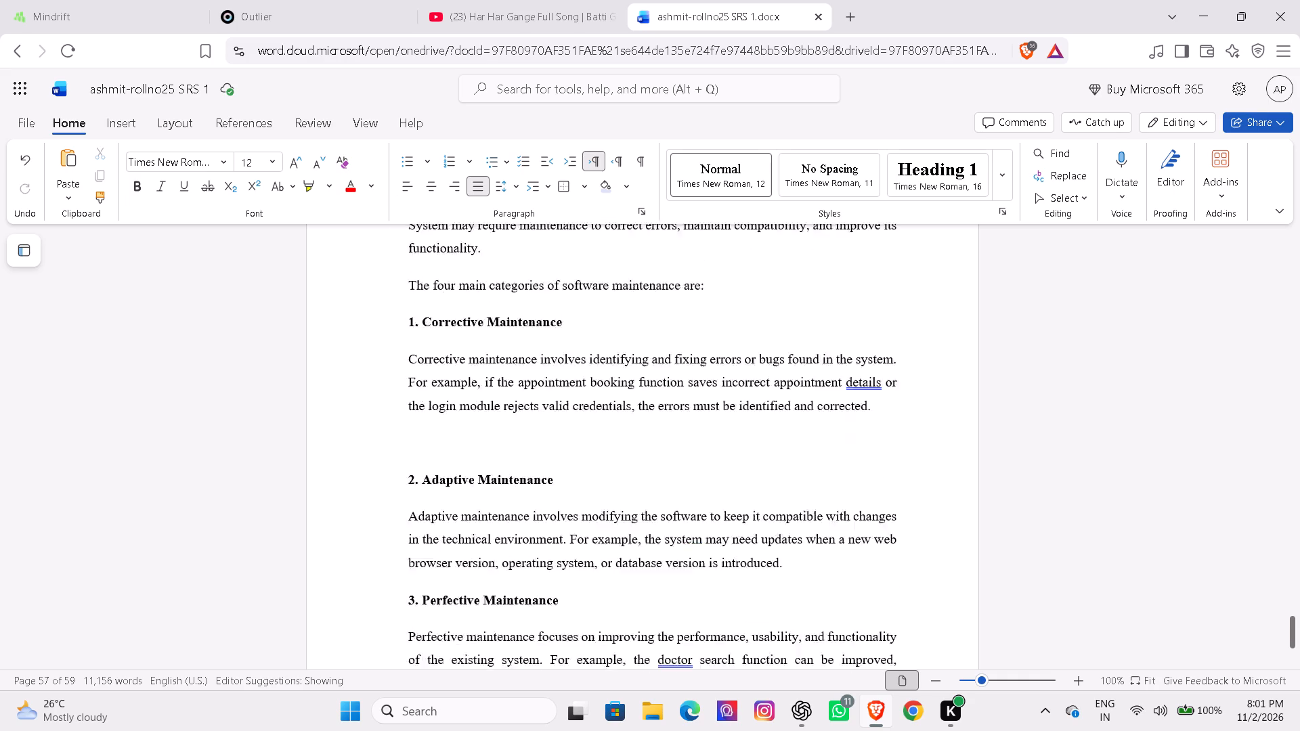
pyautogui.press('Down')
pyautogui.press('Down')
pyautogui.press('Down')
pyautogui.press('Down')
pyautogui.press('Down')
pyautogui.press('Down')
pyautogui.press('Down')
pyautogui.press('Down')
pyautogui.press('Down')
pyautogui.press('Down')
pyautogui.press('Down')
pyautogui.press('Down')
pyautogui.press('Down')
pyautogui.press('Down')
pyautogui.press('Down')
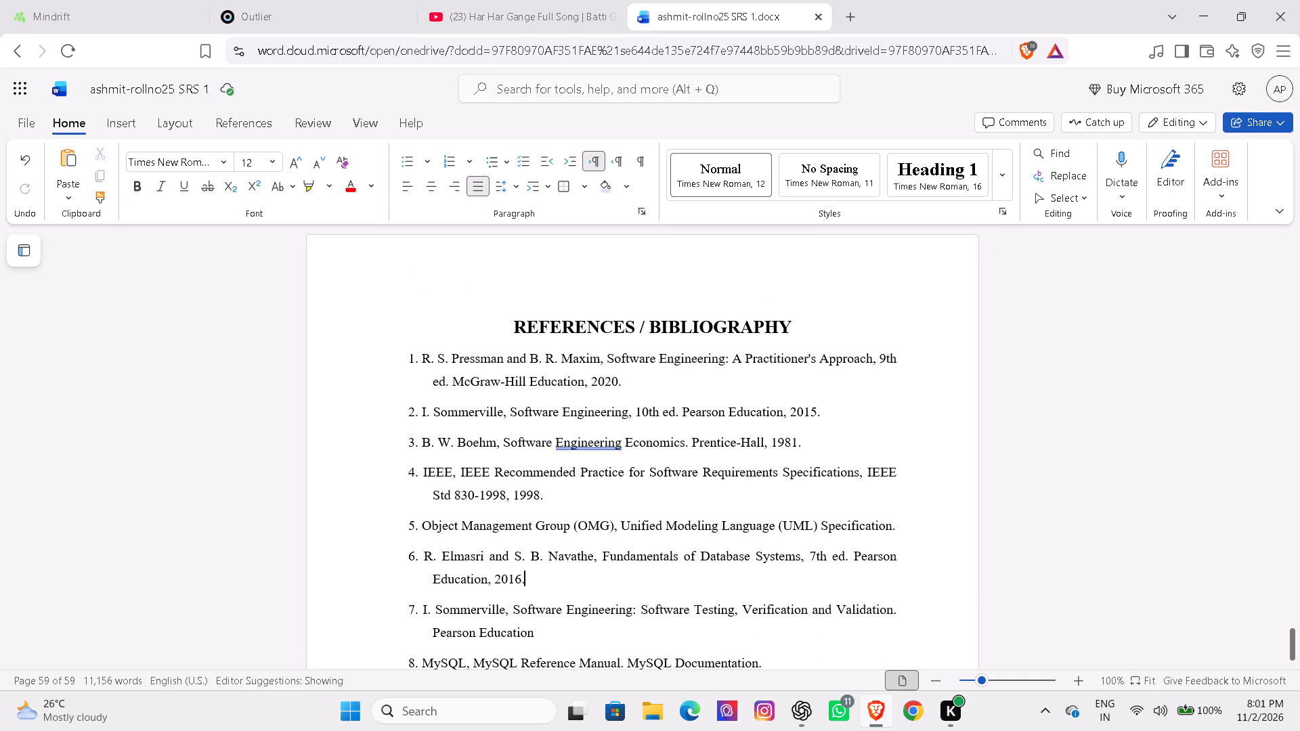
pyautogui.press('Up')
pyautogui.press('Up')
pyautogui.press('Up')
pyautogui.press('Up')
pyautogui.press('Up')
pyautogui.press('Up')
pyautogui.press('Up')
pyautogui.press('Up')
pyautogui.press('Up')
pyautogui.press('Up')
pyautogui.press('Up')
pyautogui.press('Up')
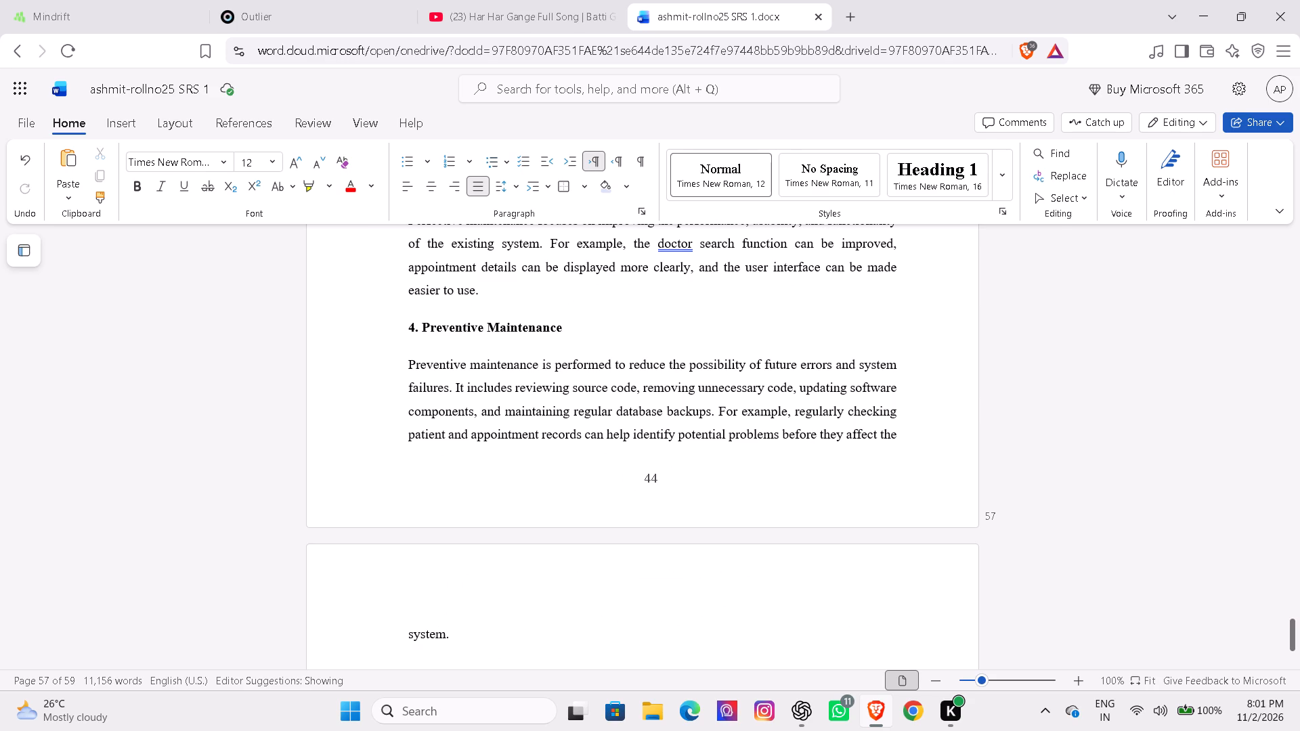
# Delete the word "regular" before "database backups" in the Preventive Maintenance paragraph.
pyautogui.click(812, 373)
pyautogui.click(617, 414)
pyautogui.press('BackSpace')
pyautogui.press('BackSpace')
pyautogui.press('BackSpace')
pyautogui.press('BackSpace')
pyautogui.press('BackSpace')
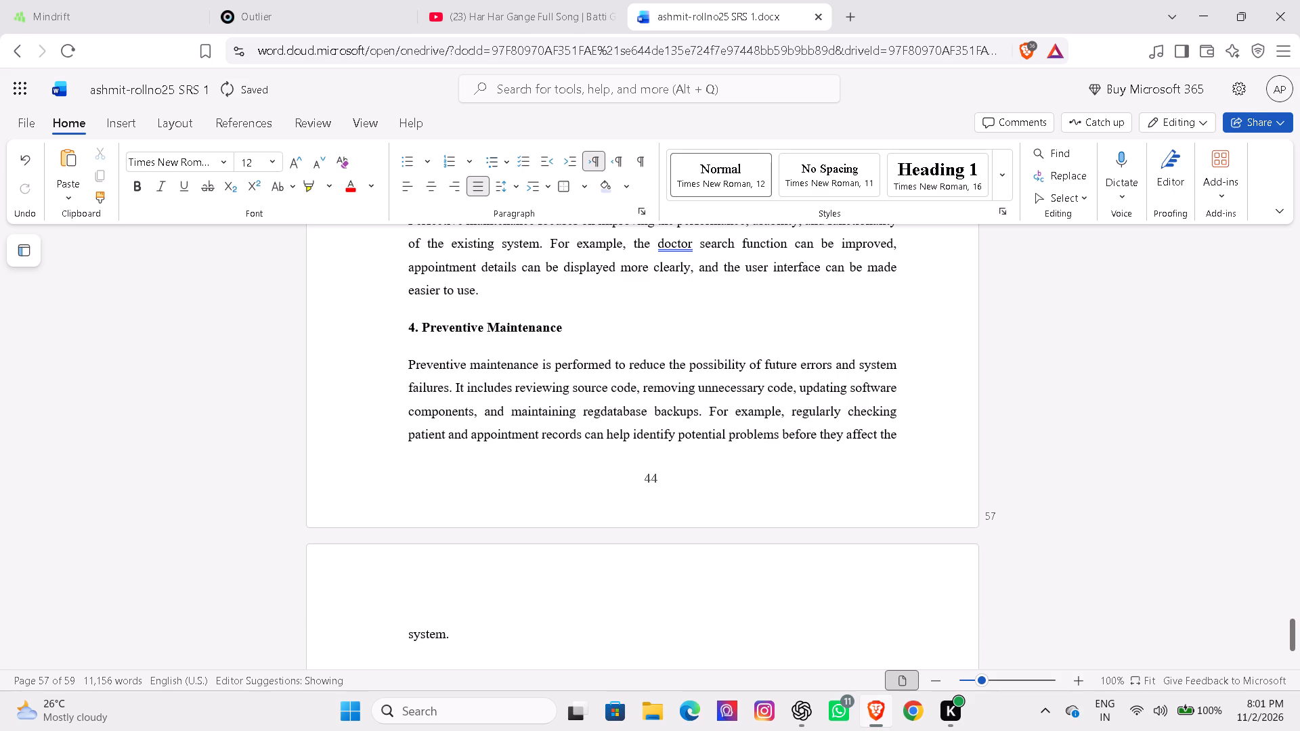
pyautogui.press('BackSpace')
pyautogui.press('BackSpace')
pyautogui.press('BackSpace')
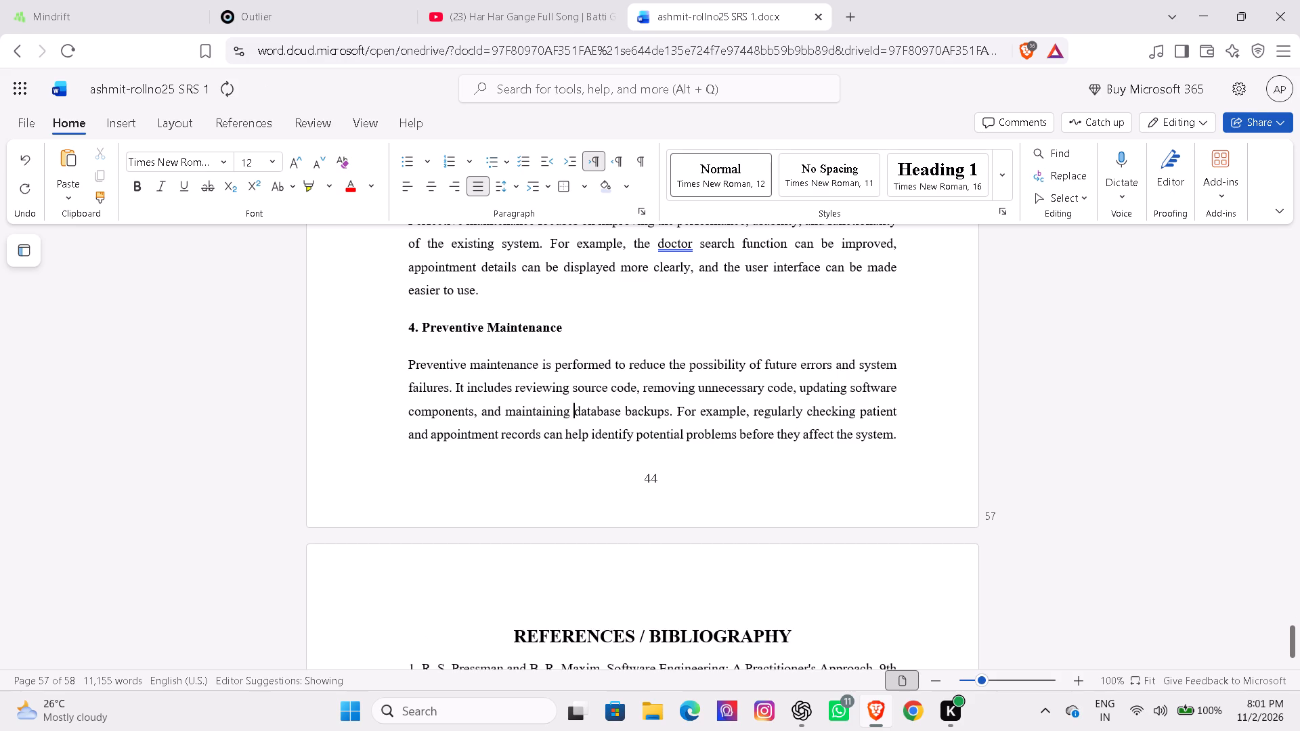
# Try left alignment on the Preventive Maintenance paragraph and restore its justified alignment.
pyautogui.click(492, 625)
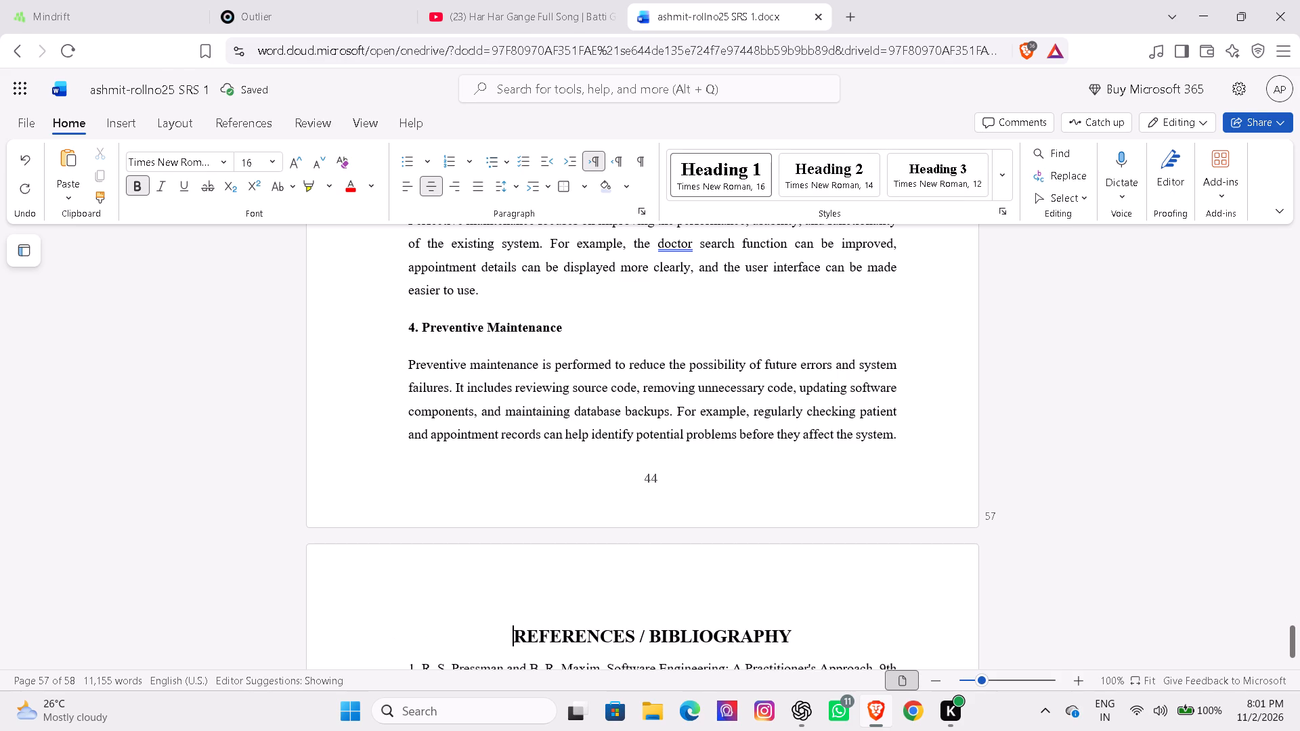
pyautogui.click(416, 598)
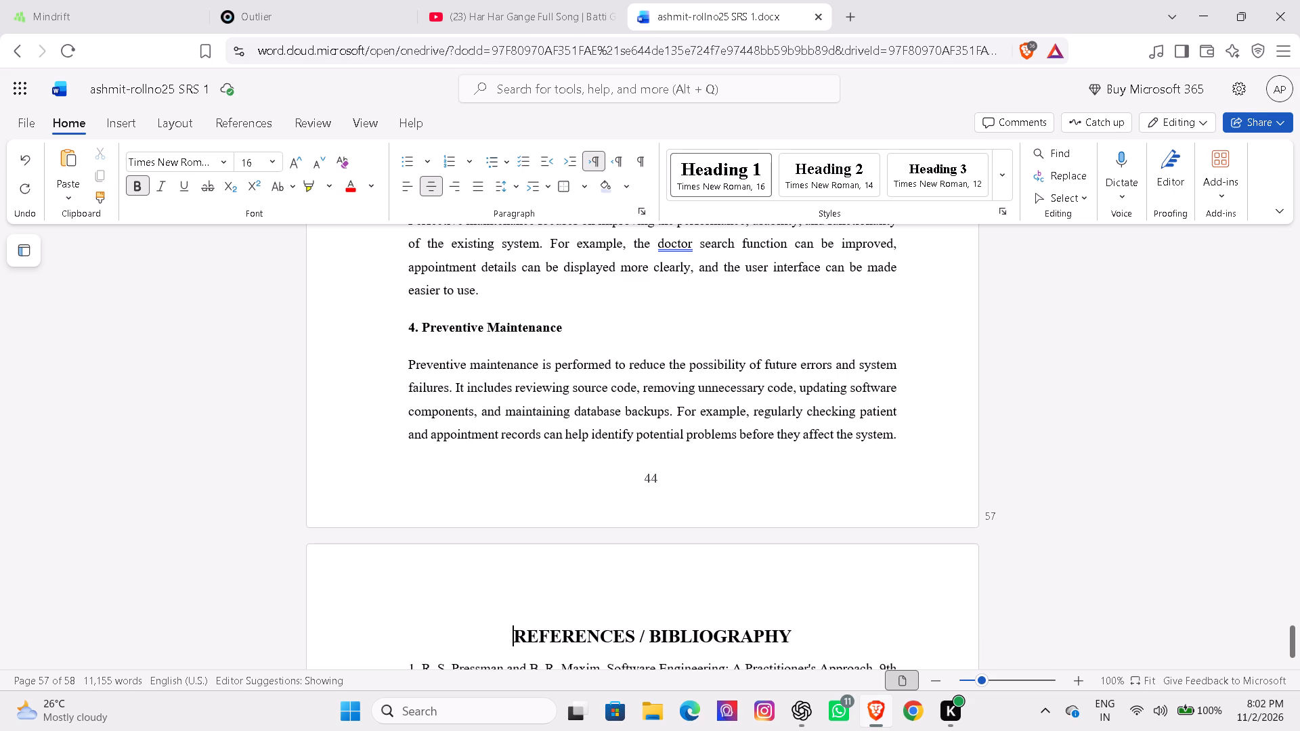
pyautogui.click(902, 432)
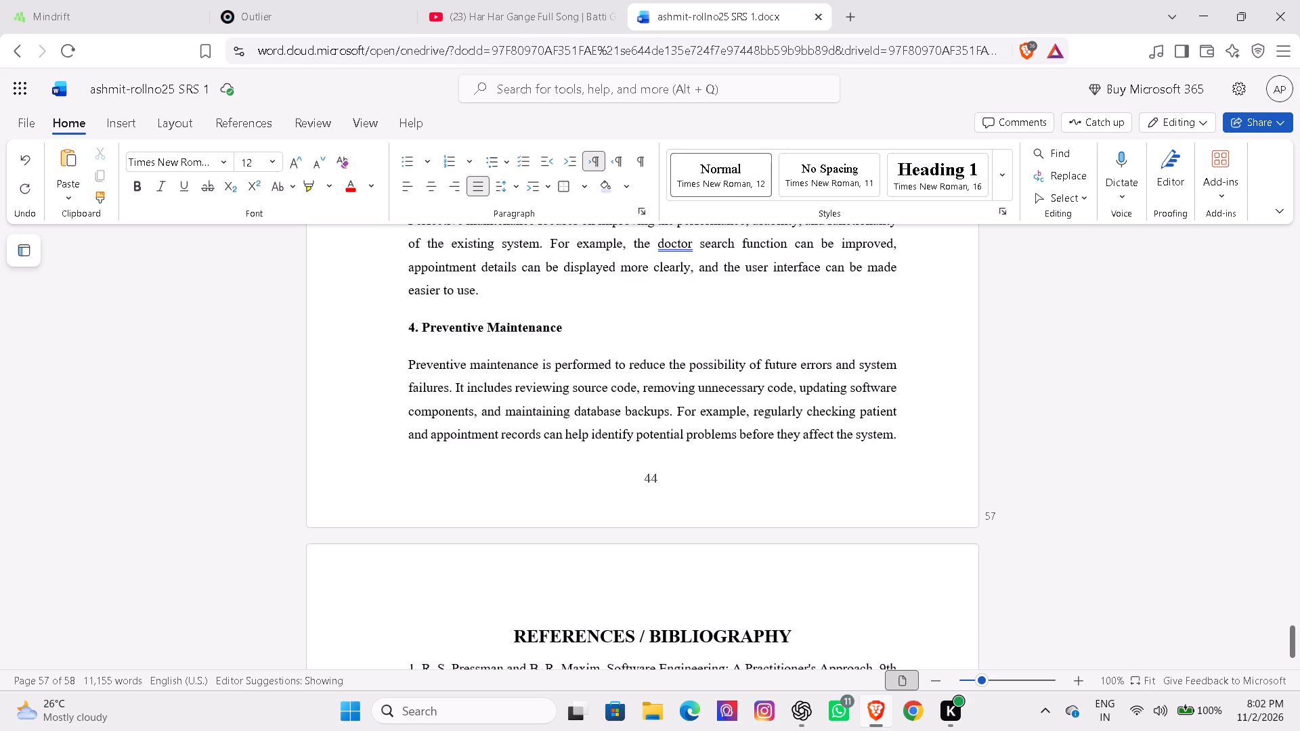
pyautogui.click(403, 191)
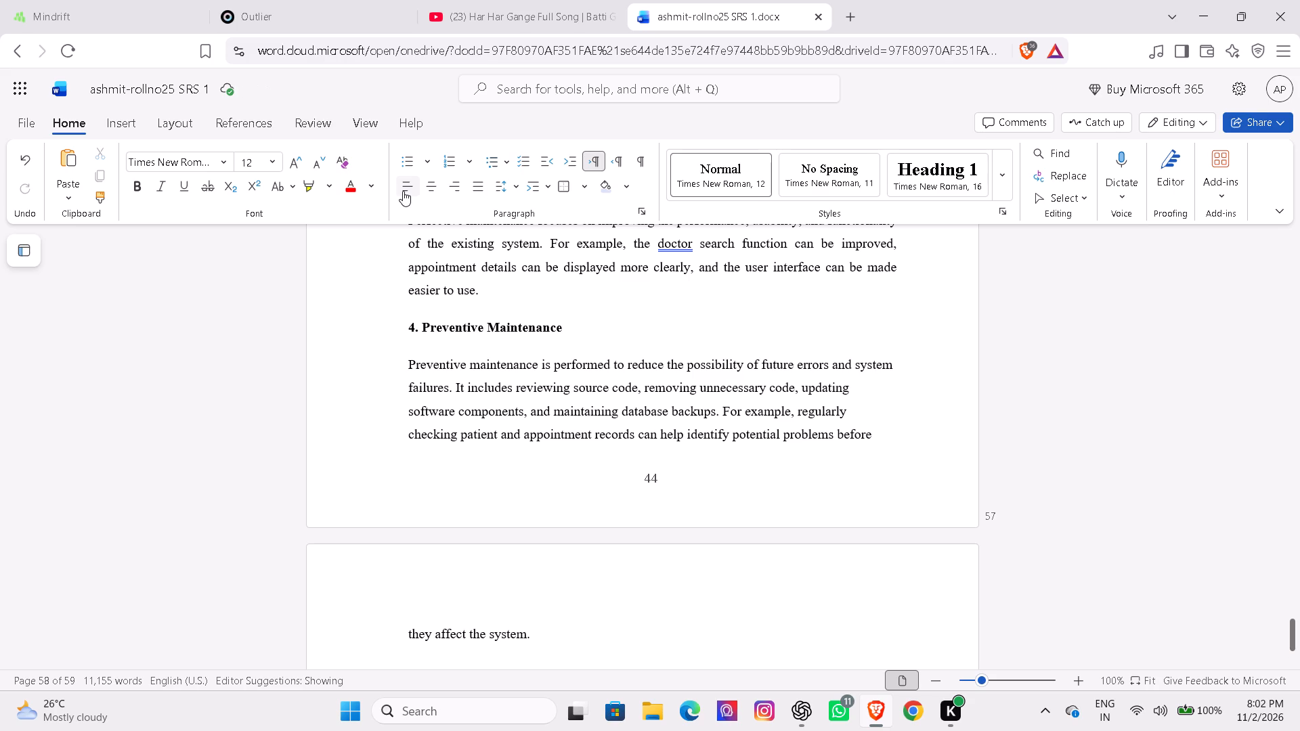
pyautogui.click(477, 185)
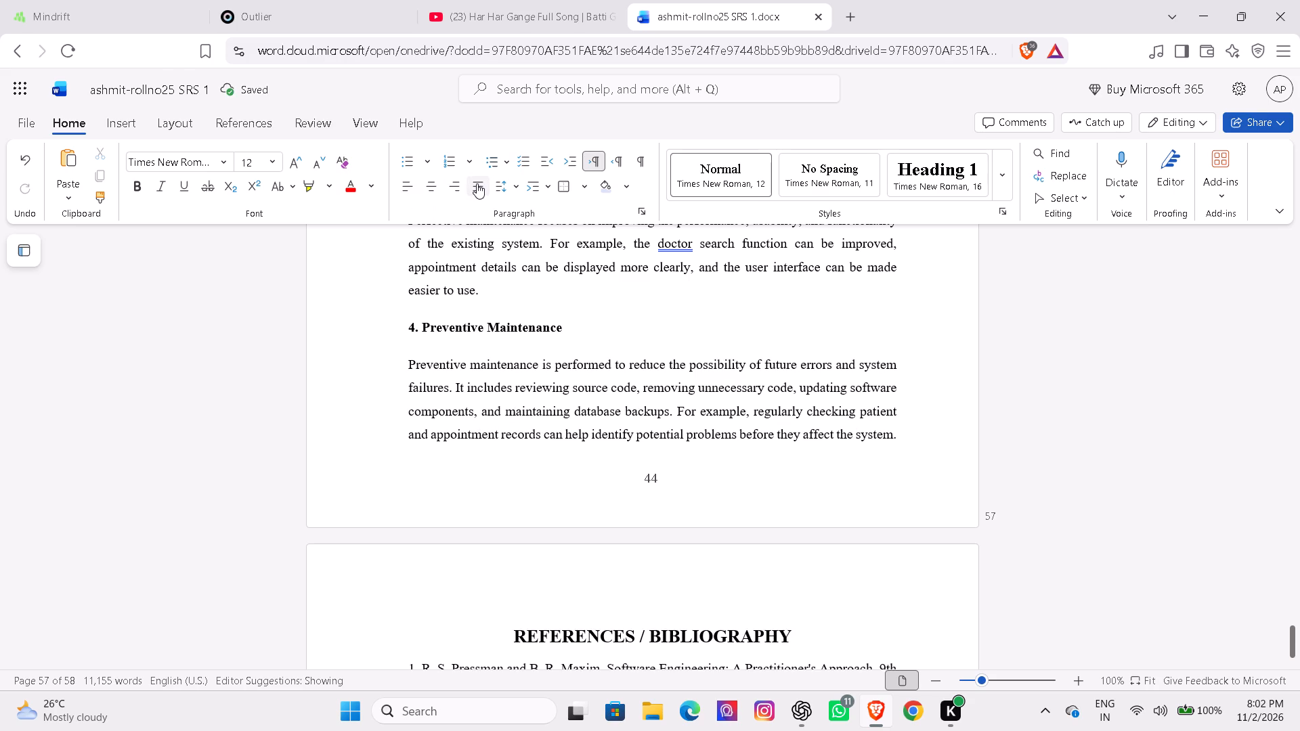
# Left-align the "REFERENCES / BIBLIOGRAPHY" heading.
pyautogui.click(435, 599)
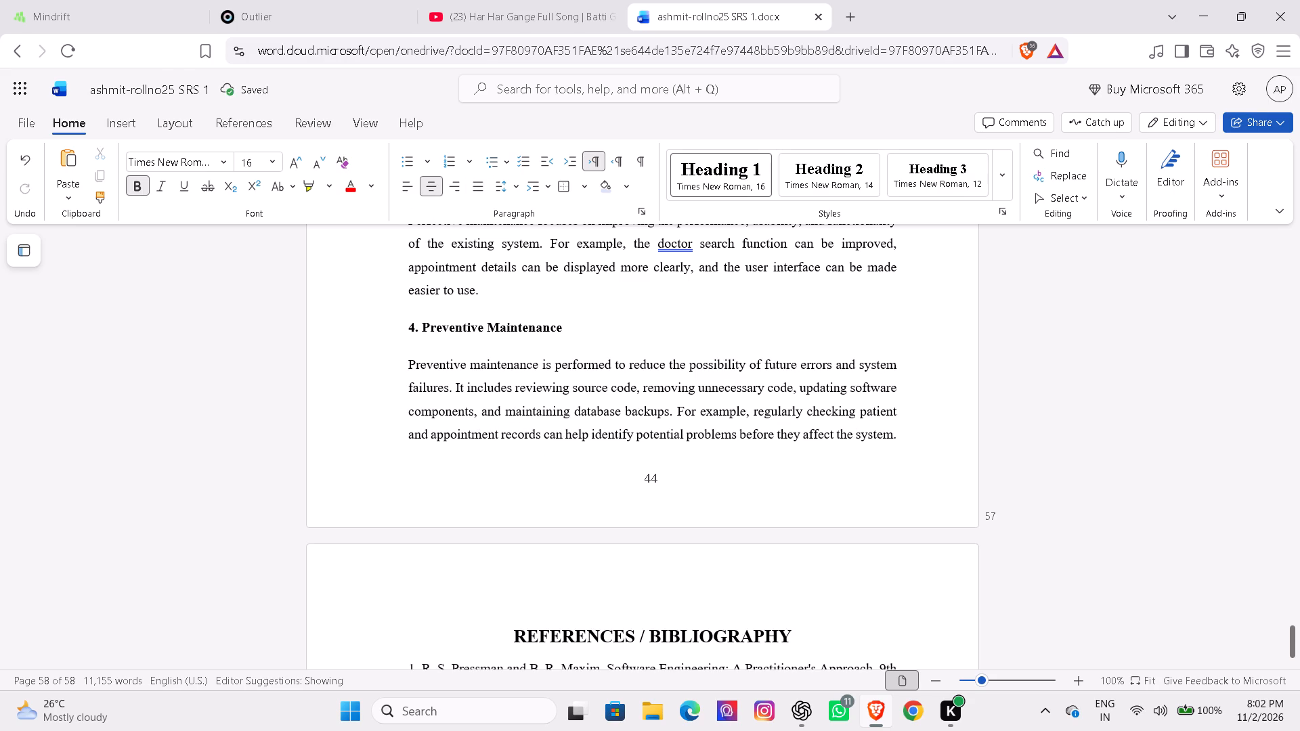
pyautogui.click(404, 179)
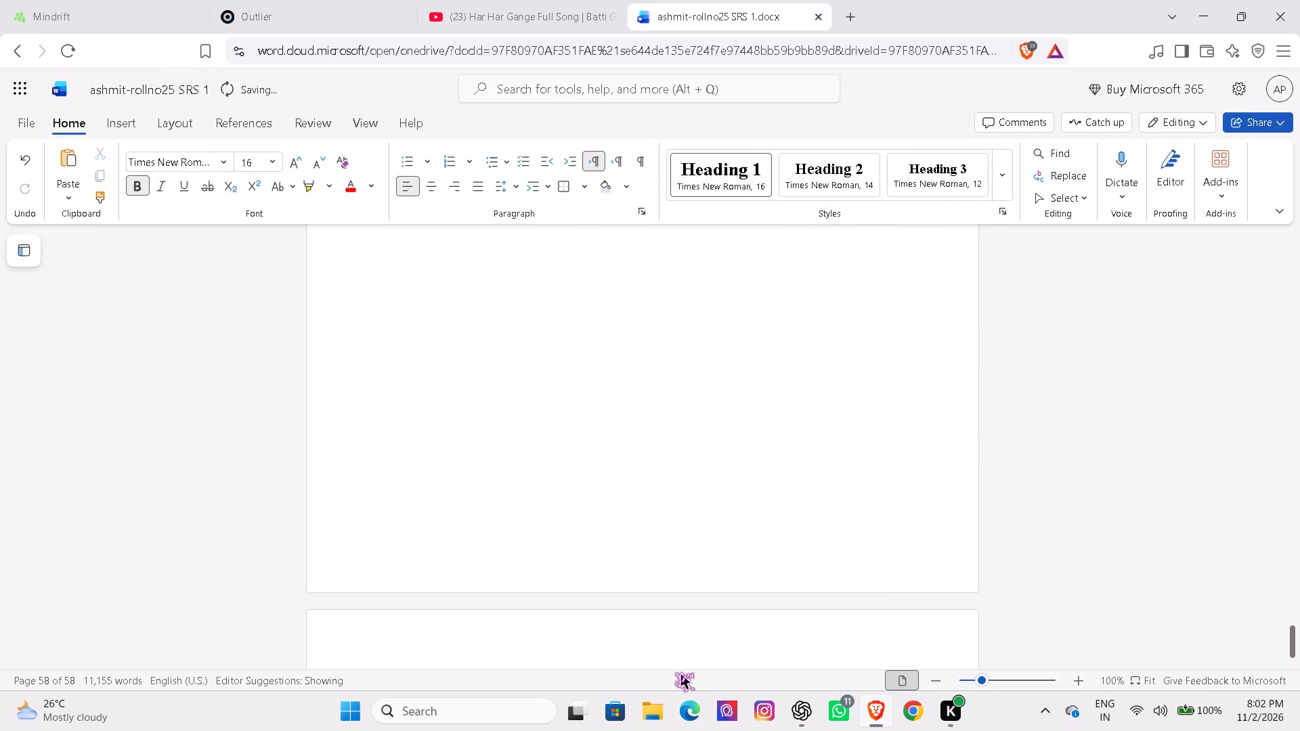
# Review the pasted Chapter 8 text and its formatting, working back from the references heading to the "CHAPTER 8" heading.
pyautogui.click(626, 356)
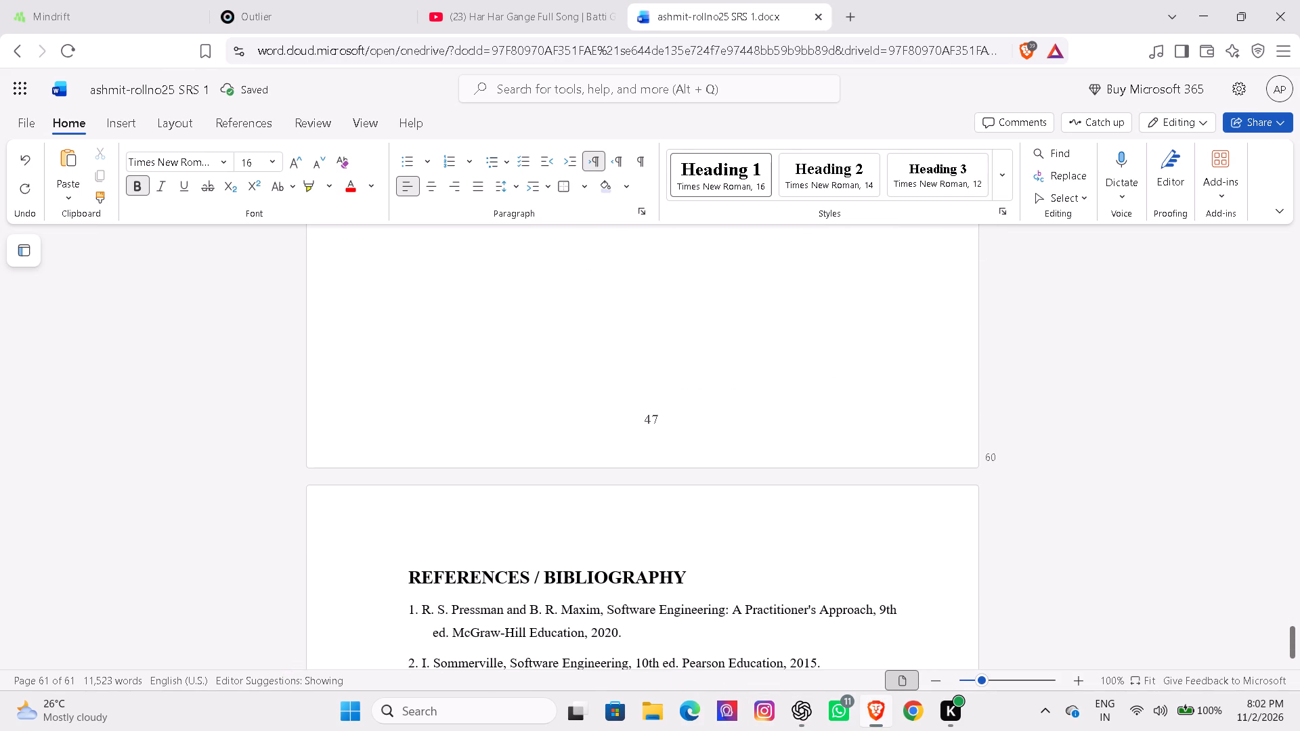
pyautogui.click(626, 356)
pyautogui.click(398, 568)
pyautogui.press('Up')
pyautogui.press('Up')
pyautogui.press('Up')
pyautogui.press('Up')
pyautogui.press('Up')
pyautogui.press('Up')
pyautogui.press('Up')
pyautogui.press('Up')
pyautogui.press('Up')
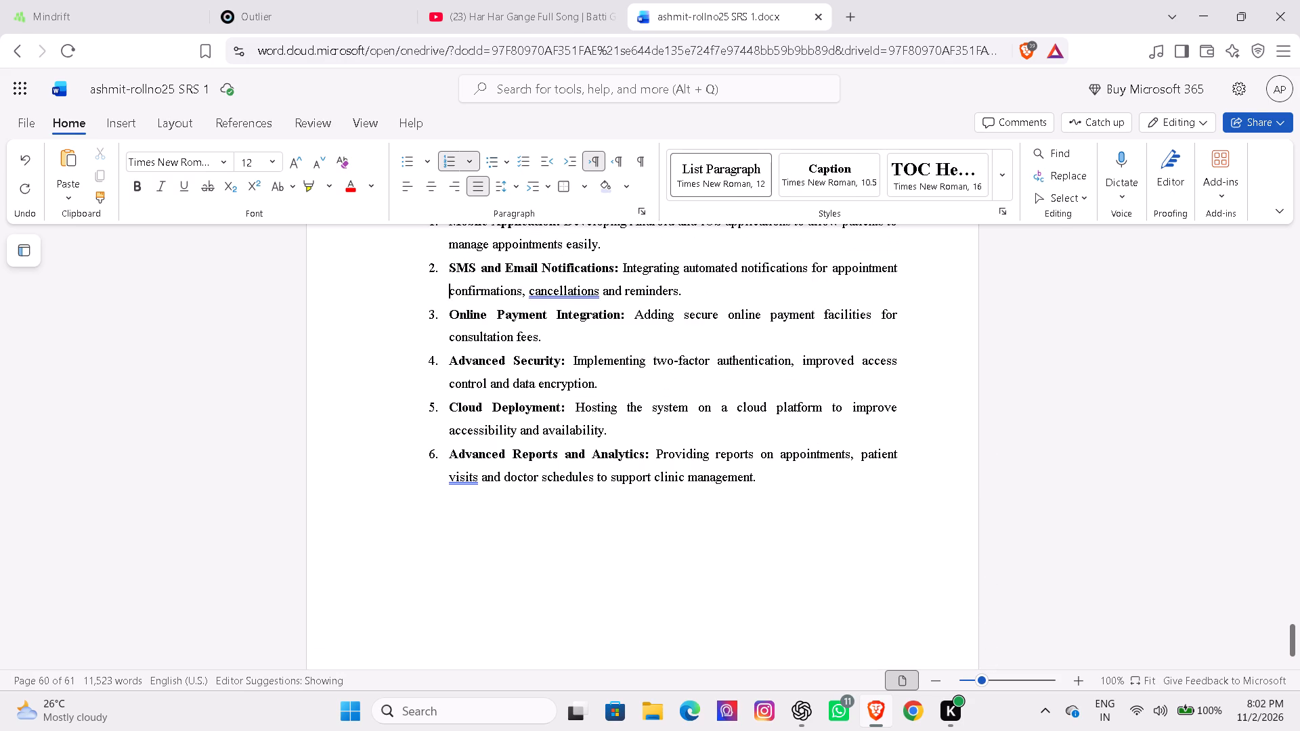
pyautogui.press('Up')
pyautogui.press('Up')
pyautogui.press('Up')
pyautogui.press('Up')
pyautogui.press('Up')
pyautogui.press('Up')
pyautogui.press('Up')
pyautogui.press('Up')
pyautogui.press('Up')
pyautogui.press('Up')
pyautogui.press('Up')
pyautogui.press('Up')
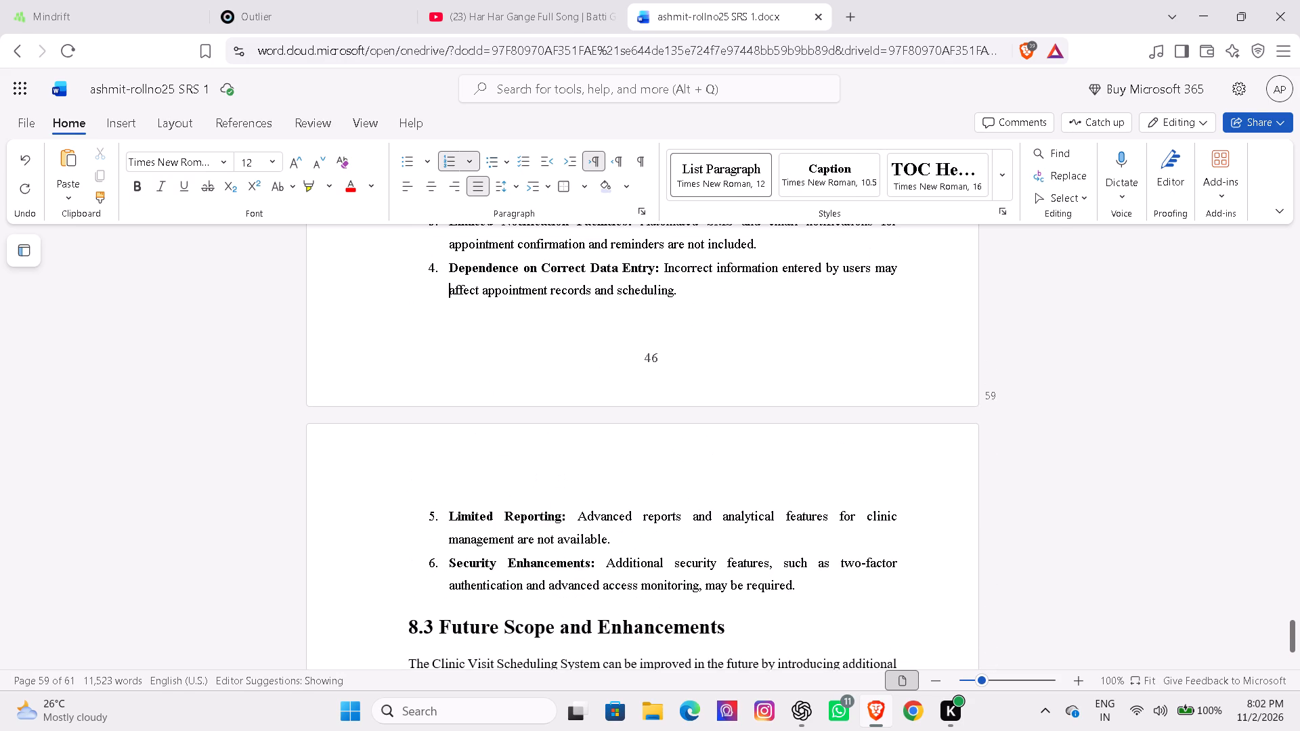
pyautogui.press('Up')
pyautogui.press('Up')
pyautogui.press('Up')
pyautogui.press('Up')
pyautogui.press('Up')
pyautogui.press('Up')
pyautogui.press('Up')
pyautogui.press('Up')
pyautogui.press('Up')
pyautogui.press('Up')
pyautogui.press('Up')
pyautogui.press('Up')
pyautogui.press('Up')
pyautogui.press('Up')
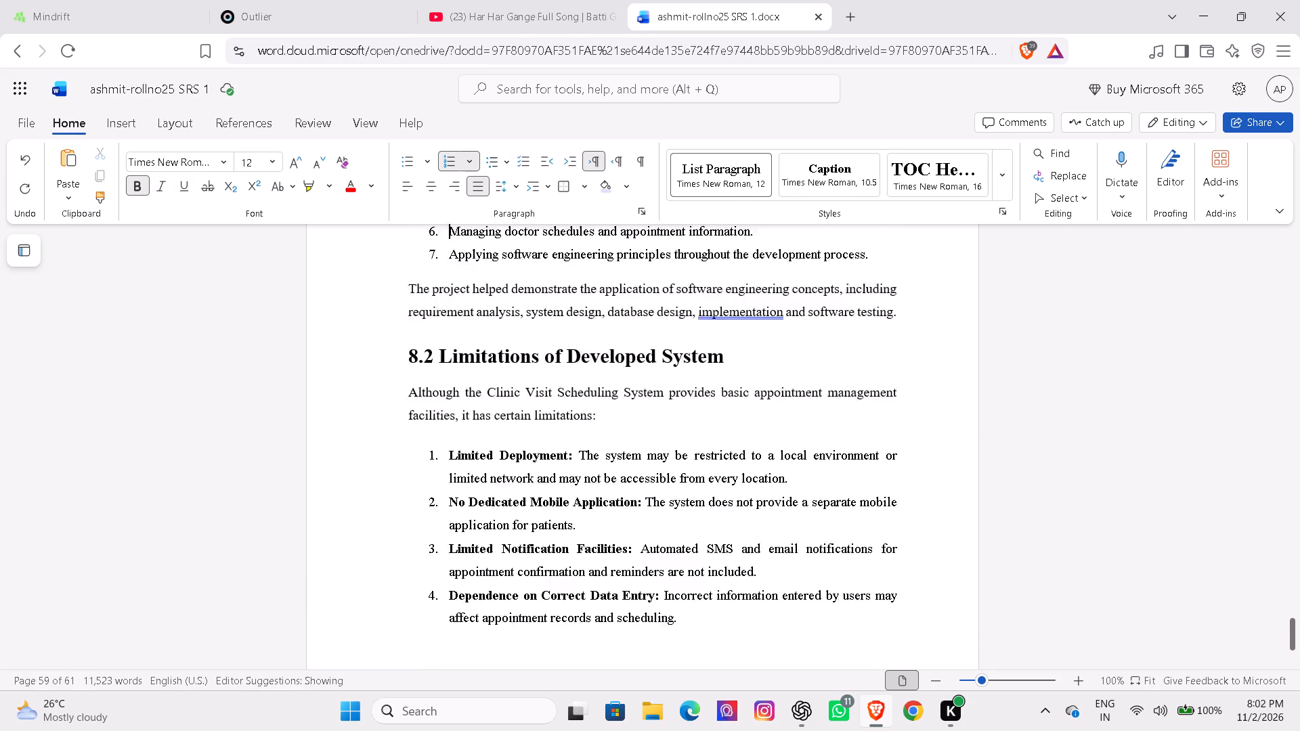
pyautogui.press('Up')
pyautogui.press('Up')
pyautogui.press('Up')
pyautogui.press('Up')
pyautogui.press('Up')
pyautogui.press('Up')
pyautogui.press('Up')
pyautogui.press('Up')
pyautogui.press('Up')
pyautogui.press('Up')
pyautogui.press('Up')
pyautogui.press('Up')
pyautogui.press('Up')
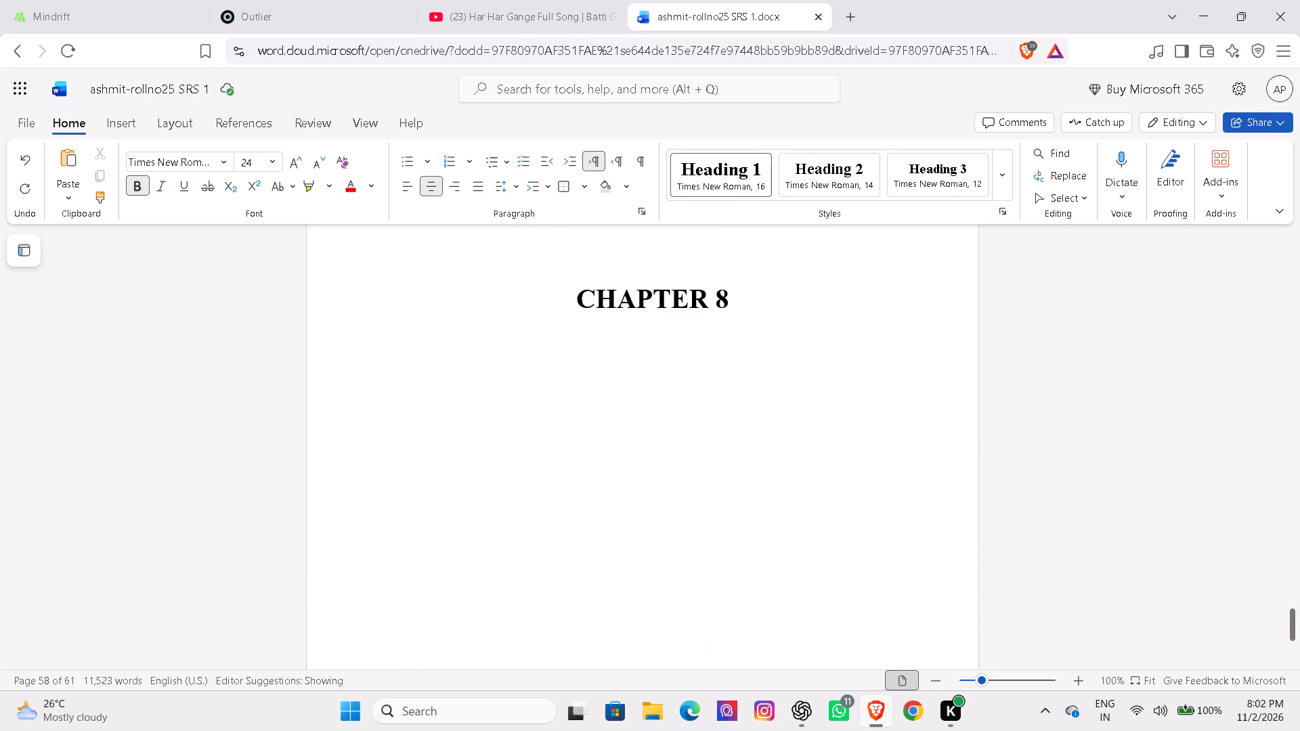
pyautogui.press('Down')
pyautogui.press('Down')
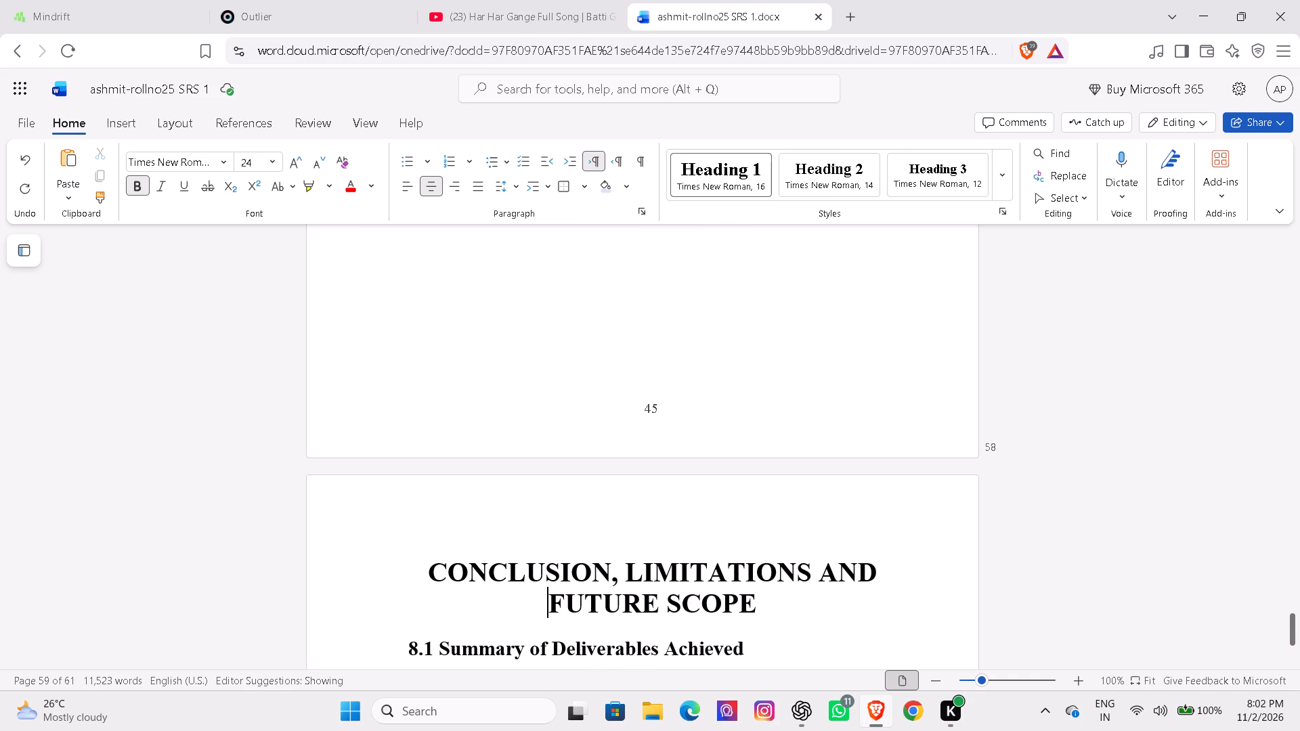
pyautogui.press('Up')
pyautogui.press('Up')
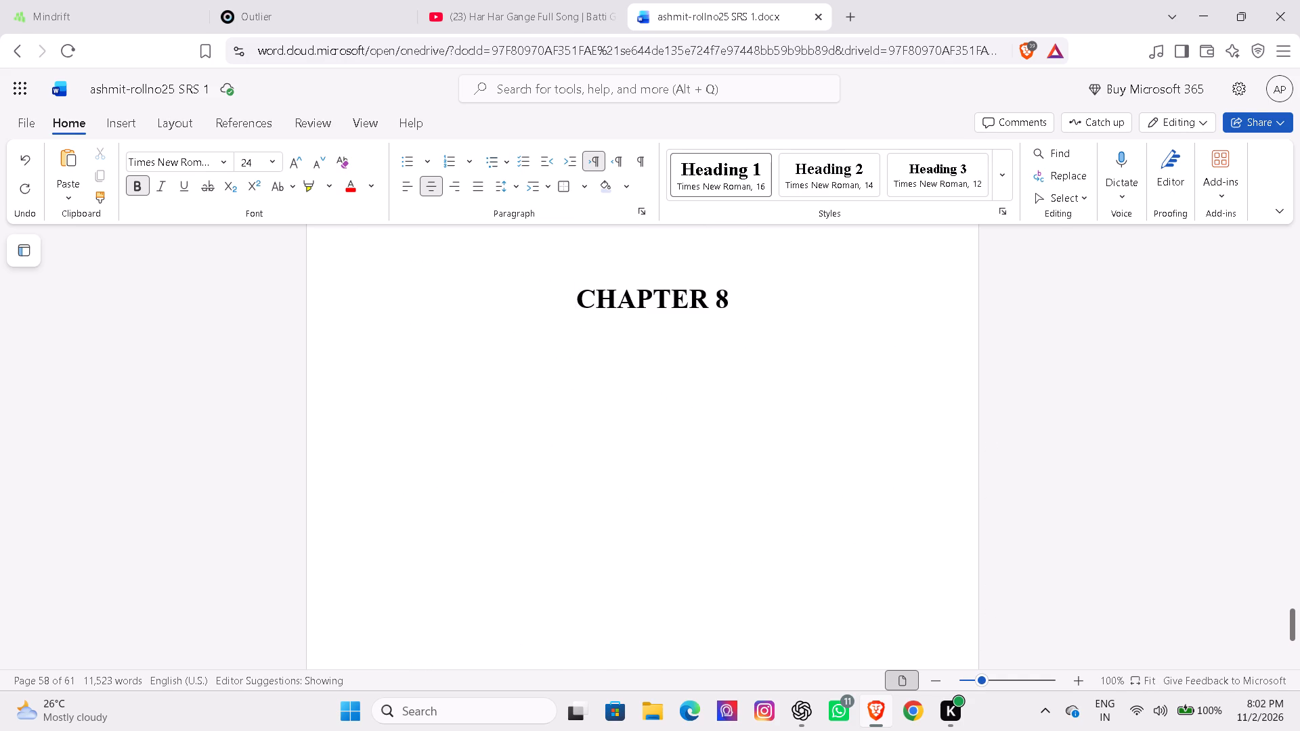
pyautogui.press('Up')
pyautogui.click(576, 485)
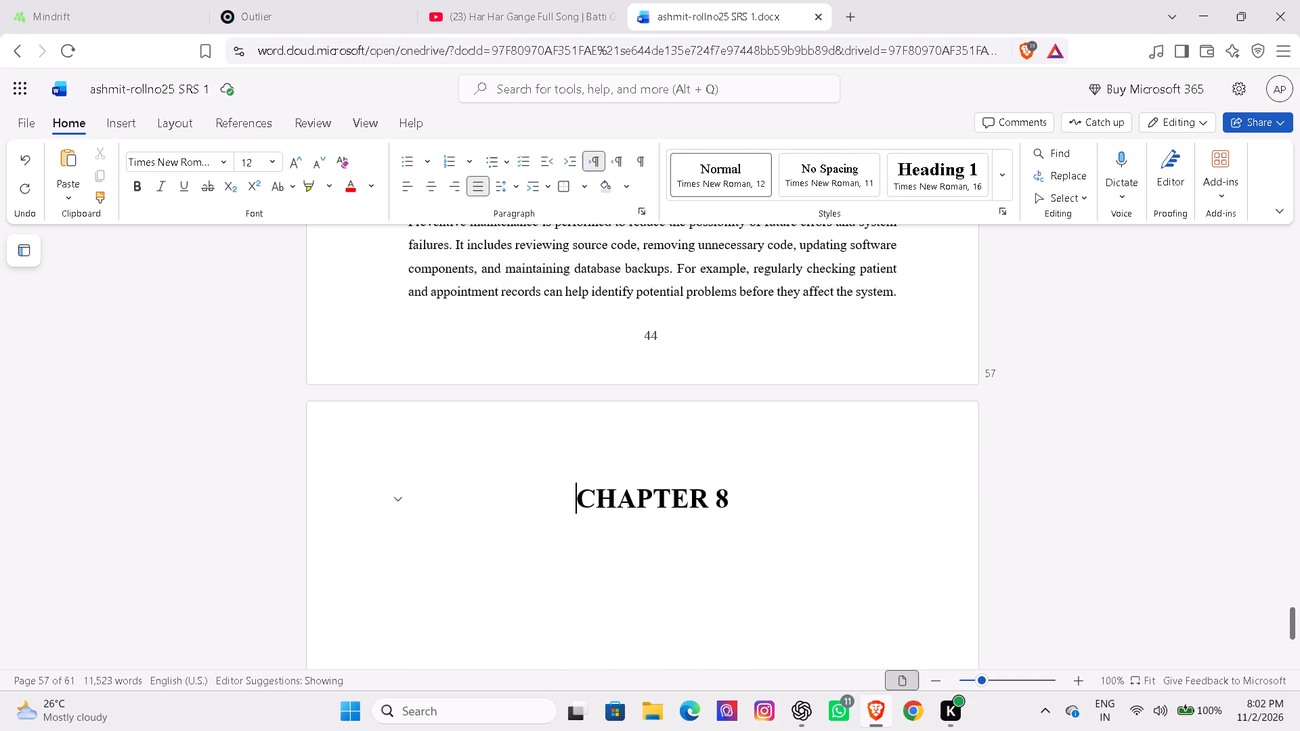
# Set the font size of the "CHAPTER 8" heading to 16.
pyautogui.moveTo(576, 485); pyautogui.dragTo(728, 492)
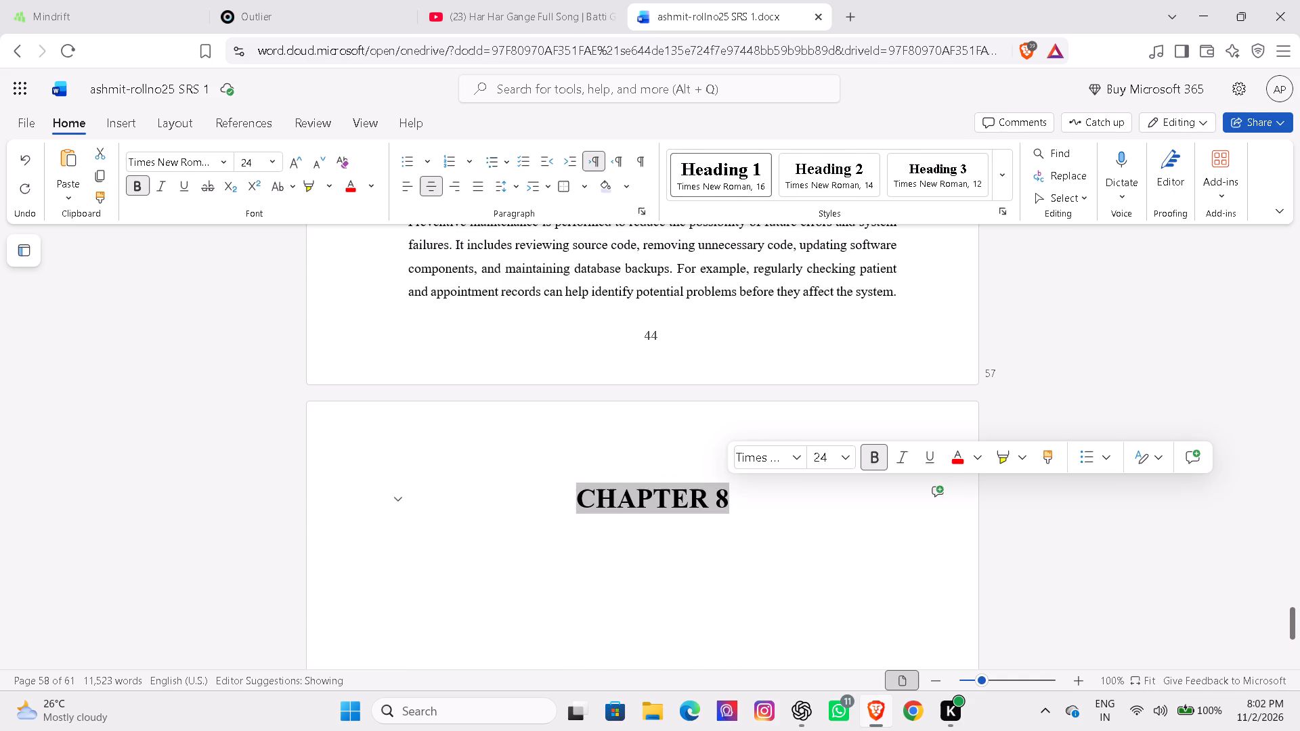
pyautogui.click(269, 164)
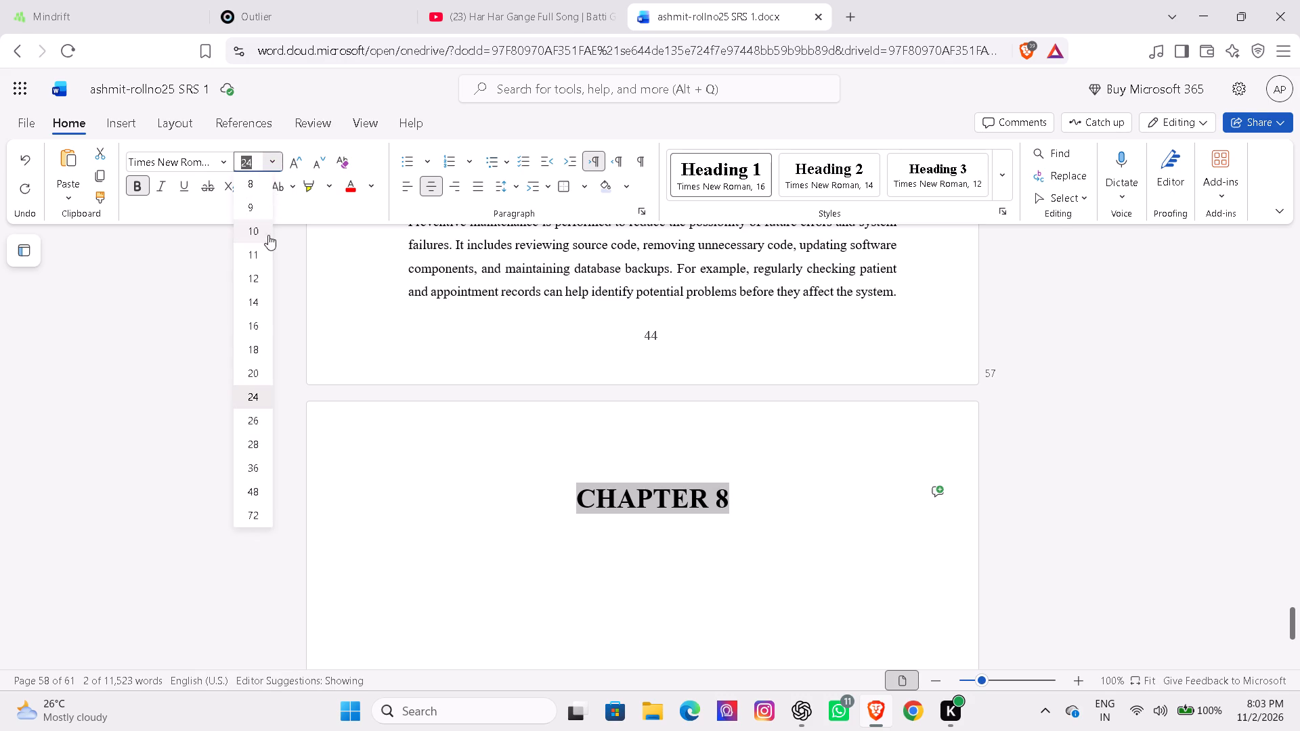
pyautogui.click(259, 329)
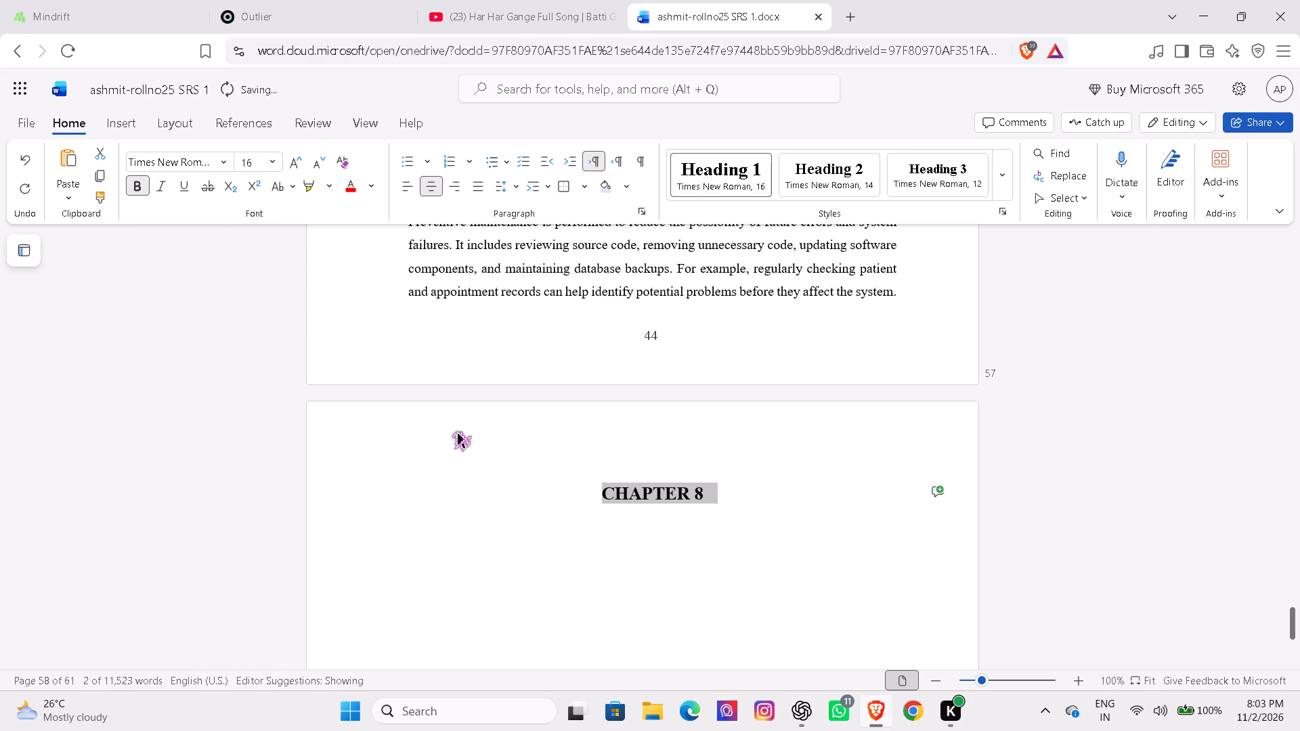
pyautogui.rightClick(458, 433)
pyautogui.click(393, 480)
pyautogui.click(838, 473)
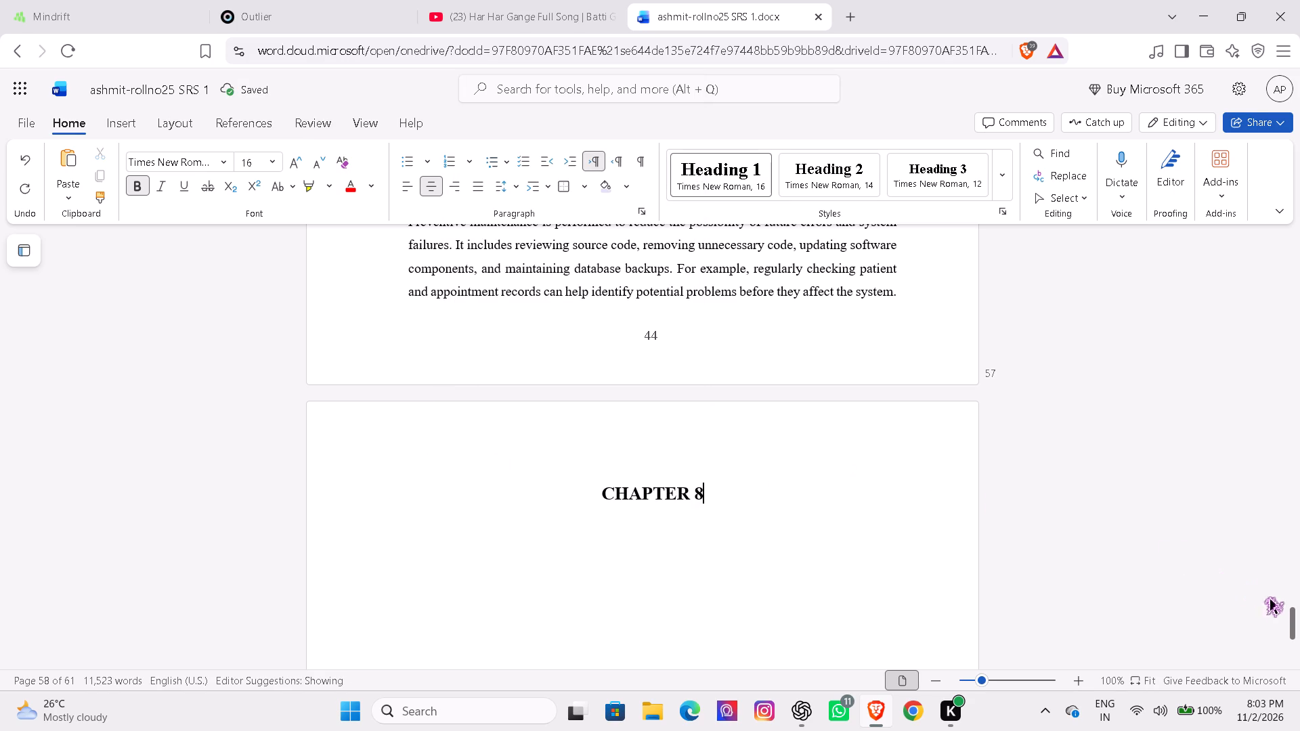
# Look back through the earlier chapters, from the Chapter 6 heading to the project activity schedule table, to check their formatting.
pyautogui.moveTo(1299, 615); pyautogui.dragTo(1297, 558)
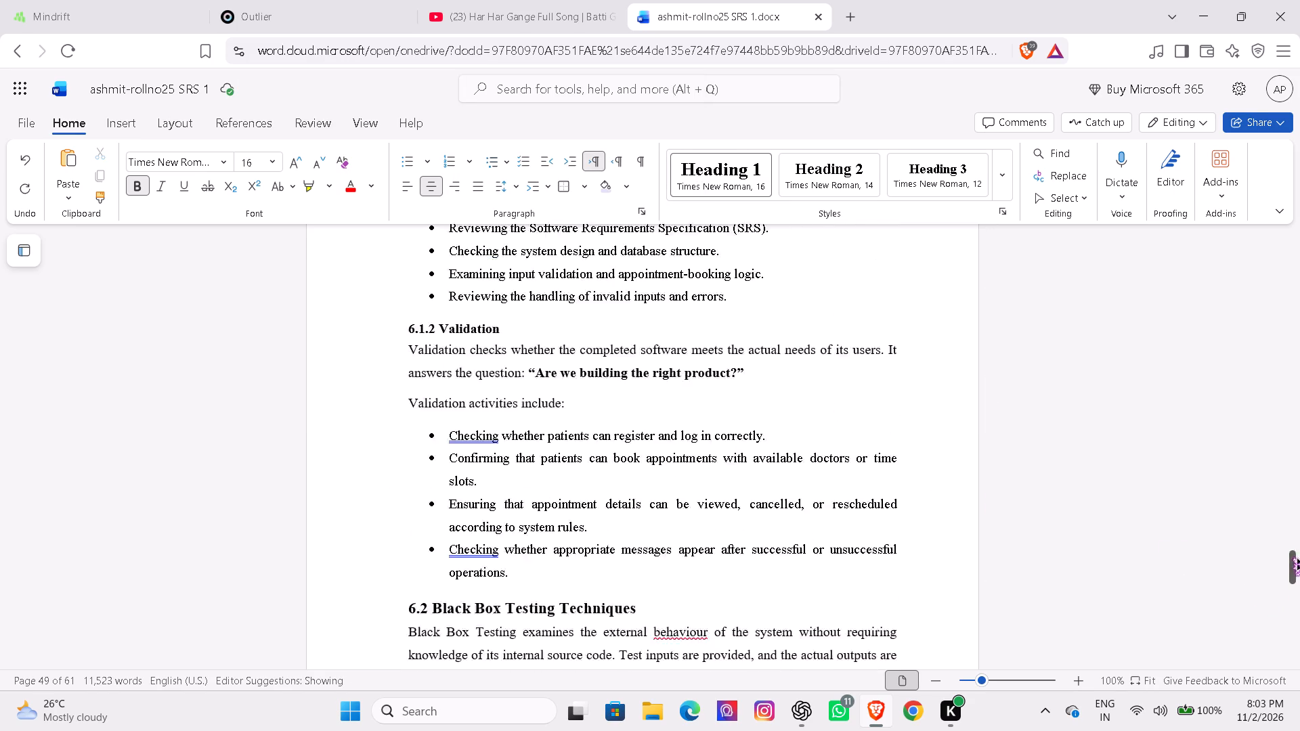
pyautogui.moveTo(1297, 558); pyautogui.dragTo(1295, 555)
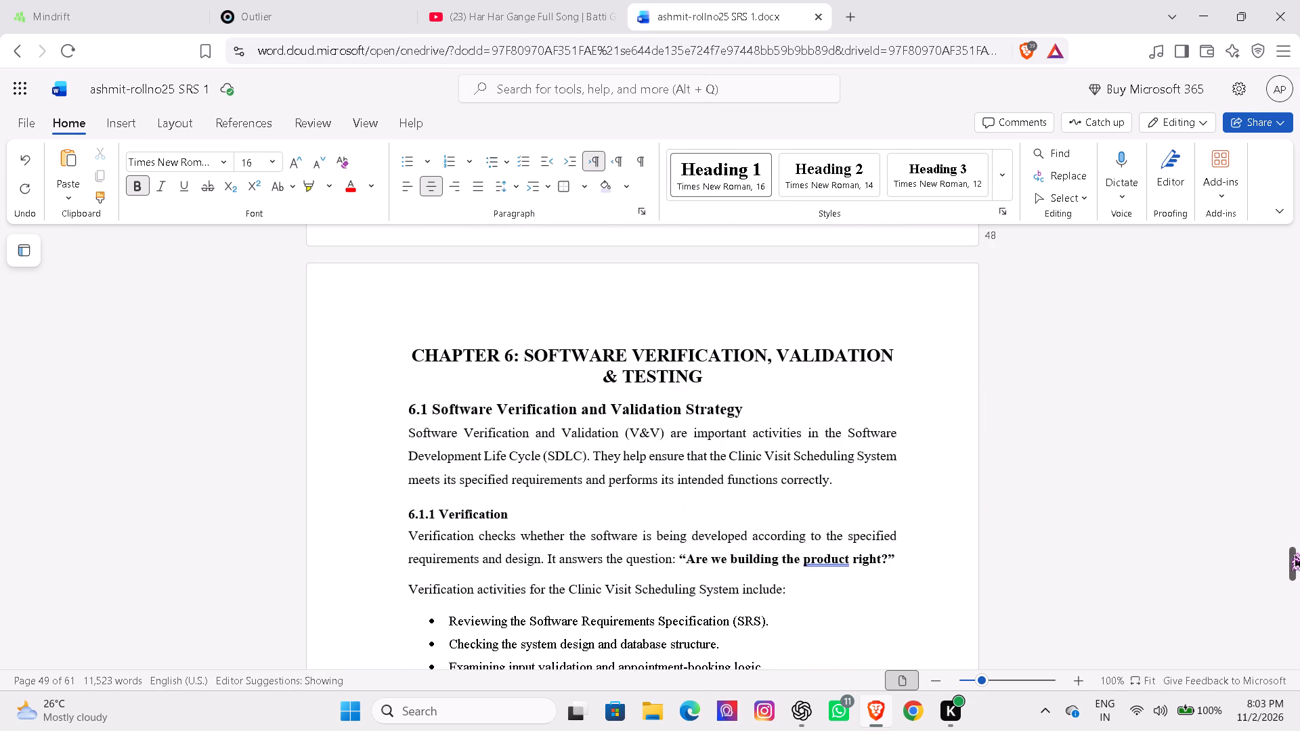
pyautogui.moveTo(1295, 555); pyautogui.dragTo(1294, 514)
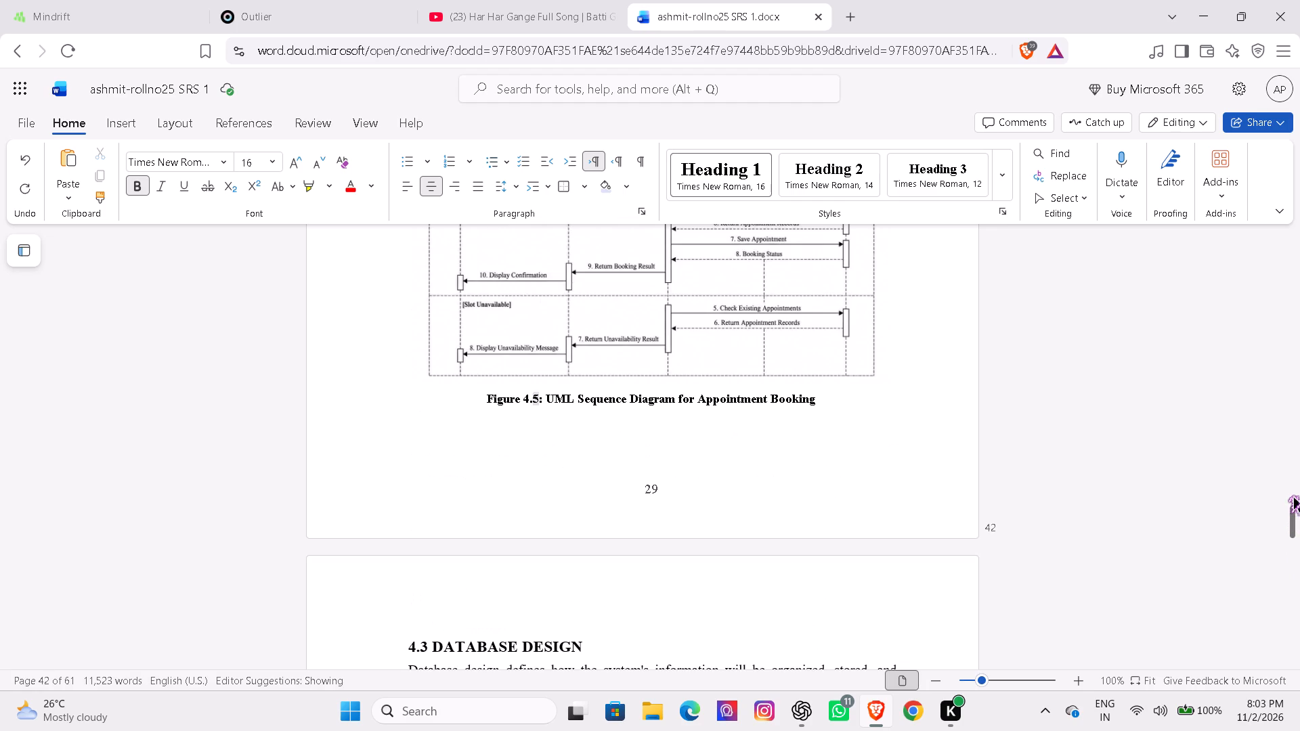
pyautogui.moveTo(1299, 514); pyautogui.dragTo(1297, 443)
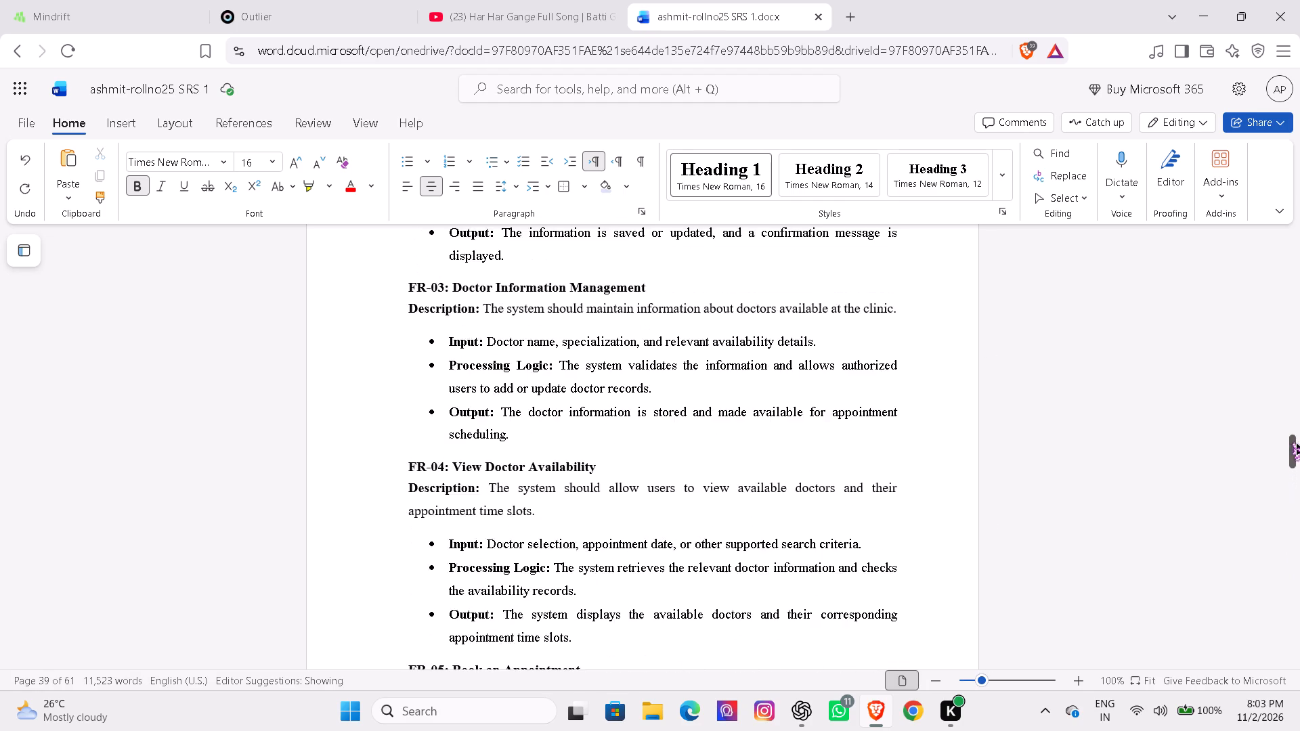
pyautogui.moveTo(1297, 443); pyautogui.dragTo(1299, 425)
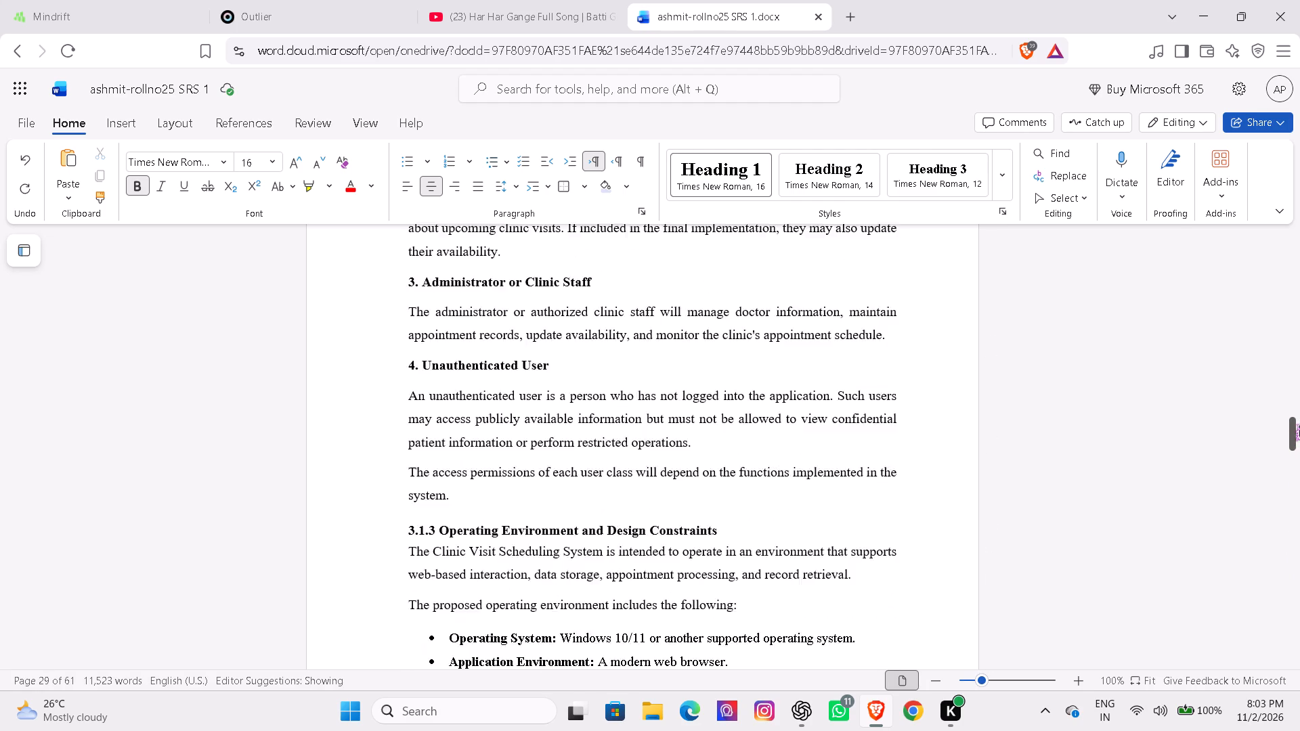
pyautogui.moveTo(1299, 425); pyautogui.dragTo(1299, 409)
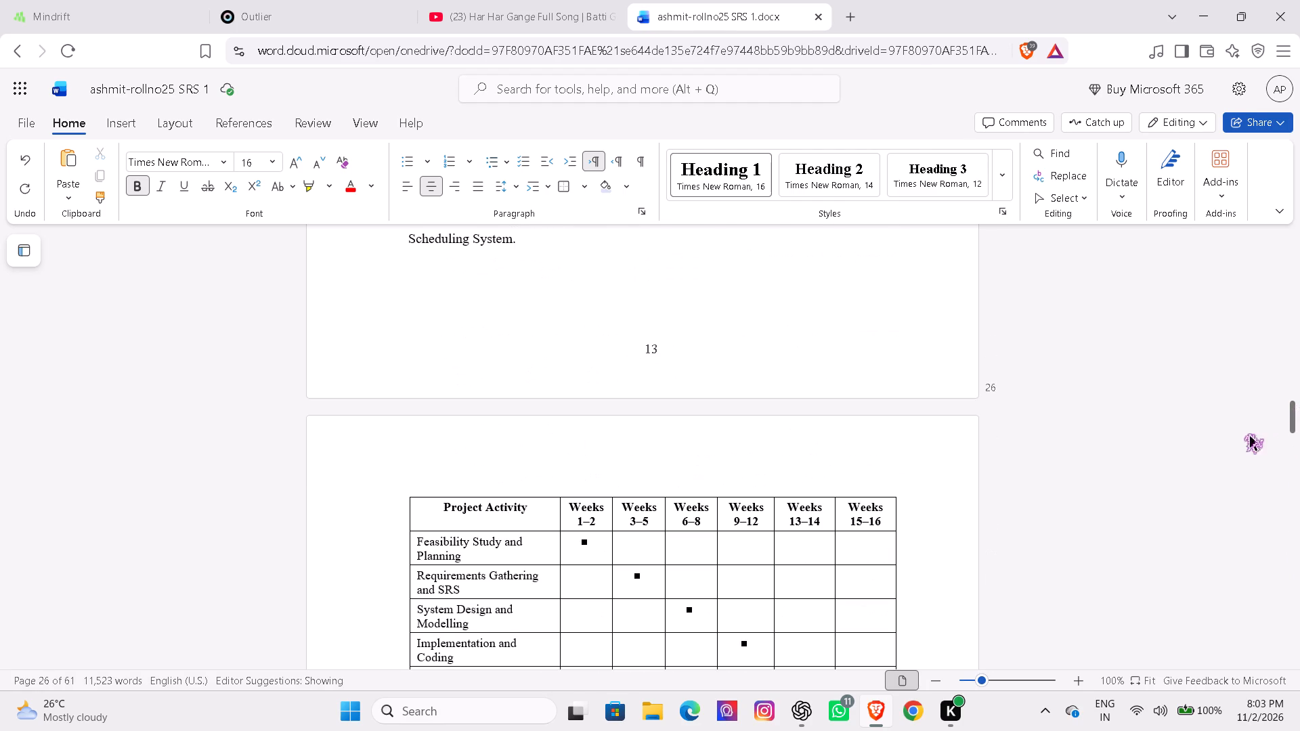
# Review the Chapter 6 testing content and its formatting, working back from the "CHAPTER 7" heading to section 6.1.2 Validation.
pyautogui.press('Down')
pyautogui.press('Up')
pyautogui.press('Up')
pyautogui.press('Up')
pyautogui.press('Up')
pyautogui.press('Up')
pyautogui.press('Up')
pyautogui.press('Up')
pyautogui.press('Up')
pyautogui.press('Up')
pyautogui.press('Up')
pyautogui.press('Up')
pyautogui.press('Up')
pyautogui.press('Up')
pyautogui.press('Up')
pyautogui.press('Up')
pyautogui.press('Up')
pyautogui.press('Up')
pyautogui.press('Up')
pyautogui.press('Up')
pyautogui.press('Up')
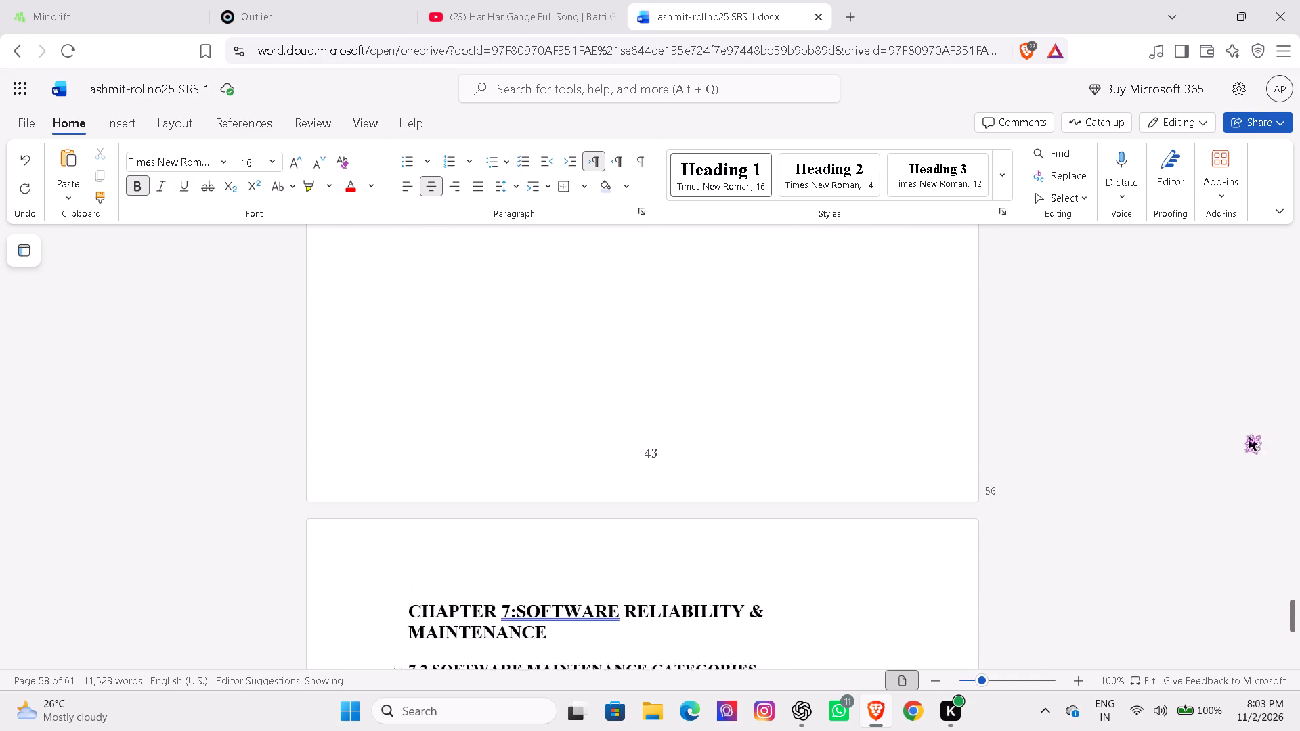
pyautogui.press('Up')
pyautogui.press('Up')
pyautogui.press('Up')
pyautogui.press('Up')
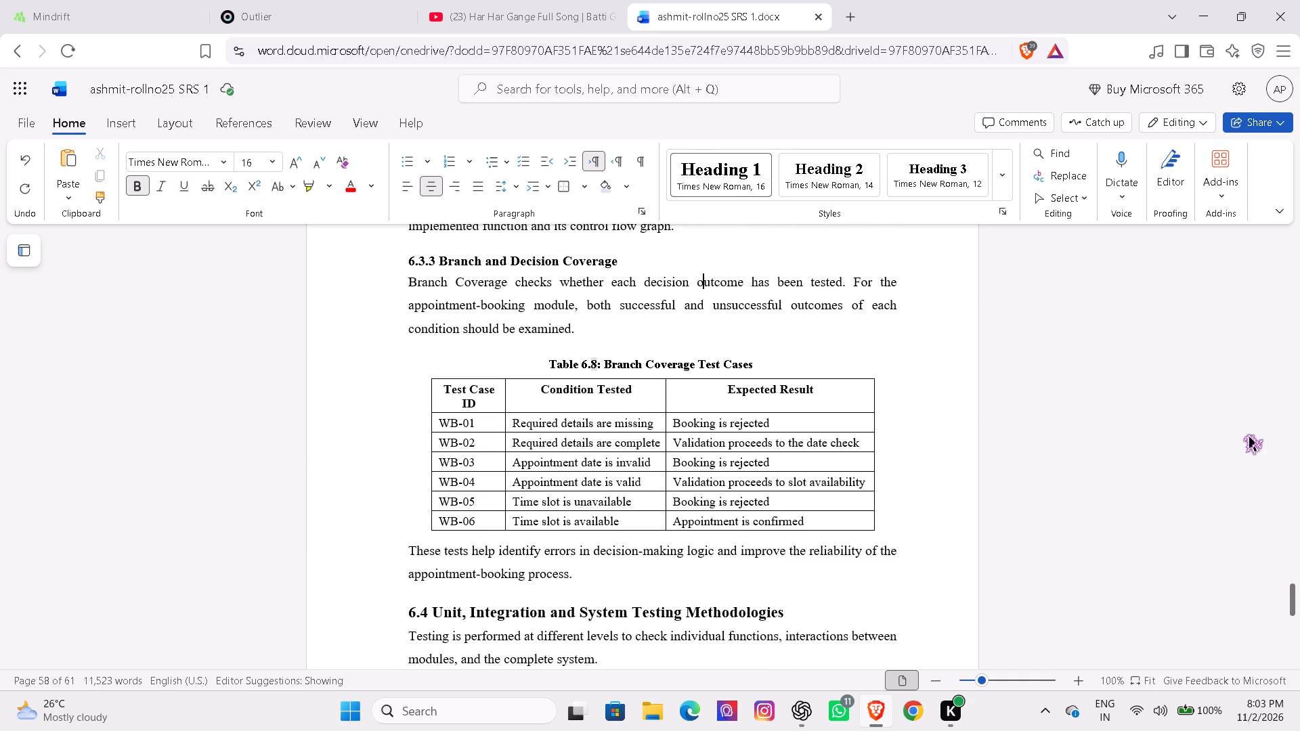
pyautogui.press('Up')
pyautogui.press('Up')
pyautogui.press('Up')
pyautogui.press('Up')
pyautogui.press('Up')
pyautogui.press('Up')
pyautogui.press('Up')
pyautogui.press('Up')
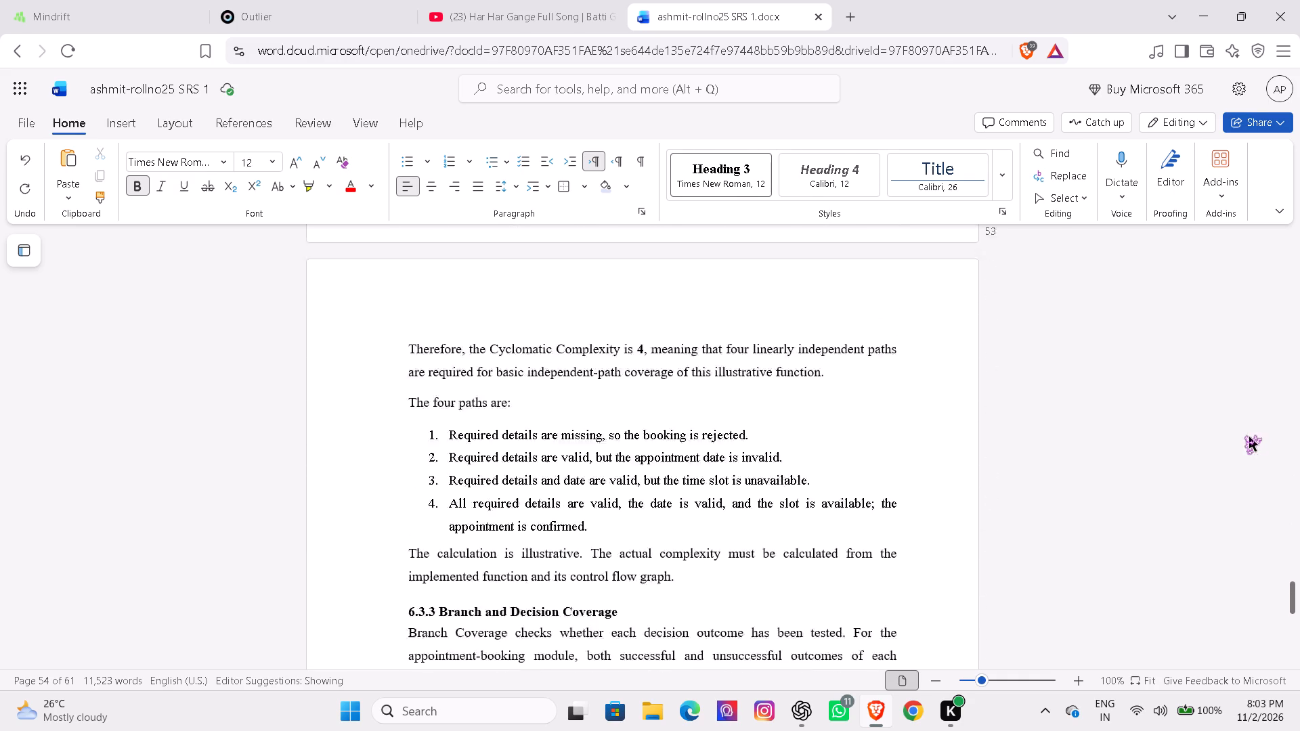
pyautogui.press('Up')
pyautogui.press('Up')
pyautogui.press('Up')
pyautogui.press('Up')
pyautogui.press('Up')
pyautogui.press('Up')
pyautogui.press('Up')
pyautogui.press('Up')
pyautogui.press('Up')
pyautogui.press('Up')
pyautogui.press('Up')
pyautogui.press('Up')
pyautogui.press('Up')
pyautogui.press('Up')
pyautogui.press('Up')
pyautogui.press('Up')
pyautogui.press('Up')
pyautogui.press('Up')
pyautogui.press('Up')
pyautogui.press('Up')
pyautogui.press('Up')
pyautogui.press('Up')
pyautogui.press('Up')
pyautogui.press('Up')
pyautogui.press('Up')
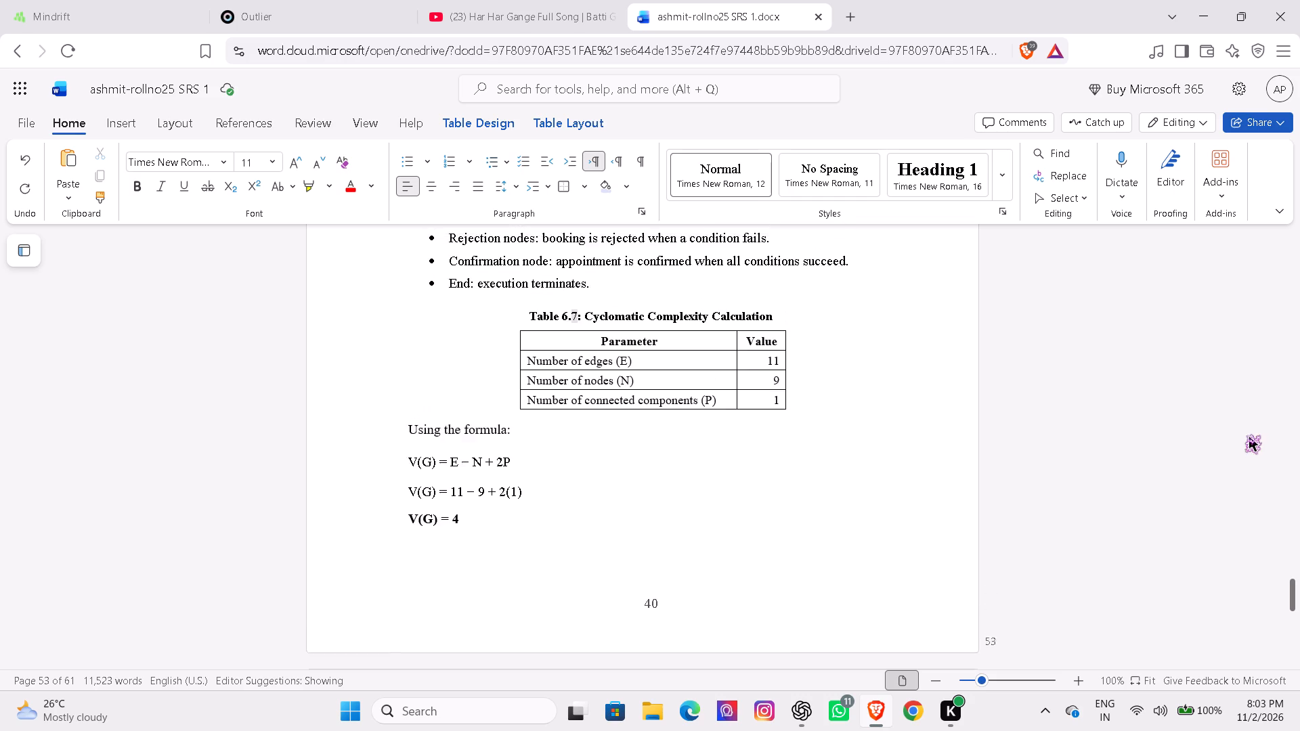
pyautogui.press('Up')
pyautogui.press('Up')
pyautogui.press('Up')
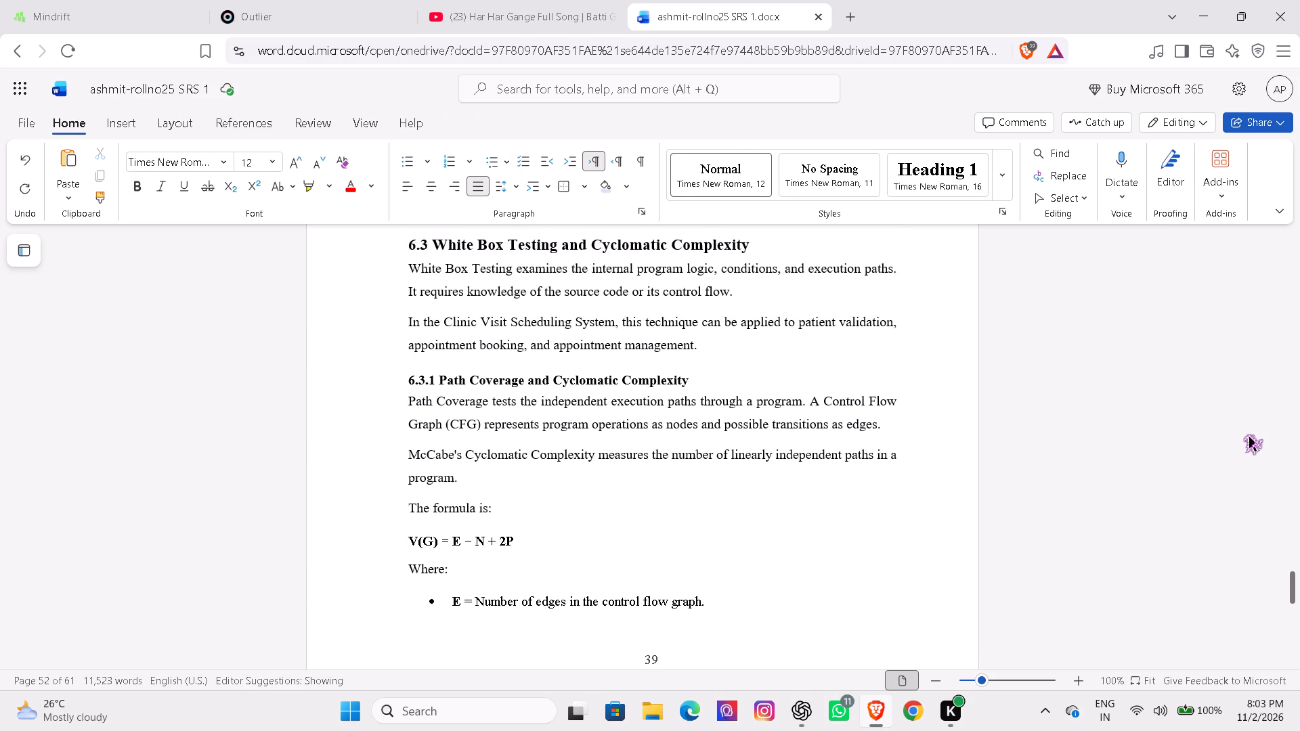
pyautogui.press('Up')
pyautogui.press('Up')
pyautogui.press('Up')
pyautogui.press('Up')
pyautogui.press('Up')
pyautogui.press('Up')
pyautogui.press('Up')
pyautogui.press('Up')
pyautogui.press('Up')
pyautogui.press('Up')
pyautogui.press('Up')
pyautogui.press('Up')
pyautogui.press('Up')
pyautogui.press('Up')
pyautogui.press('Up')
pyautogui.press('Up')
pyautogui.press('Up')
pyautogui.press('Up')
pyautogui.press('Up')
pyautogui.press('Up')
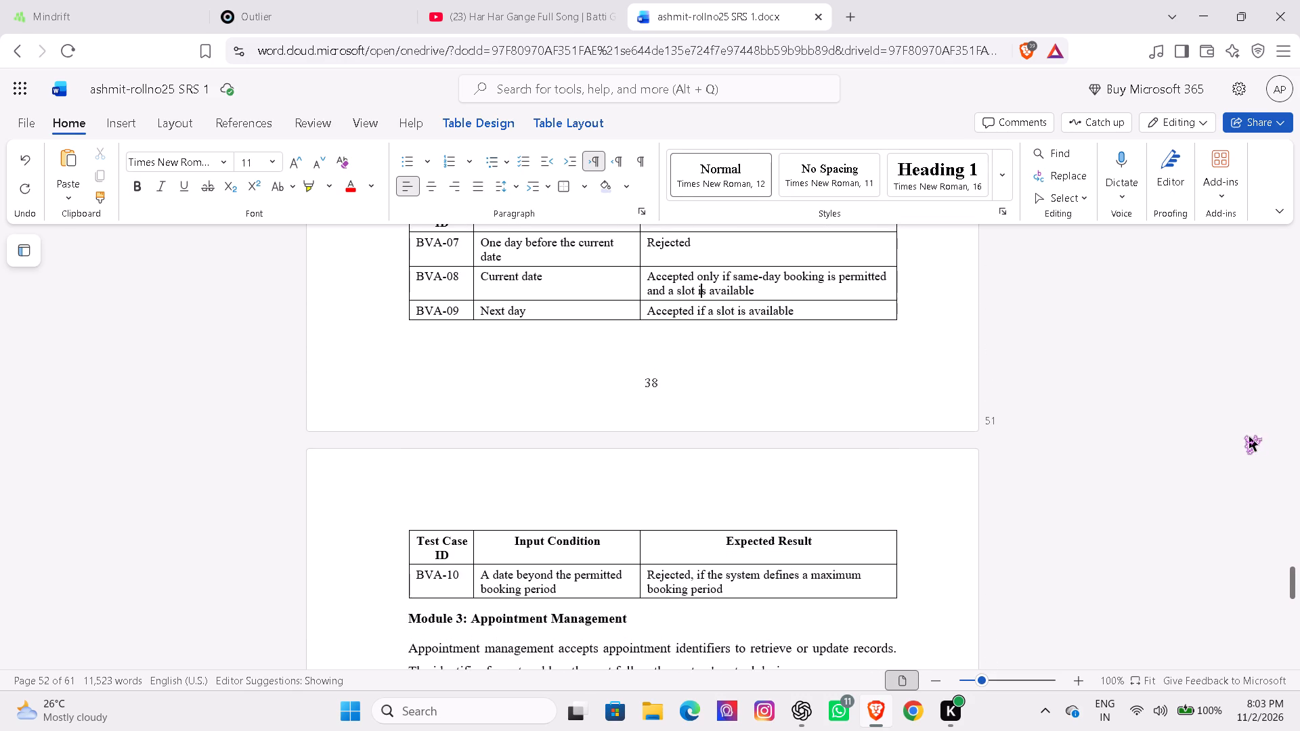
pyautogui.press('Up')
pyautogui.press('Up')
pyautogui.press('Up')
pyautogui.press('Up')
pyautogui.press('Up')
pyautogui.press('Up')
pyautogui.press('Up')
pyautogui.press('Up')
pyautogui.press('Up')
pyautogui.press('Up')
pyautogui.press('Up')
pyautogui.press('Up')
pyautogui.press('Up')
pyautogui.press('Up')
pyautogui.press('Up')
pyautogui.press('Up')
pyautogui.press('Up')
pyautogui.press('Up')
pyautogui.press('Up')
pyautogui.press('Up')
pyautogui.press('Up')
pyautogui.press('Up')
pyautogui.press('Up')
pyautogui.press('Up')
pyautogui.press('Up')
pyautogui.press('Up')
pyautogui.press('Up')
pyautogui.press('Up')
pyautogui.press('Up')
pyautogui.press('Up')
pyautogui.press('Up')
pyautogui.press('Up')
pyautogui.press('Up')
pyautogui.press('Up')
pyautogui.press('Up')
pyautogui.press('Up')
pyautogui.press('Up')
pyautogui.press('Up')
pyautogui.press('Up')
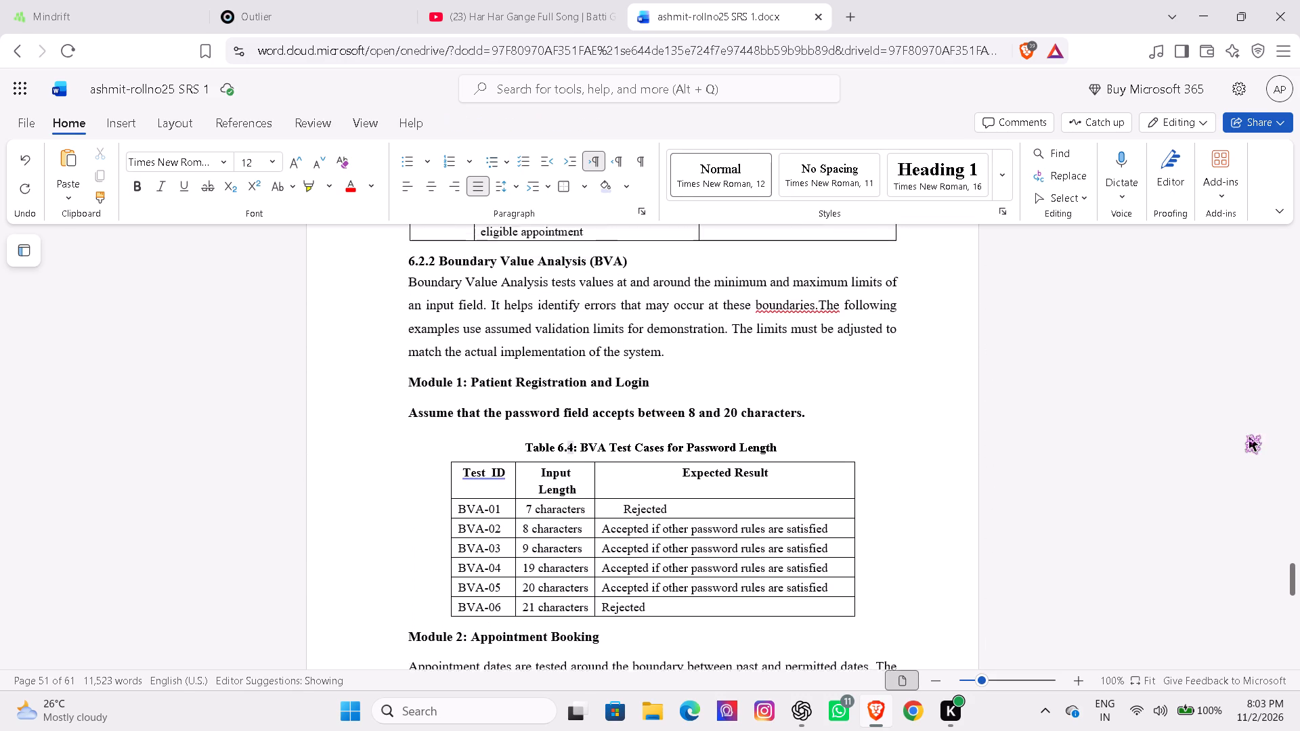
pyautogui.press('Up')
pyautogui.press('Up')
pyautogui.press('Up')
pyautogui.press('Up')
pyautogui.press('Up')
pyautogui.press('Up')
pyautogui.press('Up')
pyautogui.press('Up')
pyautogui.press('Up')
pyautogui.press('Up')
pyautogui.press('Up')
pyautogui.press('Up')
pyautogui.press('Up')
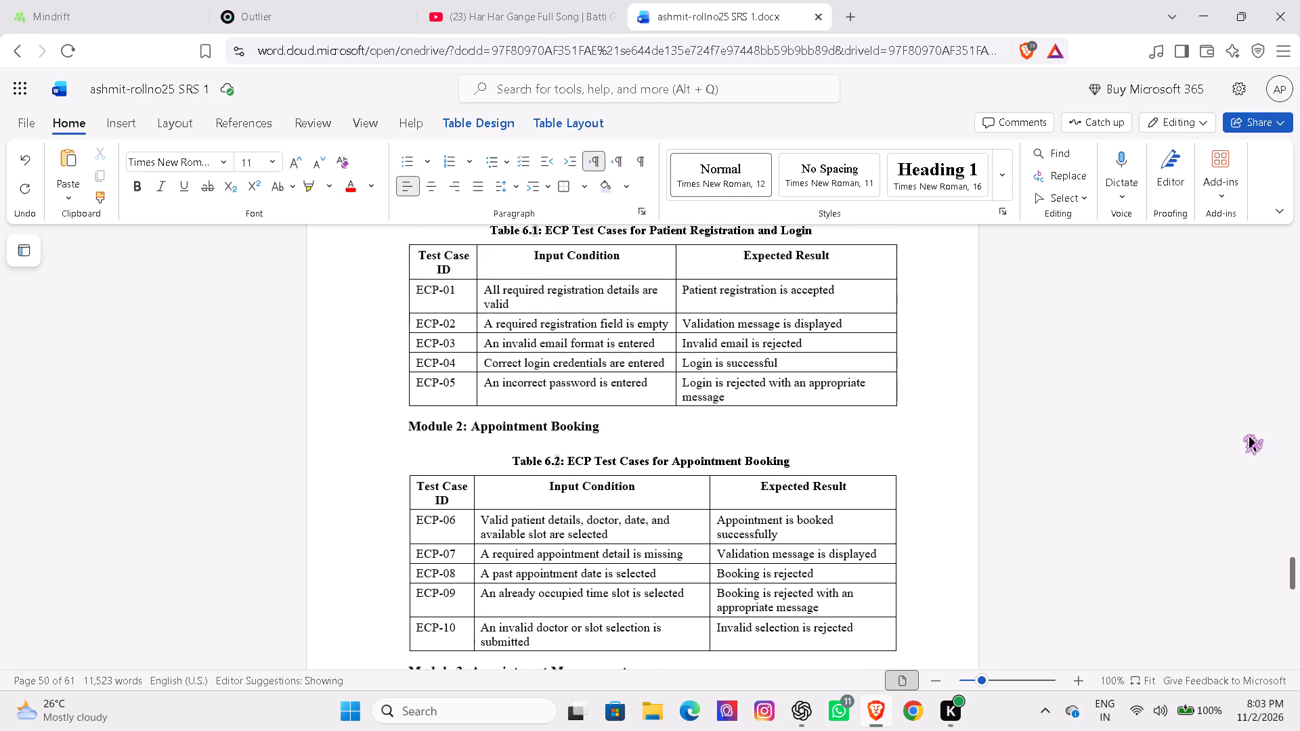
pyautogui.press('Up')
pyautogui.press('Up')
pyautogui.press('Up')
pyautogui.press('Up')
pyautogui.press('Up')
pyautogui.press('Up')
pyautogui.press('Up')
pyautogui.press('Up')
pyautogui.press('Up')
pyautogui.press('Up')
pyautogui.press('Up')
pyautogui.press('Up')
pyautogui.press('Up')
pyautogui.press('Up')
pyautogui.press('Up')
pyautogui.press('Up')
pyautogui.press('Up')
pyautogui.press('Up')
pyautogui.press('Up')
pyautogui.press('Up')
pyautogui.press('Up')
pyautogui.press('Up')
pyautogui.press('Up')
pyautogui.press('Up')
pyautogui.press('Up')
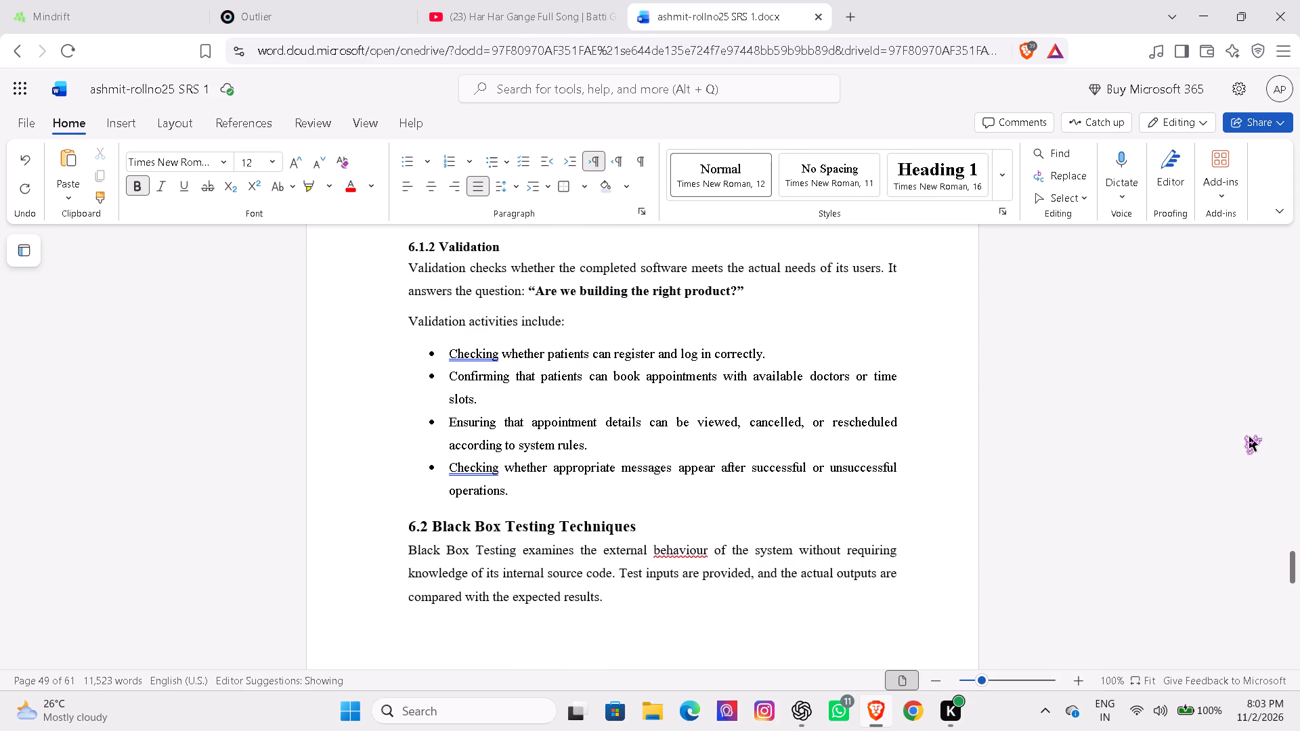
# Check the end of section 5.2.5 Error Handling and Input Validation and the formatting of the Chapter 6 heading.
pyautogui.press('Up')
pyautogui.press('Up')
pyautogui.press('Up')
pyautogui.press('Up')
pyautogui.press('Up')
pyautogui.press('Up')
pyautogui.press('Up')
pyautogui.press('Up')
pyautogui.press('Up')
pyautogui.press('Up')
pyautogui.press('Up')
pyautogui.press('Up')
pyautogui.press('Up')
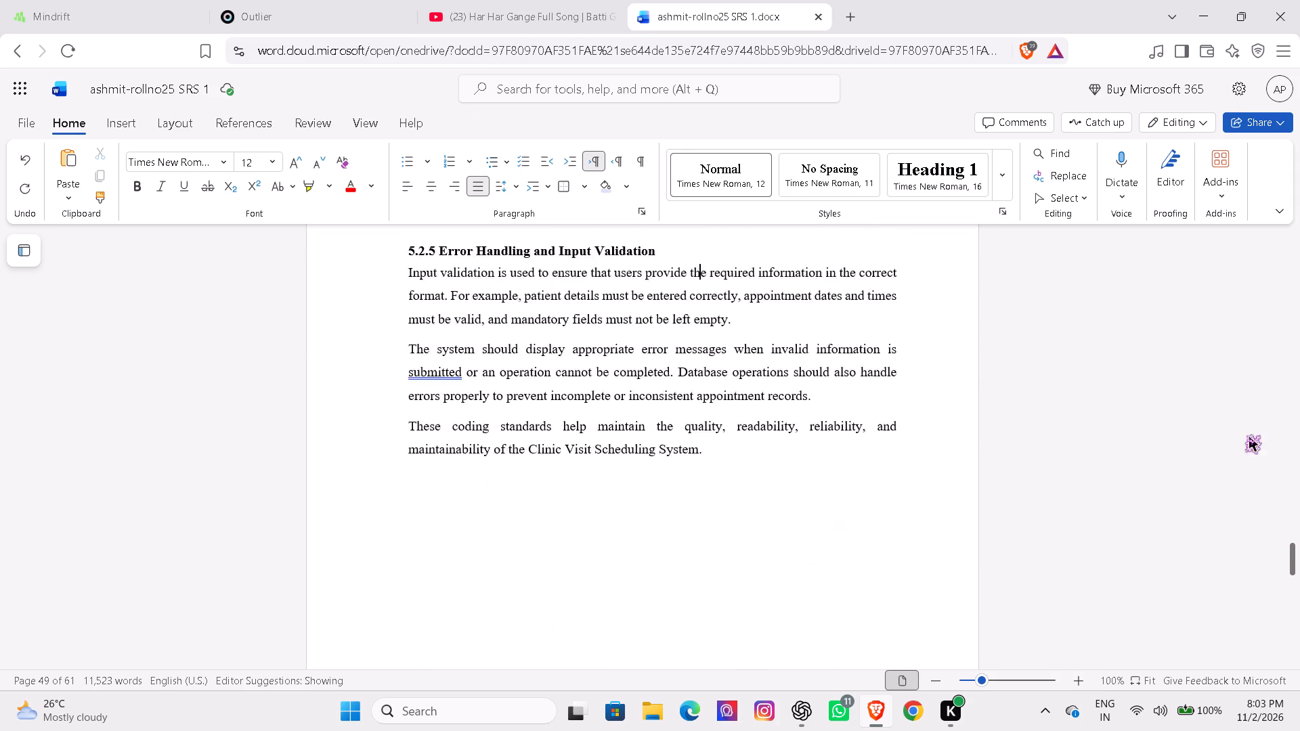
pyautogui.press('Down')
pyautogui.press('Down')
pyautogui.press('Down')
pyautogui.press('Down')
pyautogui.press('Down')
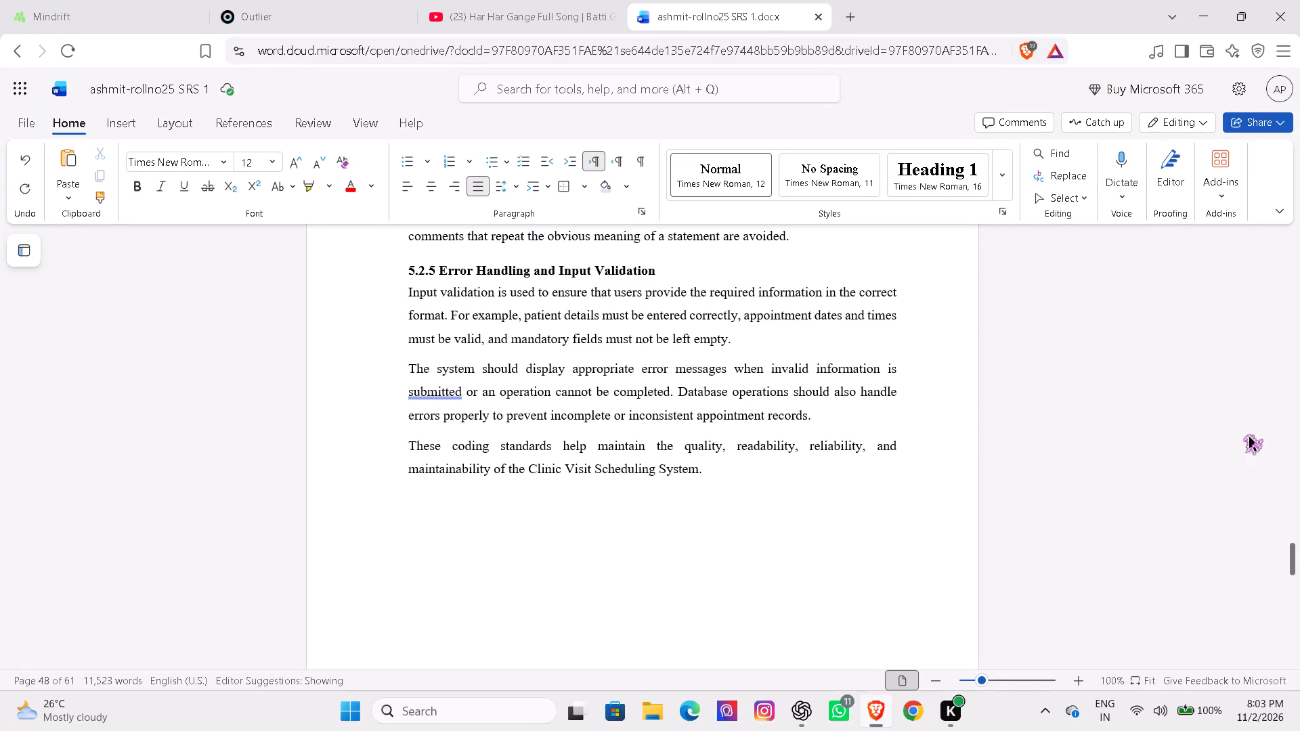
pyautogui.press('Down')
pyautogui.press('Down')
pyautogui.press('Down')
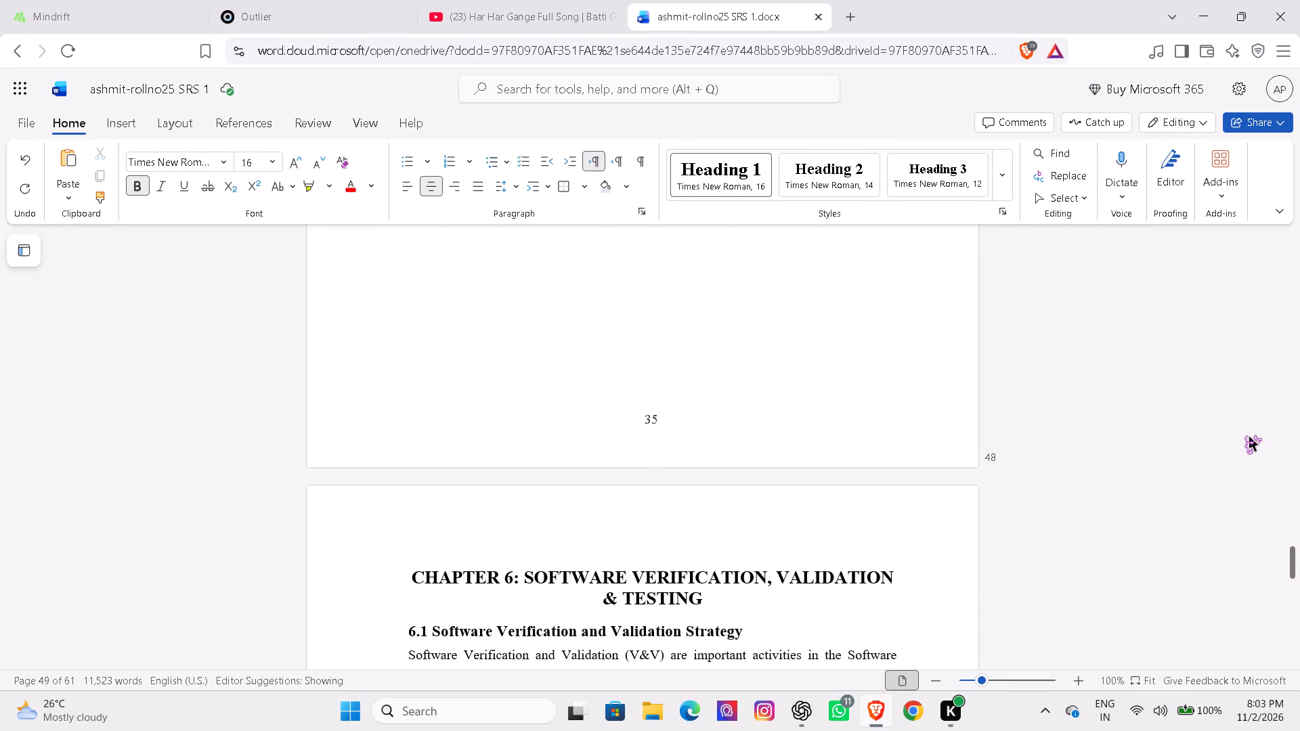
# Review the Chapter 6 content and test case tables from the chapter heading to the V(G) complexity formula.
pyautogui.press('Down')
pyautogui.press('Down')
pyautogui.press('Down')
pyautogui.press('Down')
pyautogui.press('Down')
pyautogui.press('Down')
pyautogui.press('Down')
pyautogui.press('Down')
pyautogui.press('Down')
pyautogui.press('Down')
pyautogui.press('Down')
pyautogui.press('Down')
pyautogui.press('Down')
pyautogui.press('Down')
pyautogui.press('Down')
pyautogui.press('Down')
pyautogui.press('Down')
pyautogui.press('Down')
pyautogui.press('Down')
pyautogui.press('Down')
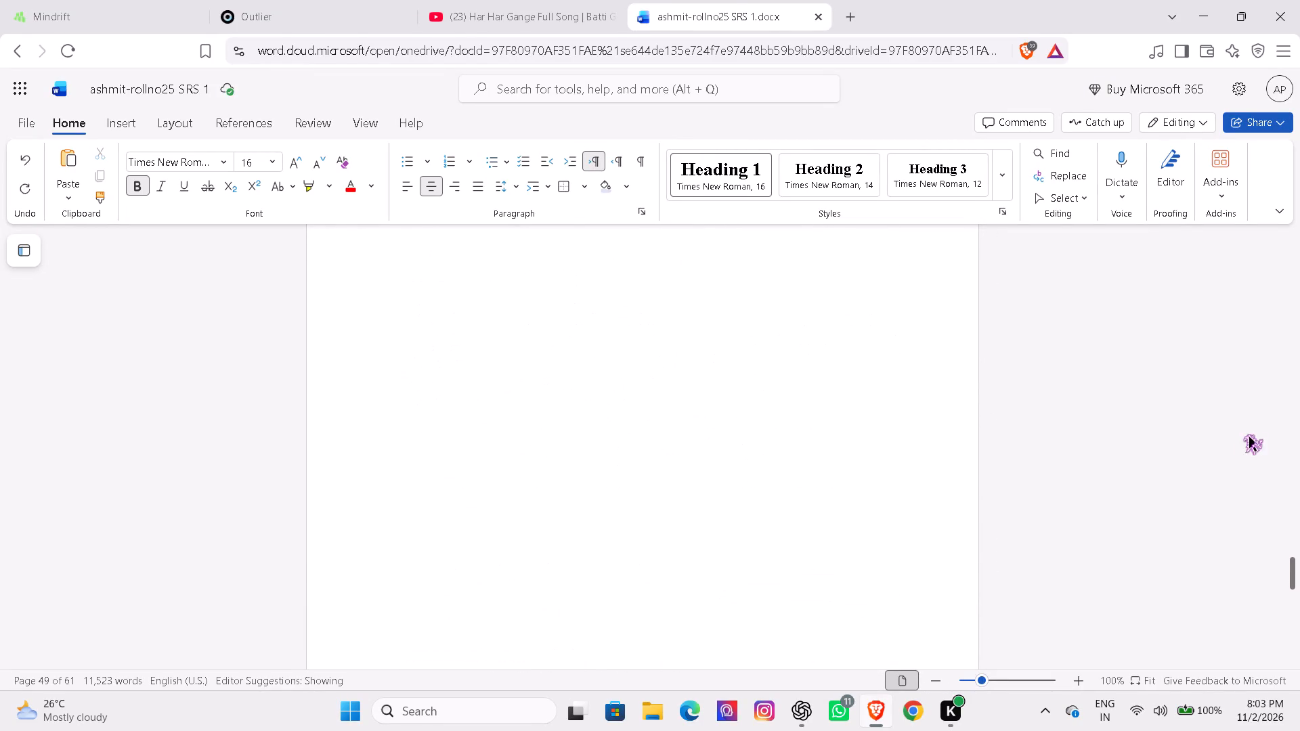
pyautogui.press('Down')
pyautogui.press('Down')
pyautogui.press('Down')
pyautogui.press('Down')
pyautogui.press('Down')
pyautogui.press('Down')
pyautogui.press('Down')
pyautogui.press('Down')
pyautogui.press('Down')
pyautogui.press('Down')
pyautogui.press('Down')
pyautogui.press('Down')
pyautogui.press('Down')
pyautogui.press('Down')
pyautogui.press('Down')
pyautogui.press('Down')
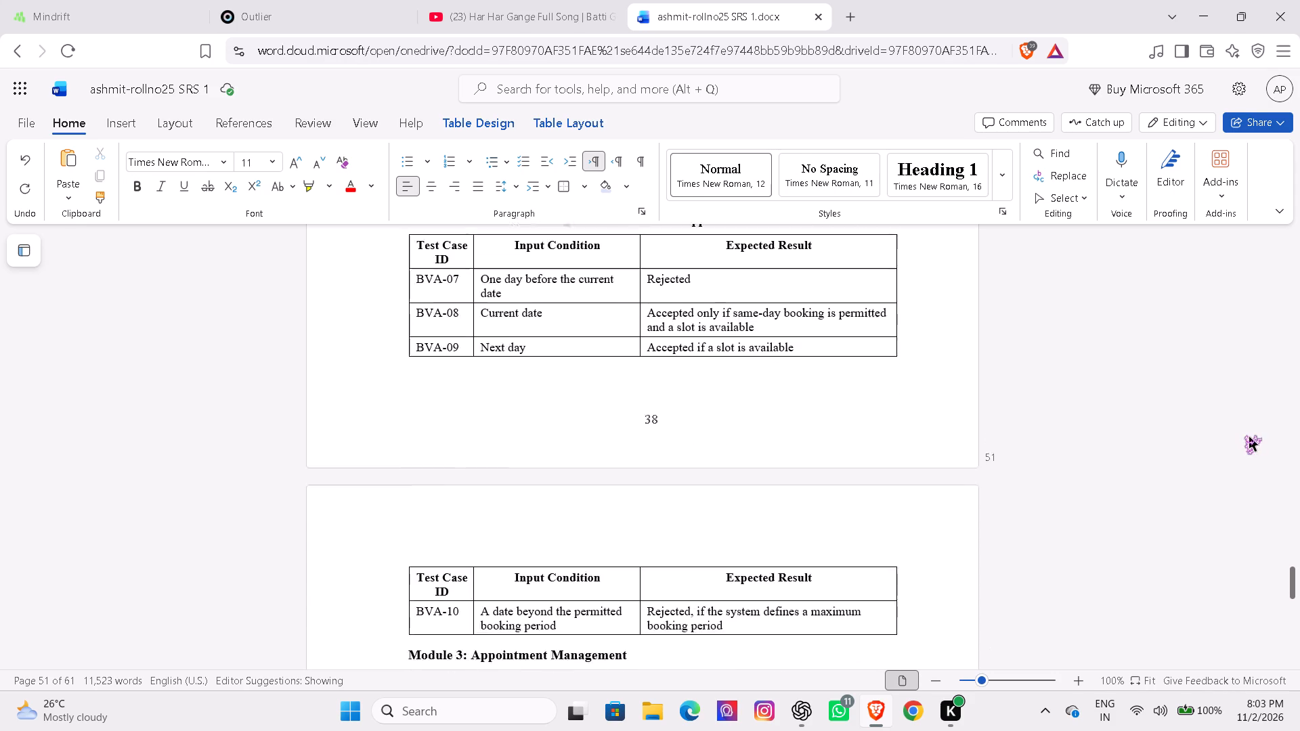
pyautogui.press('Down')
pyautogui.press('Down')
pyautogui.press('Down')
pyautogui.press('Down')
pyautogui.press('Down')
pyautogui.press('Down')
pyautogui.press('Down')
pyautogui.press('Down')
pyautogui.press('Down')
pyautogui.press('Down')
pyautogui.press('Down')
pyautogui.press('Down')
pyautogui.press('Down')
pyautogui.press('Down')
pyautogui.press('Down')
pyautogui.press('Down')
pyautogui.press('Down')
pyautogui.press('Down')
pyautogui.press('Down')
pyautogui.press('Down')
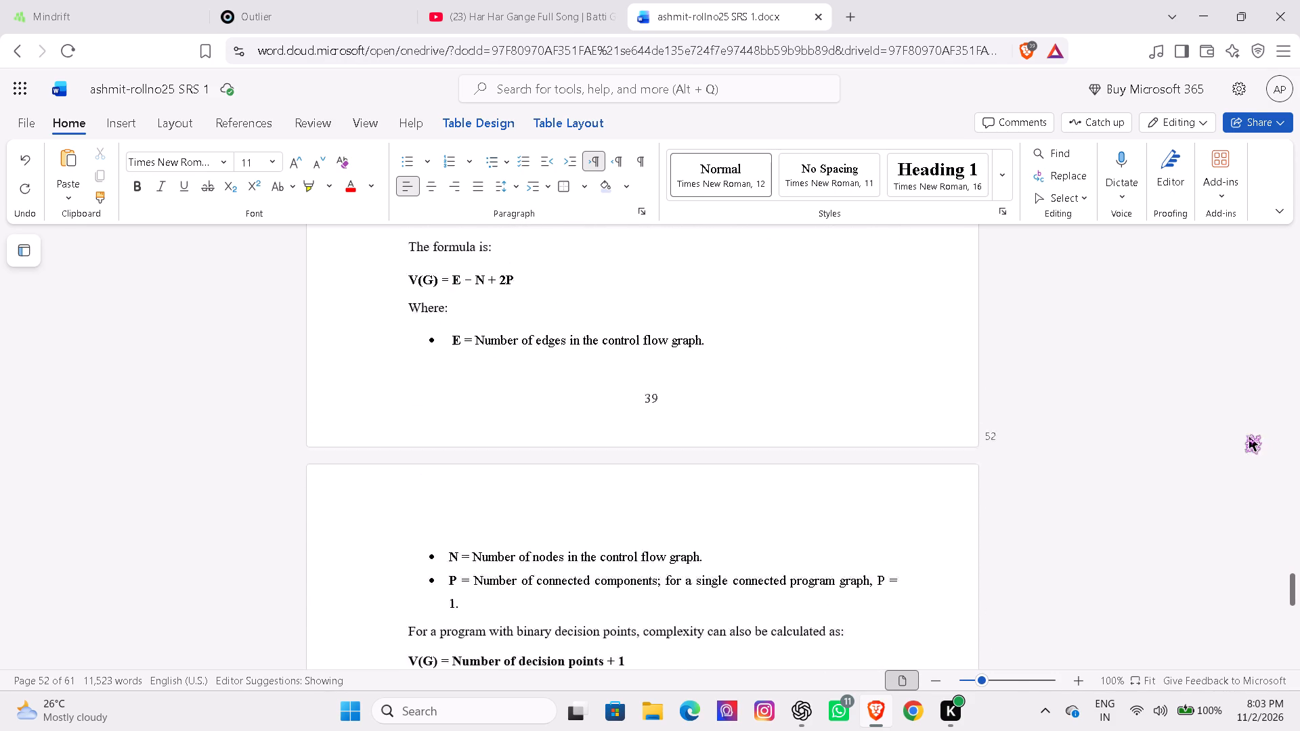
# Review the rest of Chapter 6, through section 6.4.3 System Testing, up to the Chapter 7 heading.
pyautogui.press('Down')
pyautogui.press('Down')
pyautogui.press('Down')
pyautogui.press('Down')
pyautogui.press('Down')
pyautogui.press('Down')
pyautogui.press('Down')
pyautogui.press('Down')
pyautogui.press('Down')
pyautogui.press('Down')
pyautogui.press('Down')
pyautogui.press('Down')
pyautogui.press('Down')
pyautogui.press('Down')
pyautogui.press('Down')
pyautogui.press('Down')
pyautogui.press('Down')
pyautogui.press('Down')
pyautogui.press('Down')
pyautogui.press('Down')
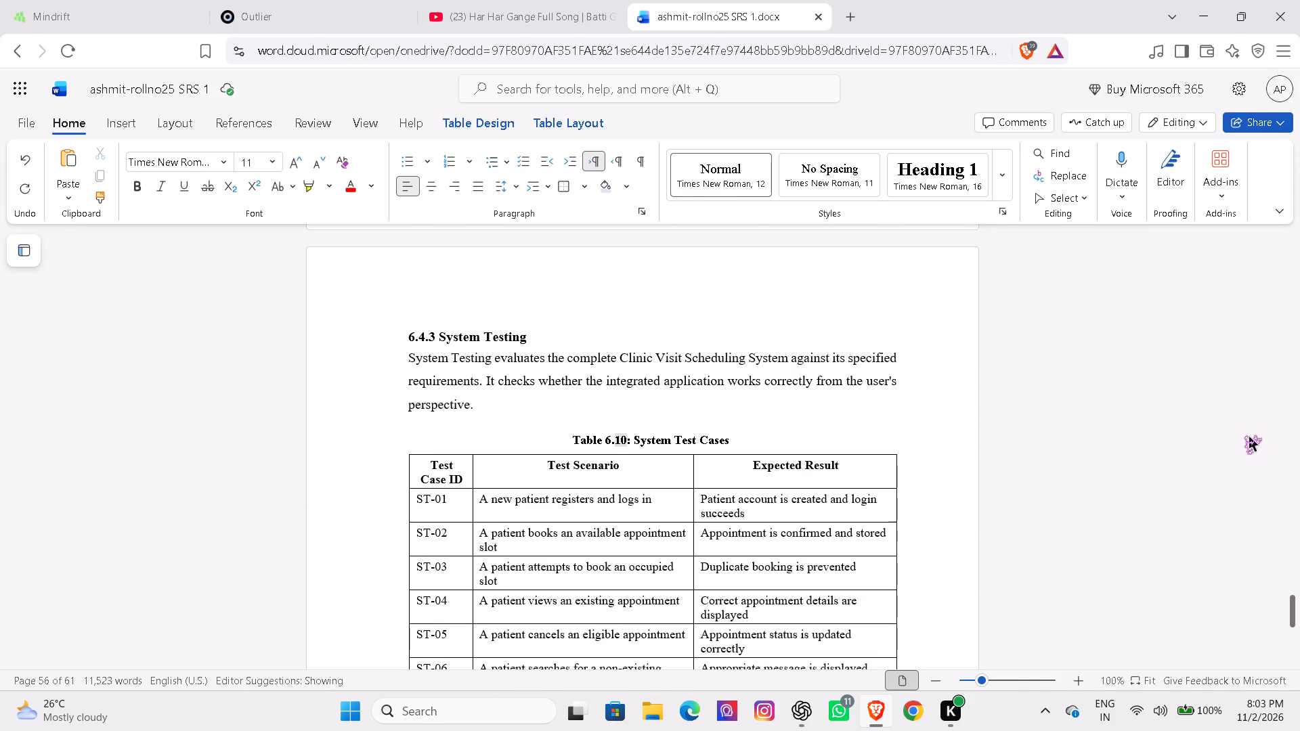
pyautogui.press('Down')
pyautogui.press('Down')
pyautogui.press('Down')
pyautogui.press('Down')
pyautogui.press('Down')
pyautogui.press('Down')
pyautogui.press('Down')
pyautogui.press('Down')
pyautogui.press('Down')
pyautogui.press('Down')
pyautogui.press('Down')
pyautogui.press('Down')
pyautogui.press('Down')
pyautogui.press('Down')
pyautogui.press('Down')
pyautogui.press('Down')
pyautogui.press('Down')
pyautogui.press('Down')
pyautogui.press('Down')
pyautogui.press('Down')
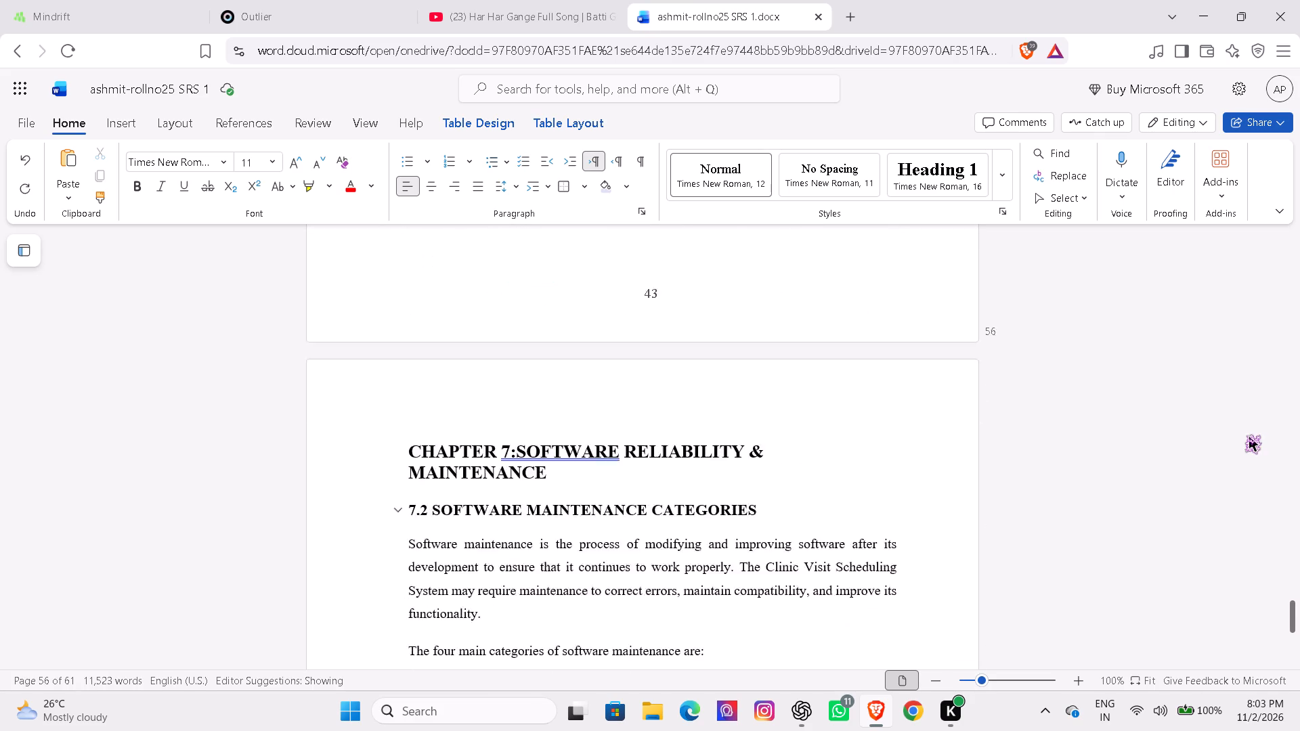
# Review the Chapter 7 maintenance content and its formatting up to the start of Chapter 8.
pyautogui.press('Down')
pyautogui.press('Down')
pyautogui.press('Down')
pyautogui.press('Down')
pyautogui.press('Down')
pyautogui.press('Down')
pyautogui.press('Down')
pyautogui.press('Down')
pyautogui.press('Down')
pyautogui.press('Down')
pyautogui.press('Down')
pyautogui.press('Down')
pyautogui.press('Down')
pyautogui.press('Down')
pyautogui.press('Down')
pyautogui.press('Down')
pyautogui.press('Down')
pyautogui.press('Down')
pyautogui.press('Down')
pyautogui.press('Down')
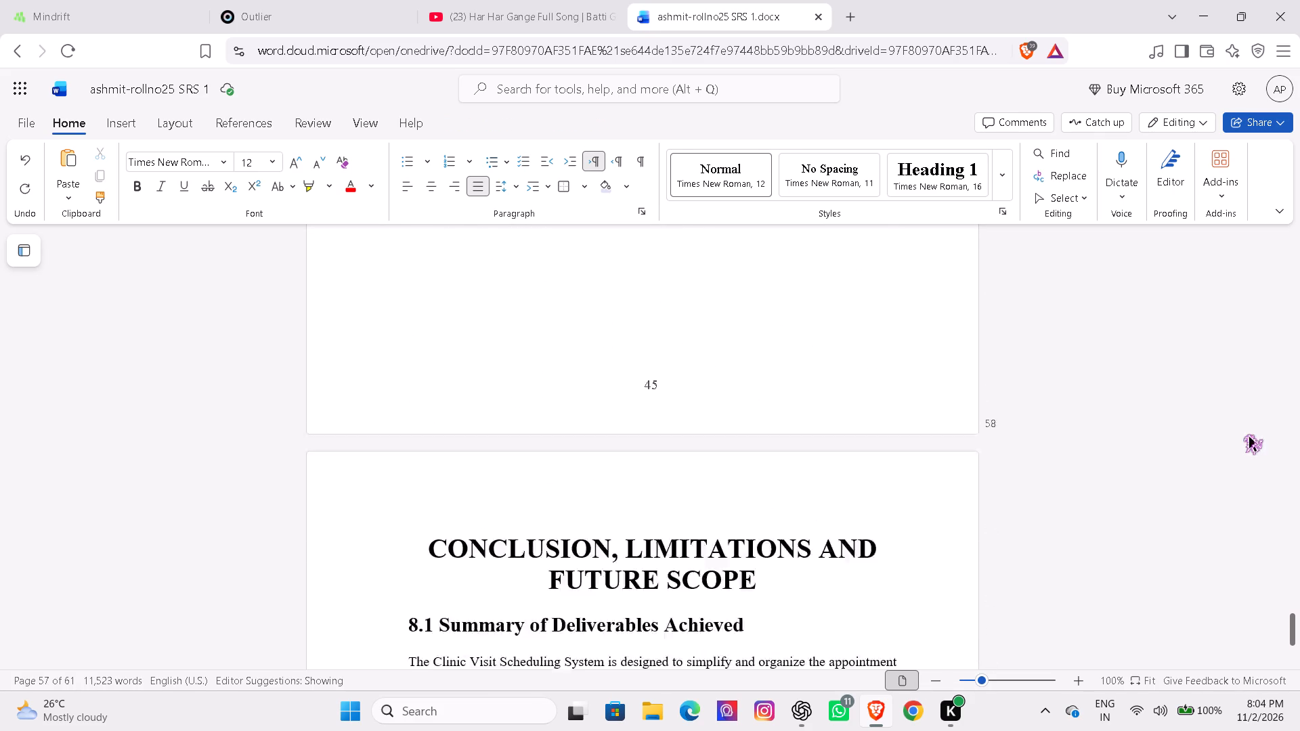
# Set the font size of the "CONCLUSION, LIMITATIONS AND FUTURE SCOPE" title to 16.
pyautogui.click(594, 263)
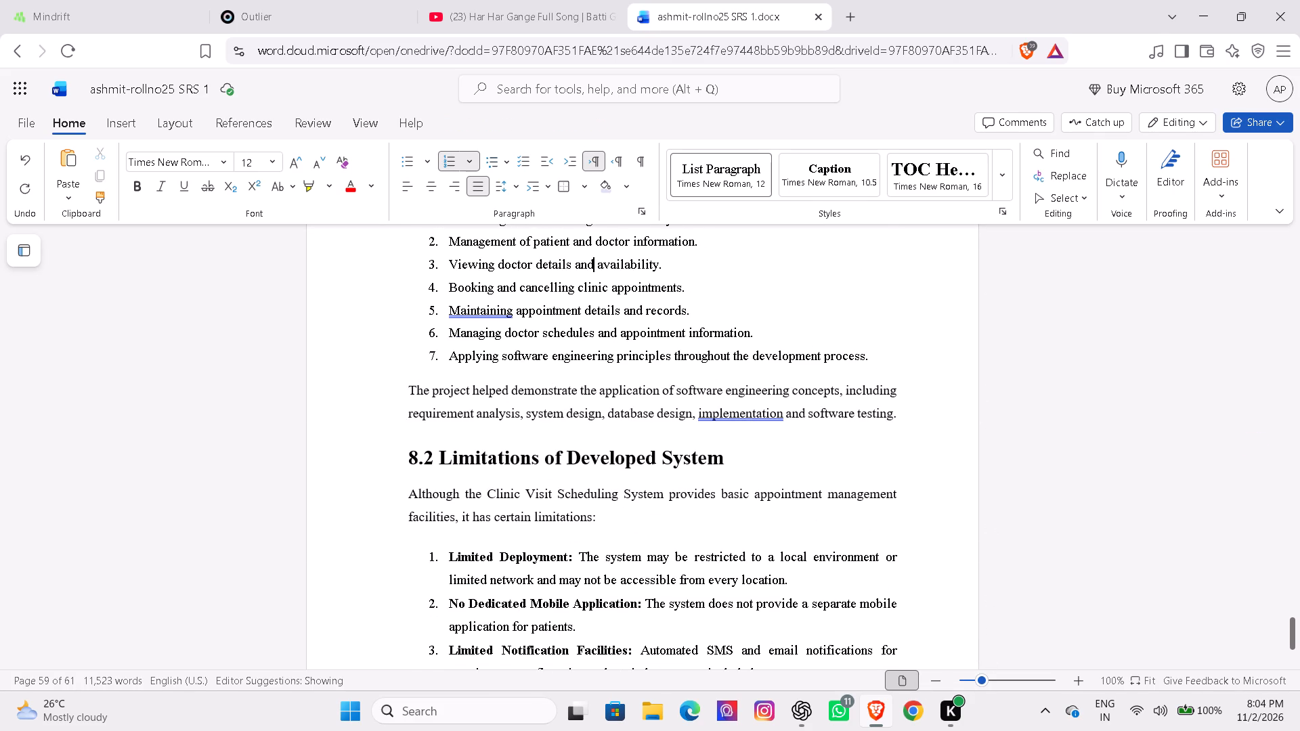
pyautogui.press('Up')
pyautogui.press('Up')
pyautogui.press('Up')
pyautogui.press('Up')
pyautogui.press('Up')
pyautogui.press('Up')
pyautogui.press('Up')
pyautogui.press('Up')
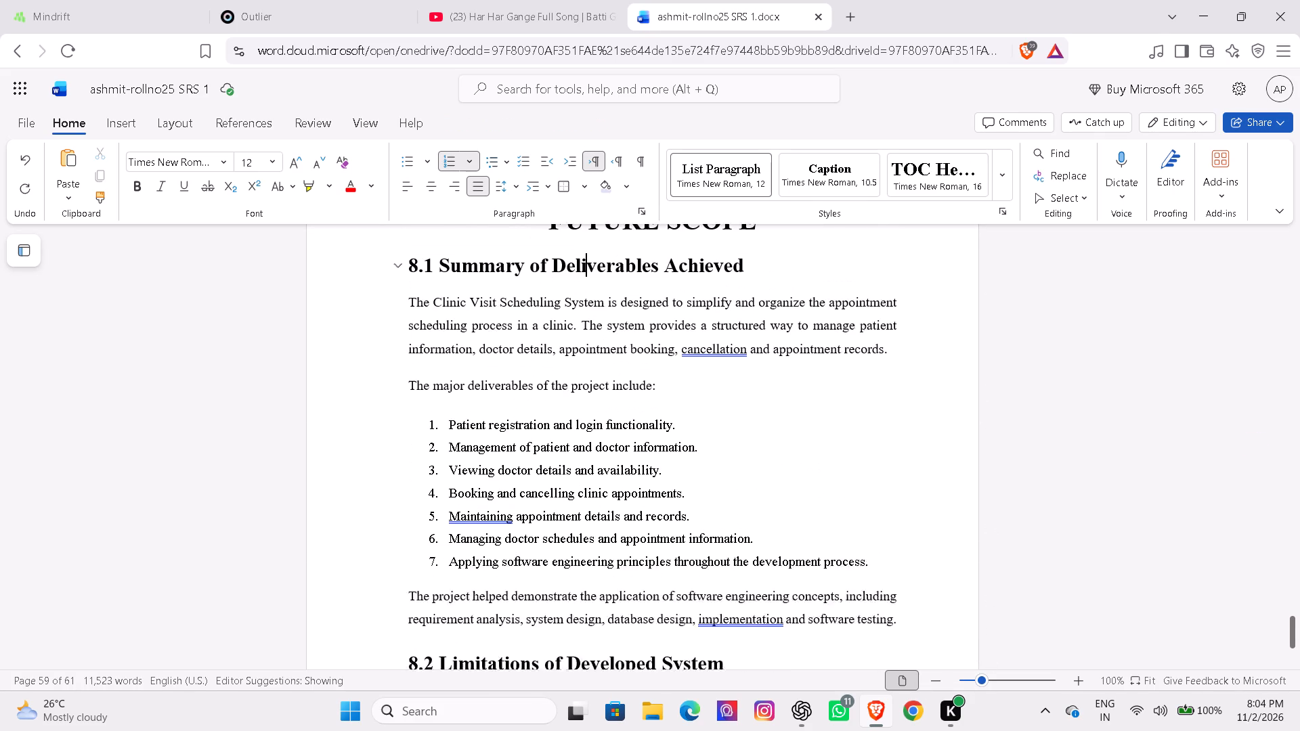
pyautogui.press('Up')
pyautogui.press('Up')
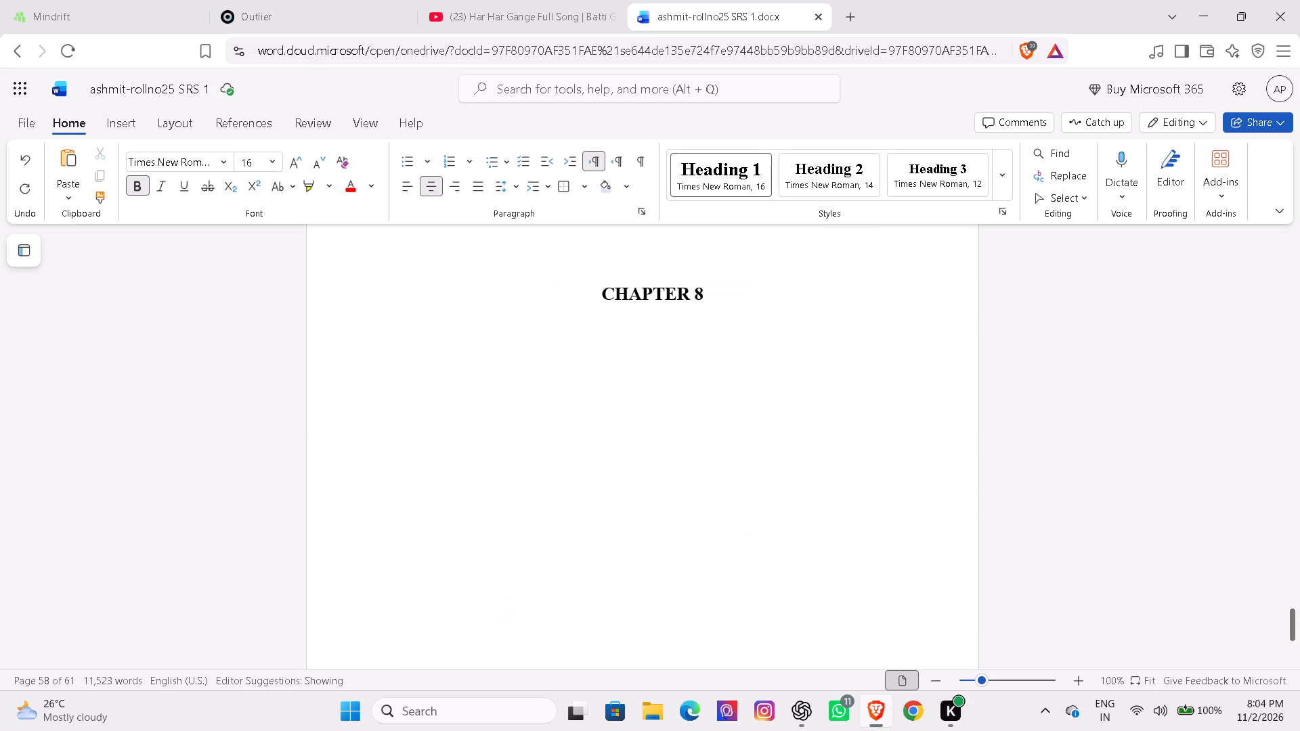
pyautogui.press('Down')
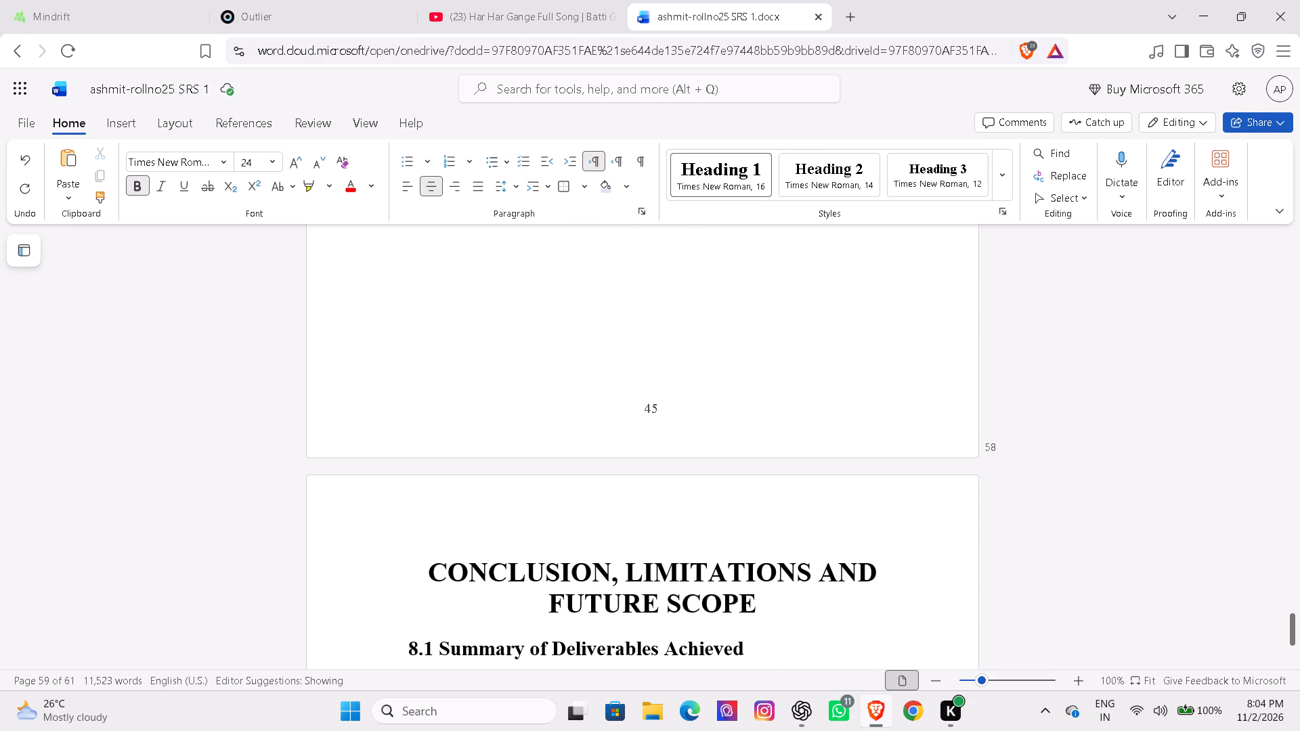
pyautogui.click(434, 568)
pyautogui.moveTo(434, 568); pyautogui.dragTo(648, 604, button='right')
pyautogui.moveTo(648, 604); pyautogui.dragTo(654, 601, button='right')
pyautogui.click(433, 568)
pyautogui.moveTo(433, 568); pyautogui.dragTo(647, 595)
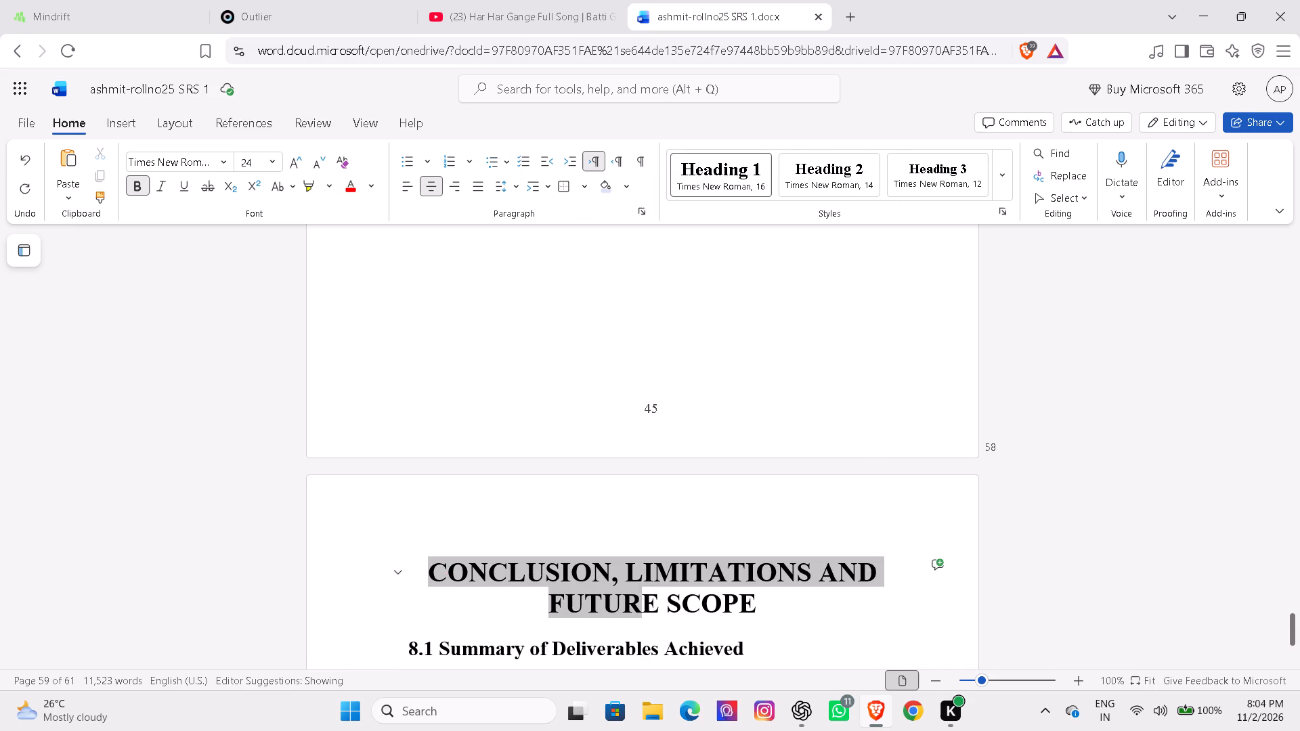
pyautogui.moveTo(647, 595); pyautogui.dragTo(748, 600)
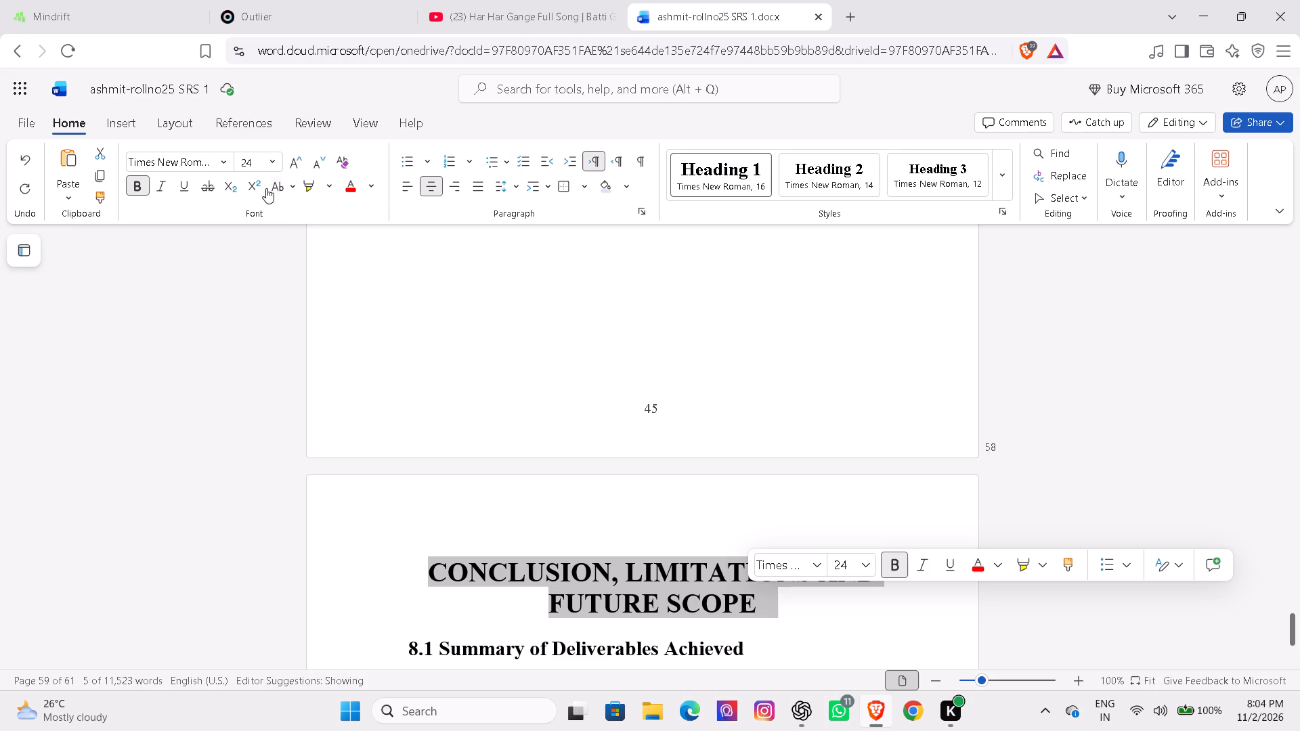
pyautogui.click(268, 166)
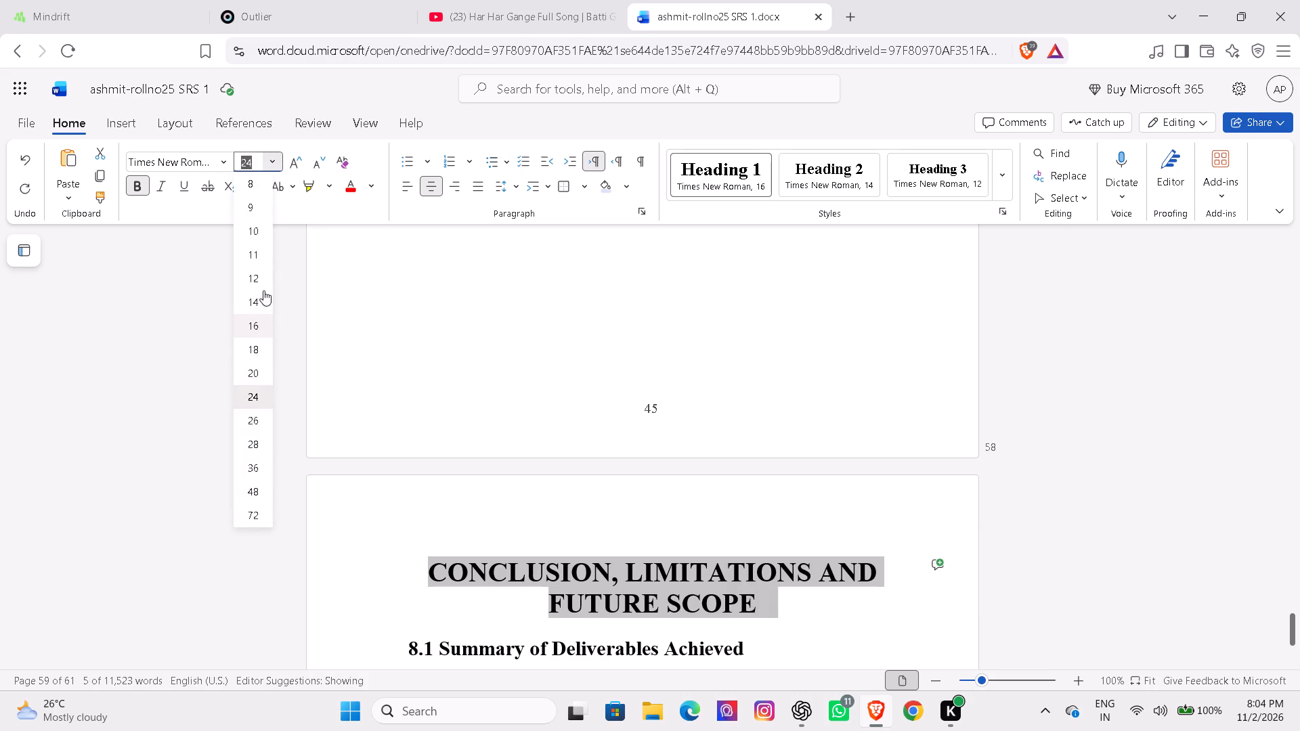
pyautogui.click(262, 318)
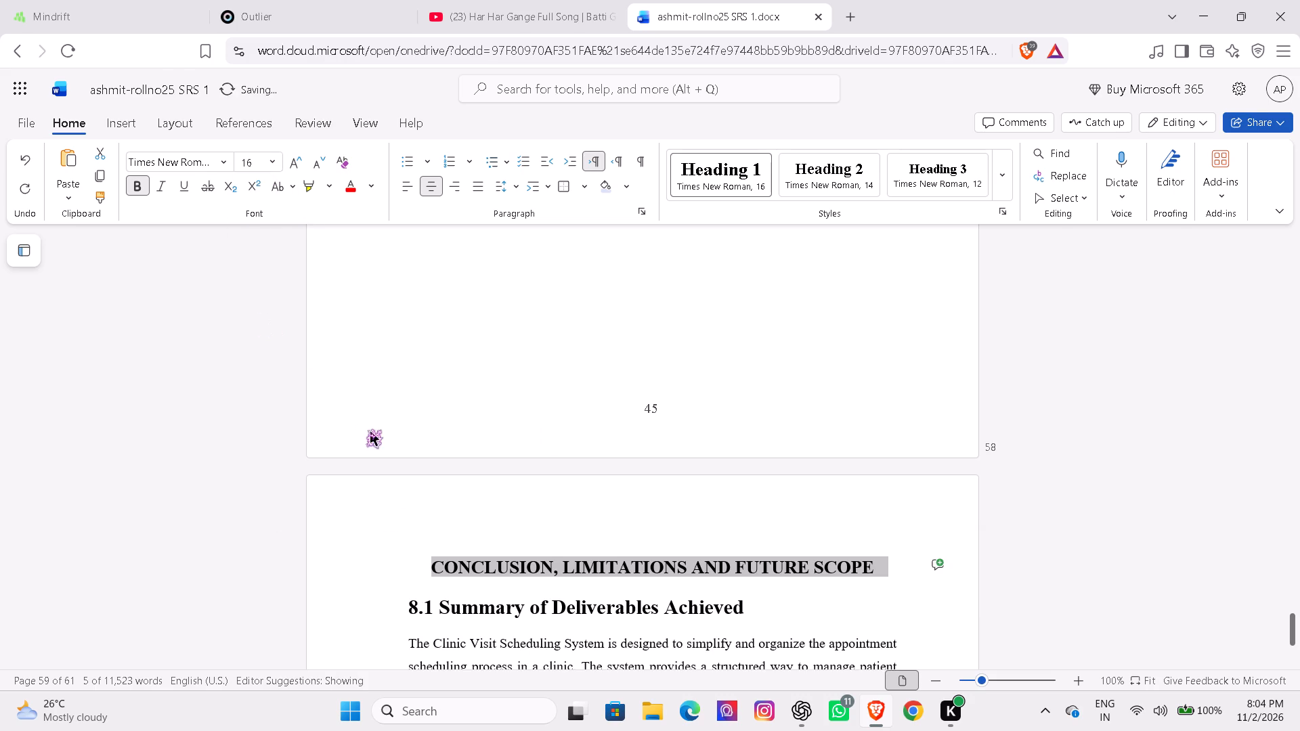
# Join the conclusion title onto the "CHAPTER 8" heading line, separating the two with a colon.
pyautogui.click(418, 552)
pyautogui.press('BackSpace')
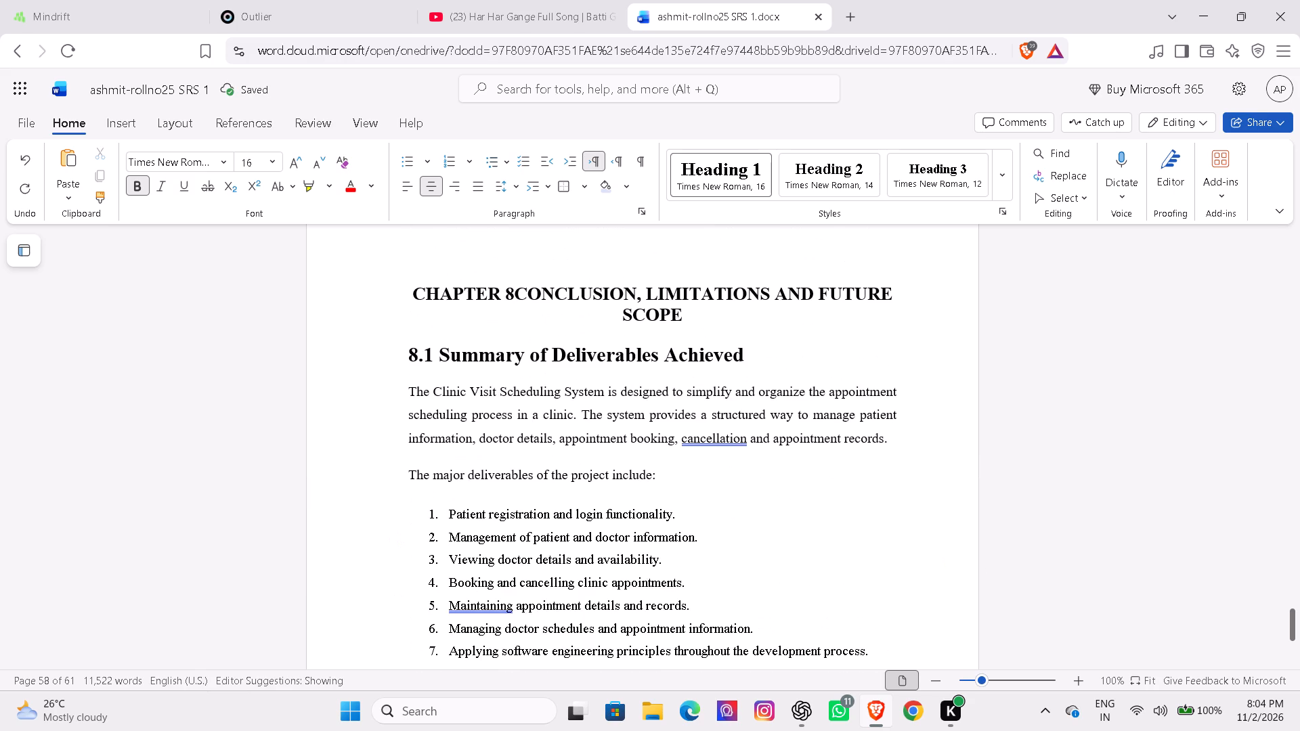
pyautogui.hotkey('shift', ':')
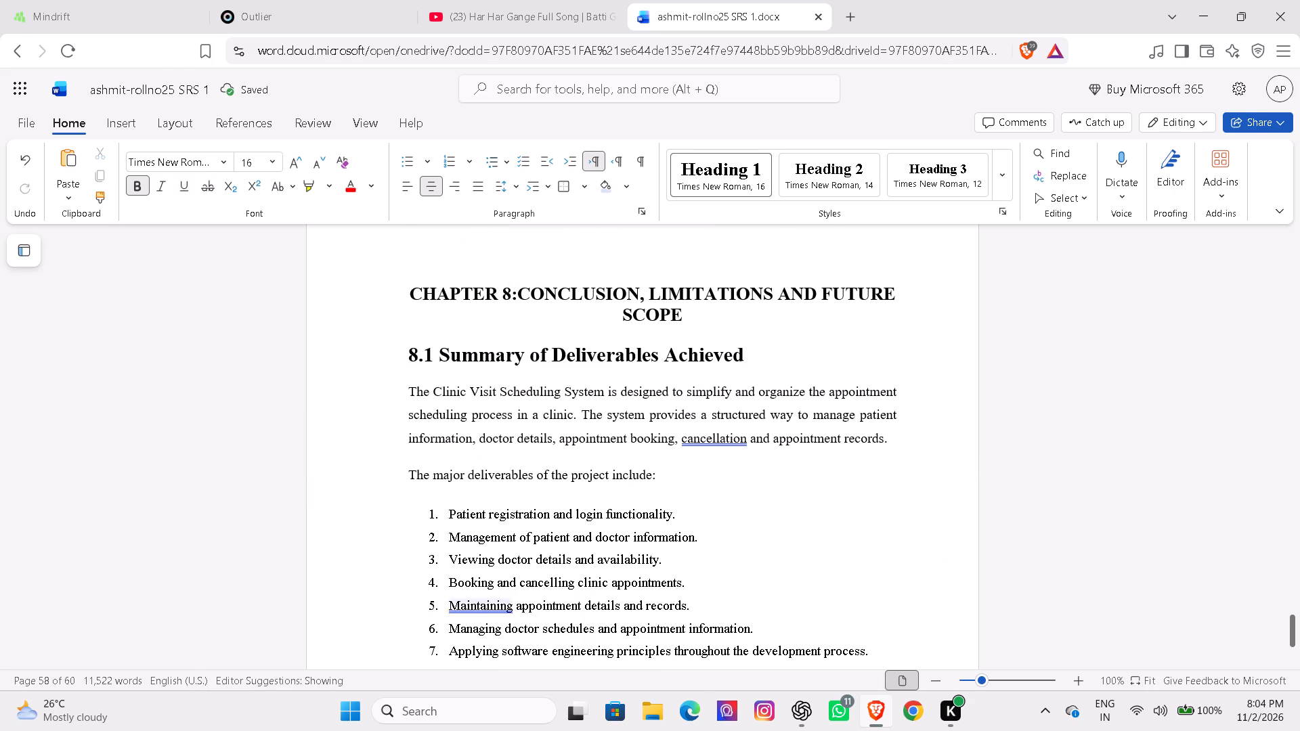
# Insert a space after the colon in the Chapter 8 heading.
pyautogui.press('space')
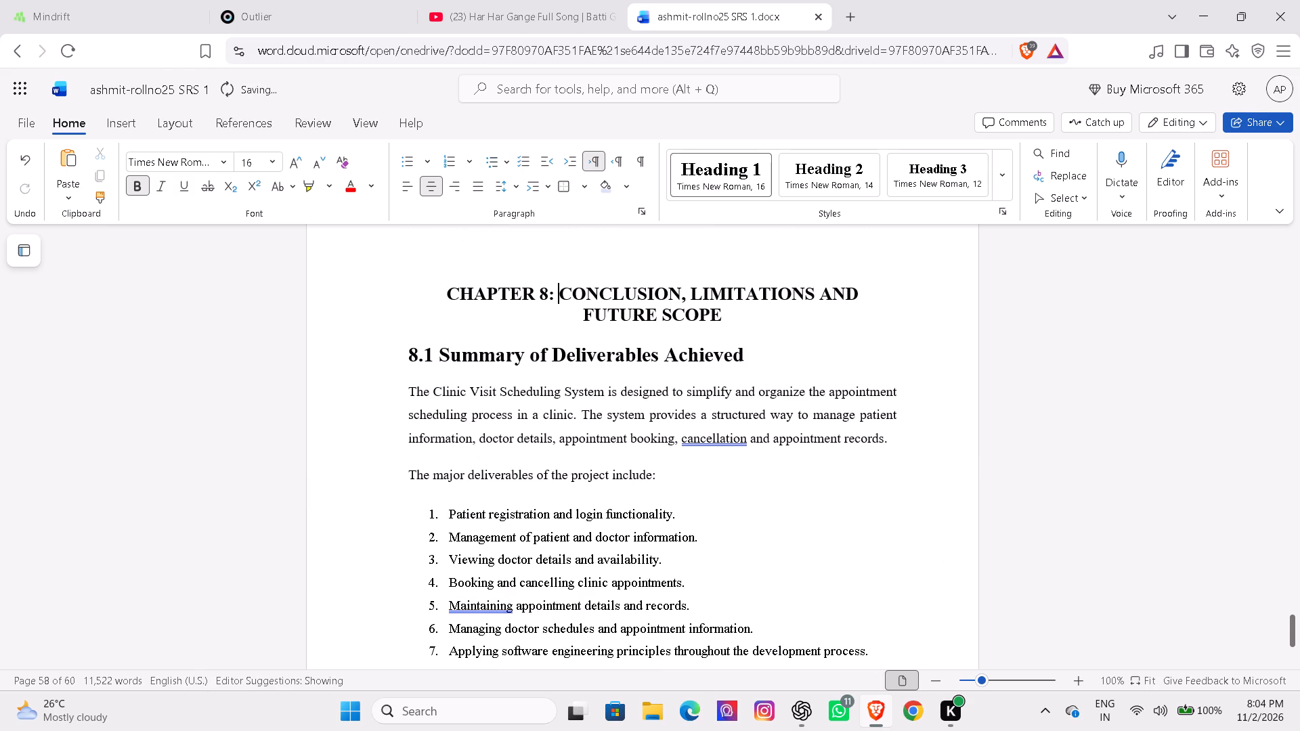
# Set the font size of the "8.1 Summary of Deliverables Achieved" heading to 14.
pyautogui.click(446, 351)
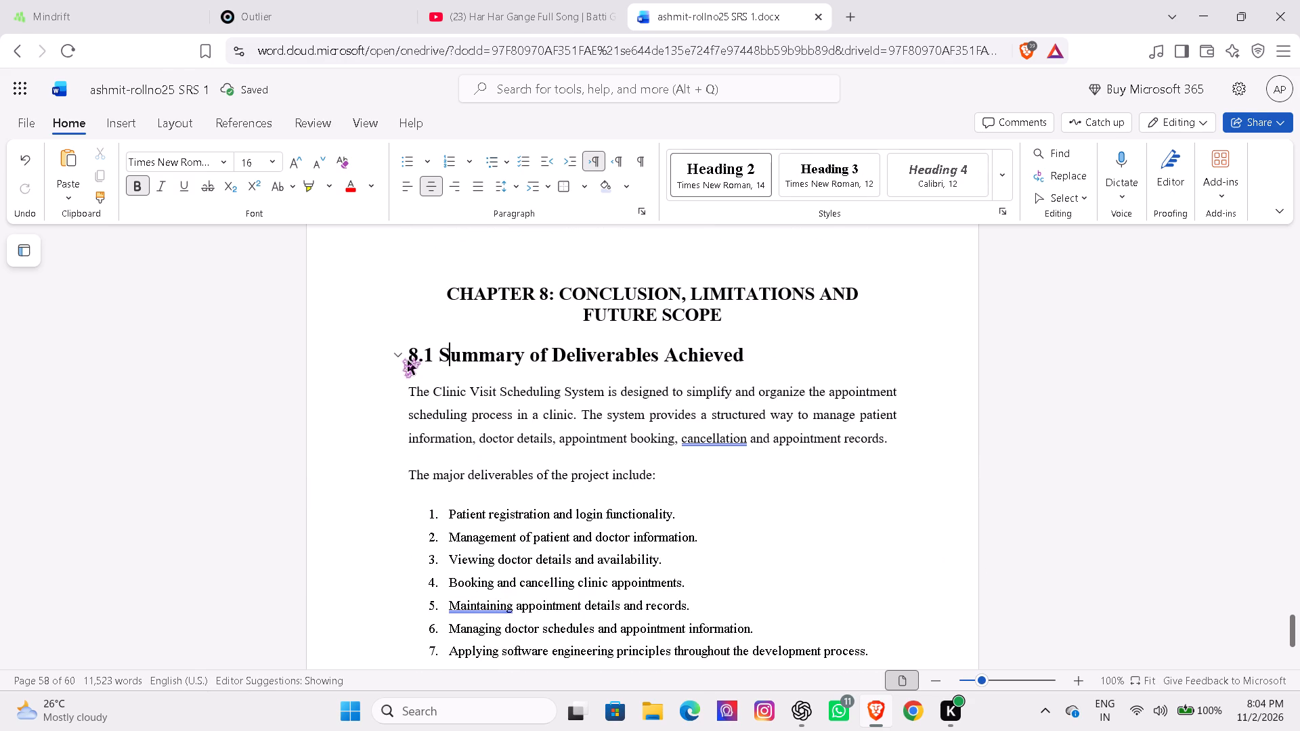
pyautogui.click(406, 360)
pyautogui.moveTo(406, 358); pyautogui.dragTo(737, 356)
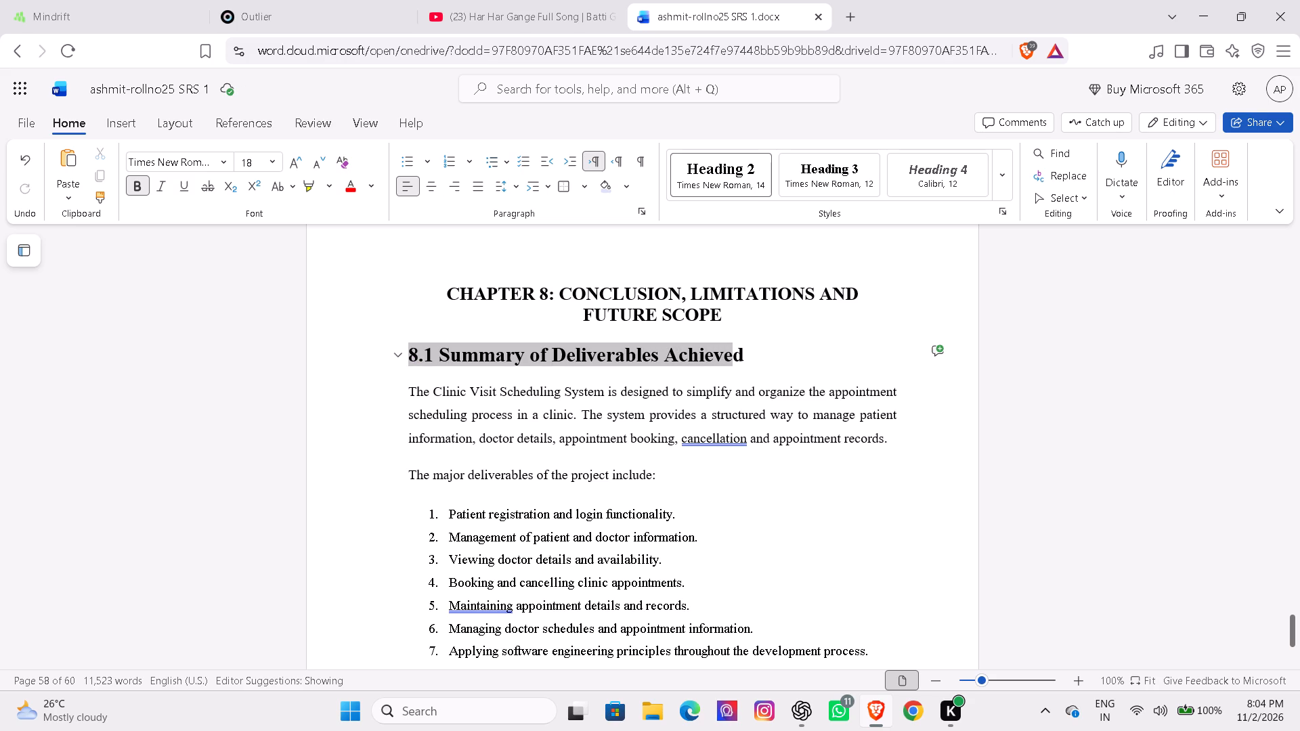
pyautogui.moveTo(737, 356); pyautogui.dragTo(741, 358)
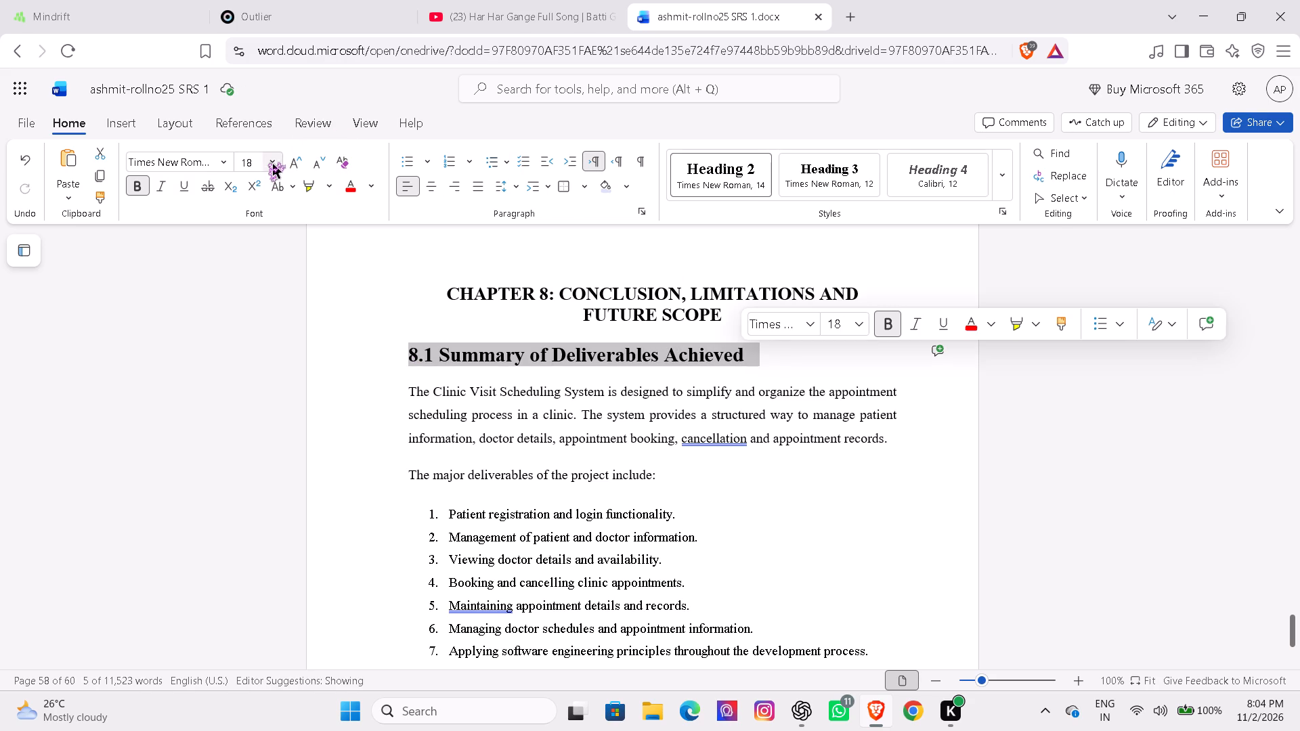
pyautogui.click(273, 160)
pyautogui.click(249, 305)
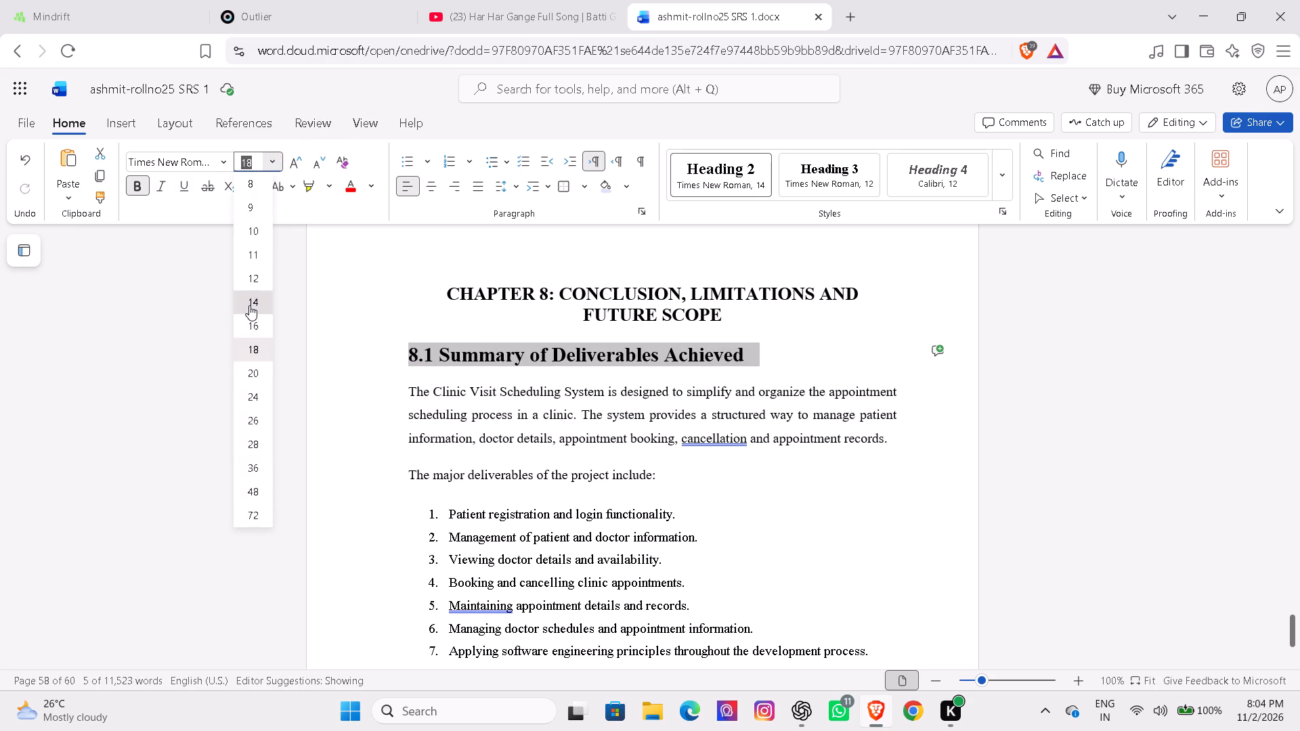
# Check the formatting of the section 8.1 body text, its heading, the Chapter 8 title and the deliverables list.
pyautogui.click(420, 386)
pyautogui.click(410, 384)
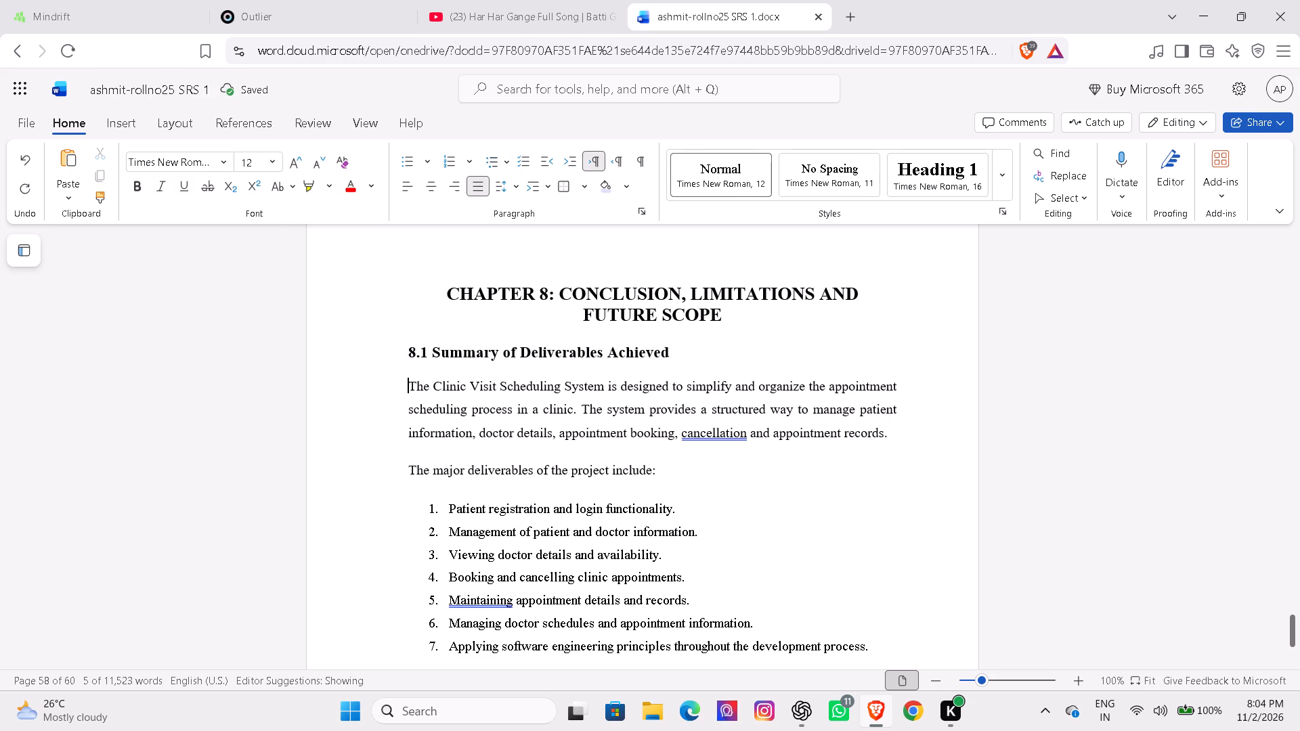
pyautogui.moveTo(410, 384); pyautogui.dragTo(528, 477)
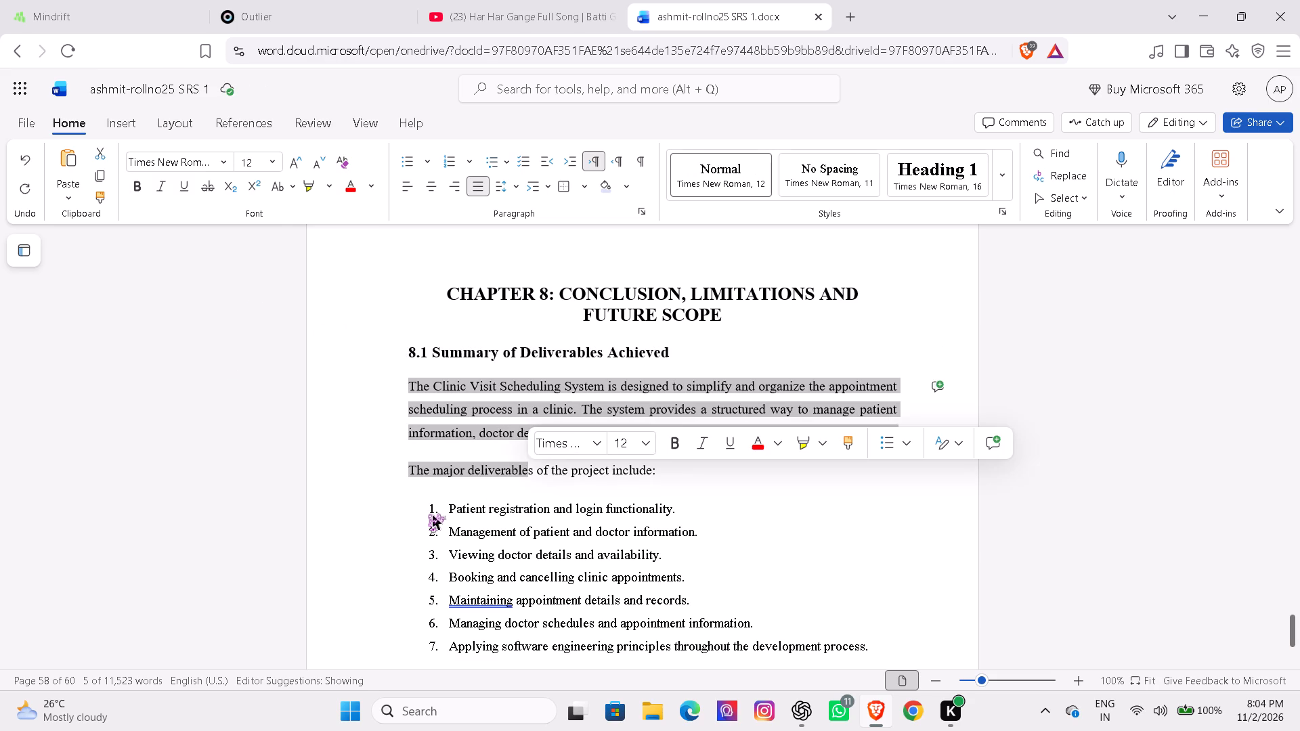
pyautogui.click(404, 520)
pyautogui.click(466, 357)
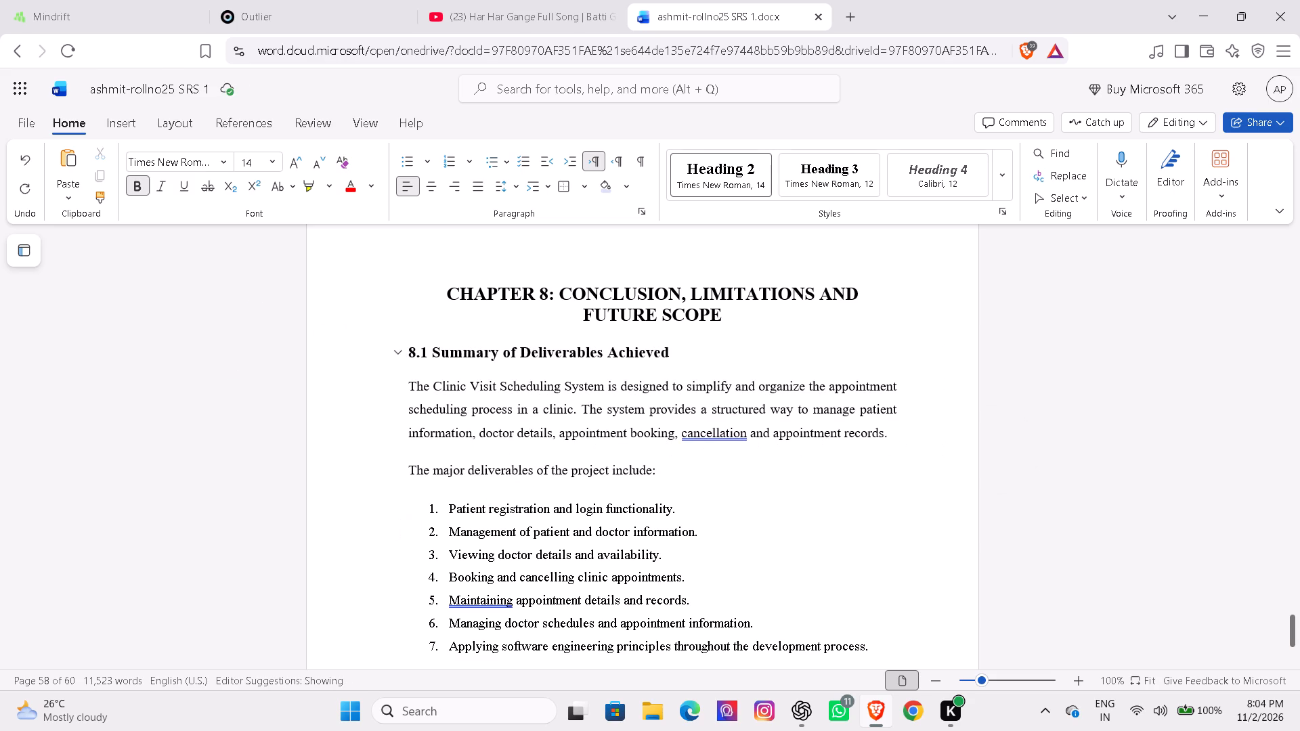
pyautogui.click(537, 288)
pyautogui.click(532, 611)
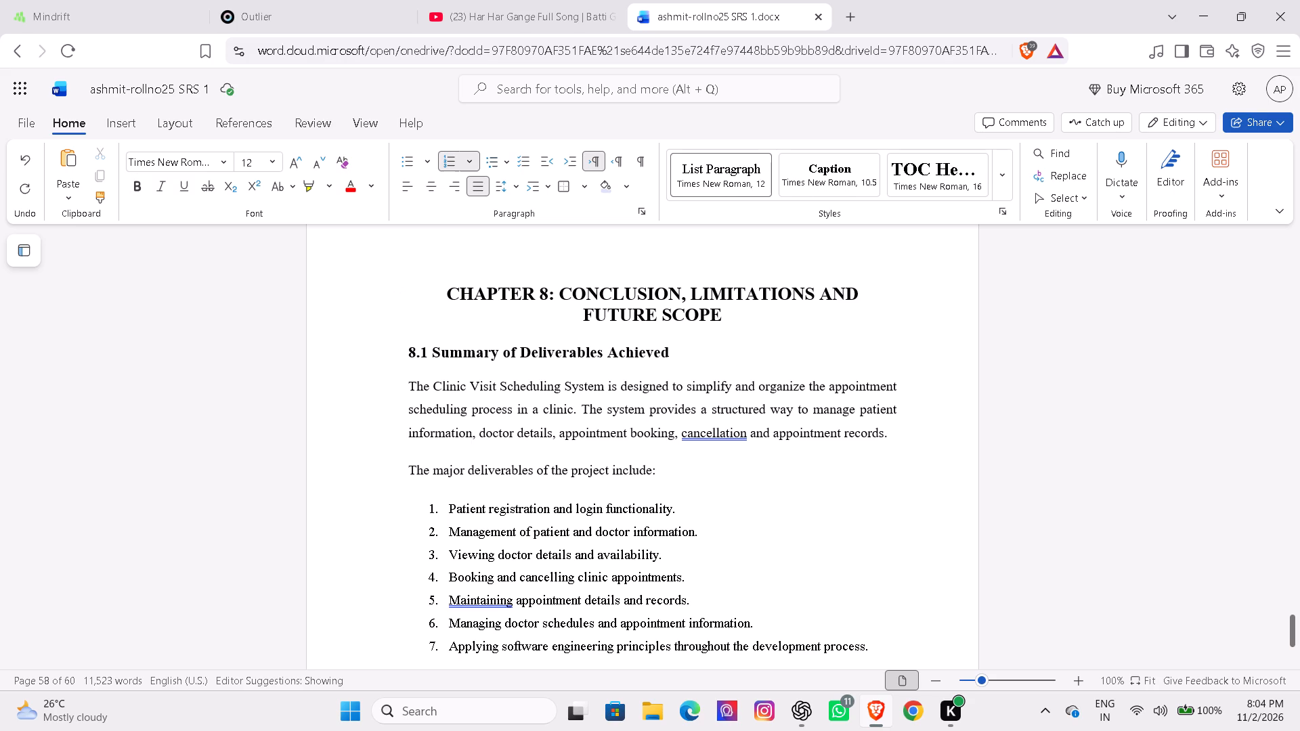
# Ignore the grammar suggestion on "Maintaining" in the fifth item of the deliverables list.
pyautogui.click(485, 600)
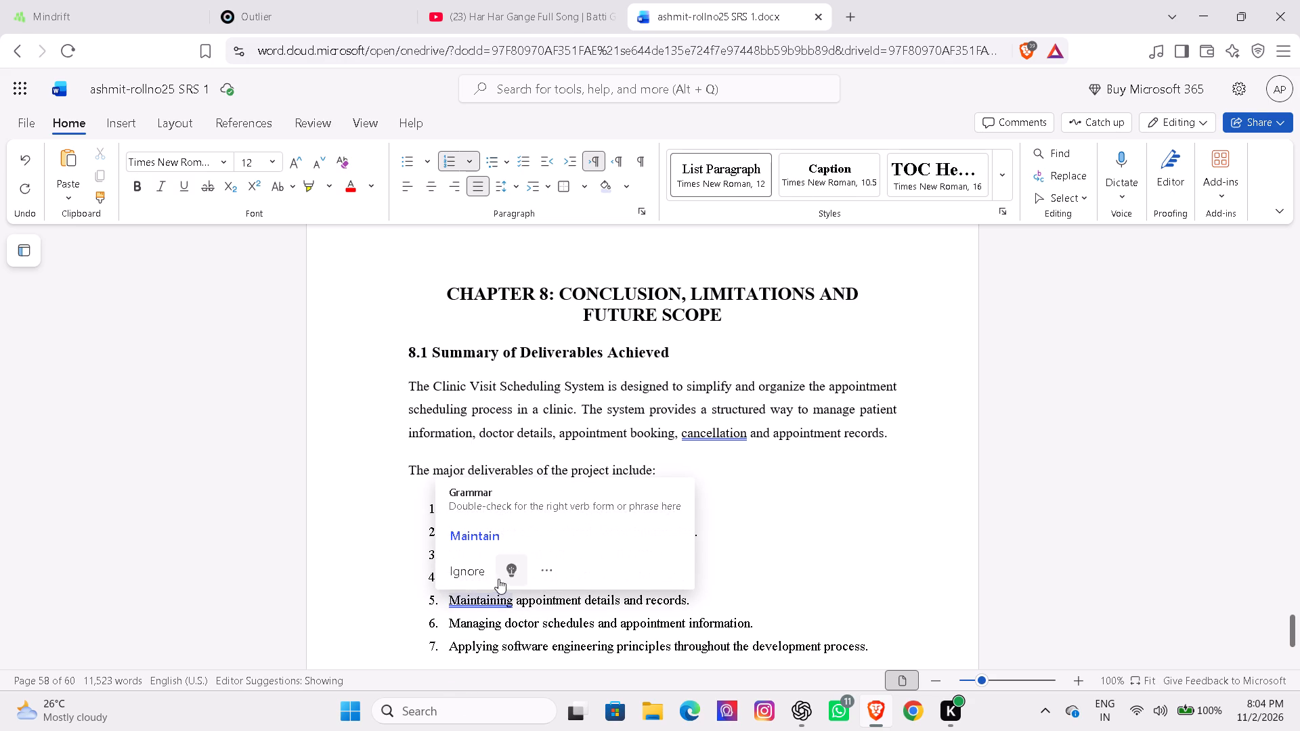
pyautogui.click(481, 580)
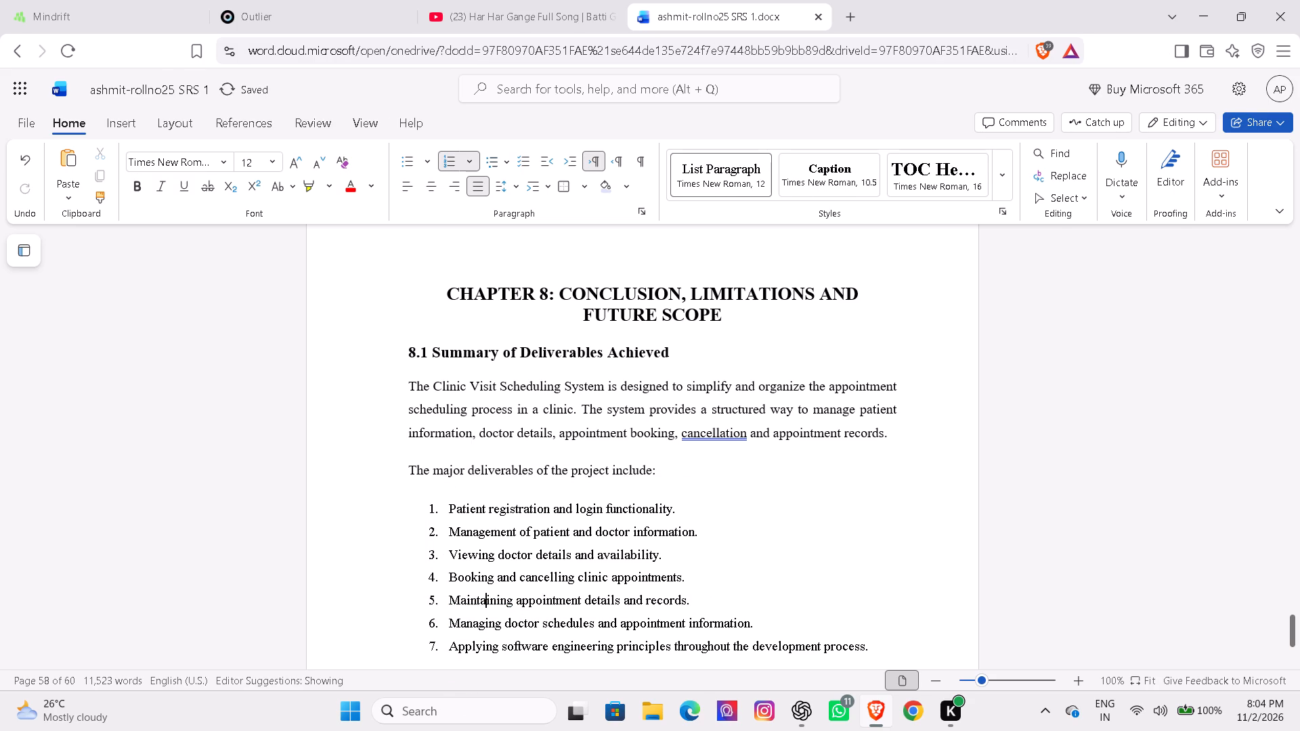
# Set the font size of the "8.2 Limitations of Developed System" heading to 14.
pyautogui.click(733, 546)
pyautogui.press('Down')
pyautogui.press('Down')
pyautogui.press('Down')
pyautogui.press('Down')
pyautogui.press('Down')
pyautogui.press('Down')
pyautogui.press('Down')
pyautogui.press('Down')
pyautogui.press('Down')
pyautogui.press('Down')
pyautogui.press('Down')
pyautogui.press('Down')
pyautogui.press('Down')
pyautogui.press('Down')
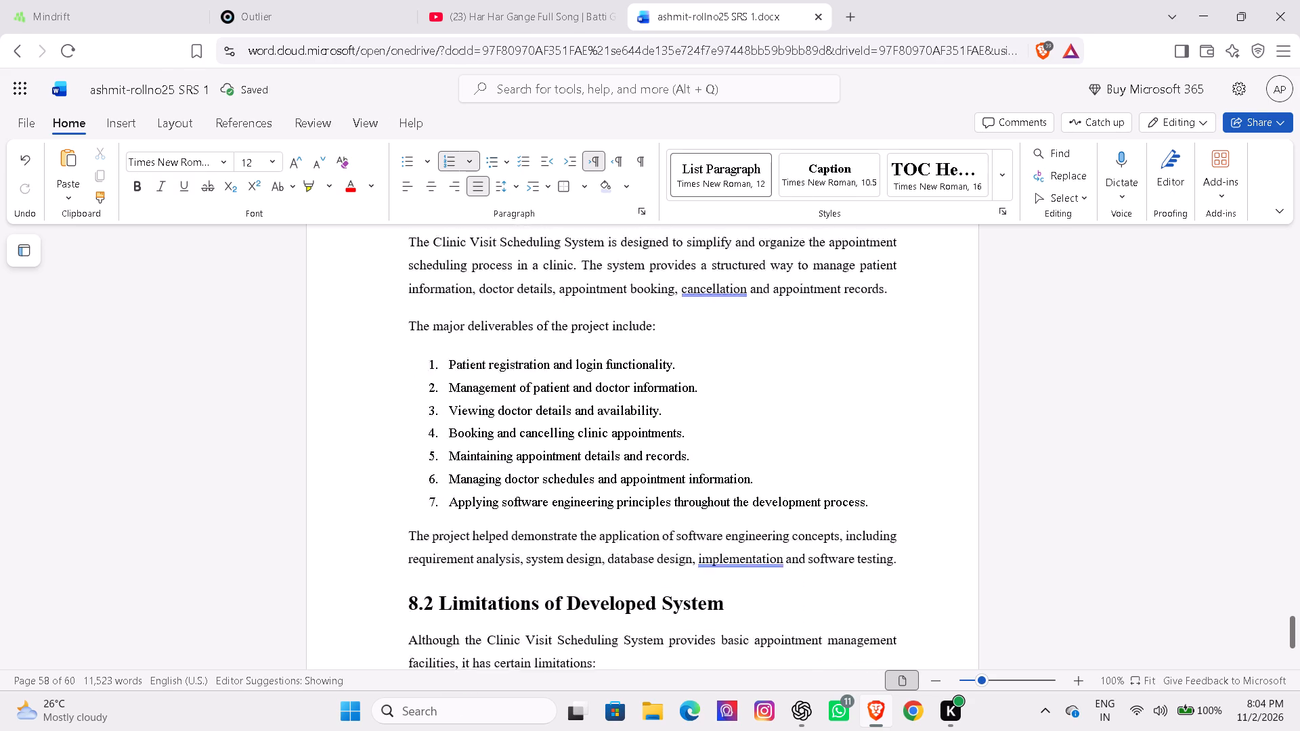
pyautogui.press('Down')
pyautogui.press('Down')
pyautogui.press('Down')
pyautogui.press('Down')
pyautogui.press('Down')
pyautogui.press('Down')
pyautogui.press('Down')
pyautogui.press('Up')
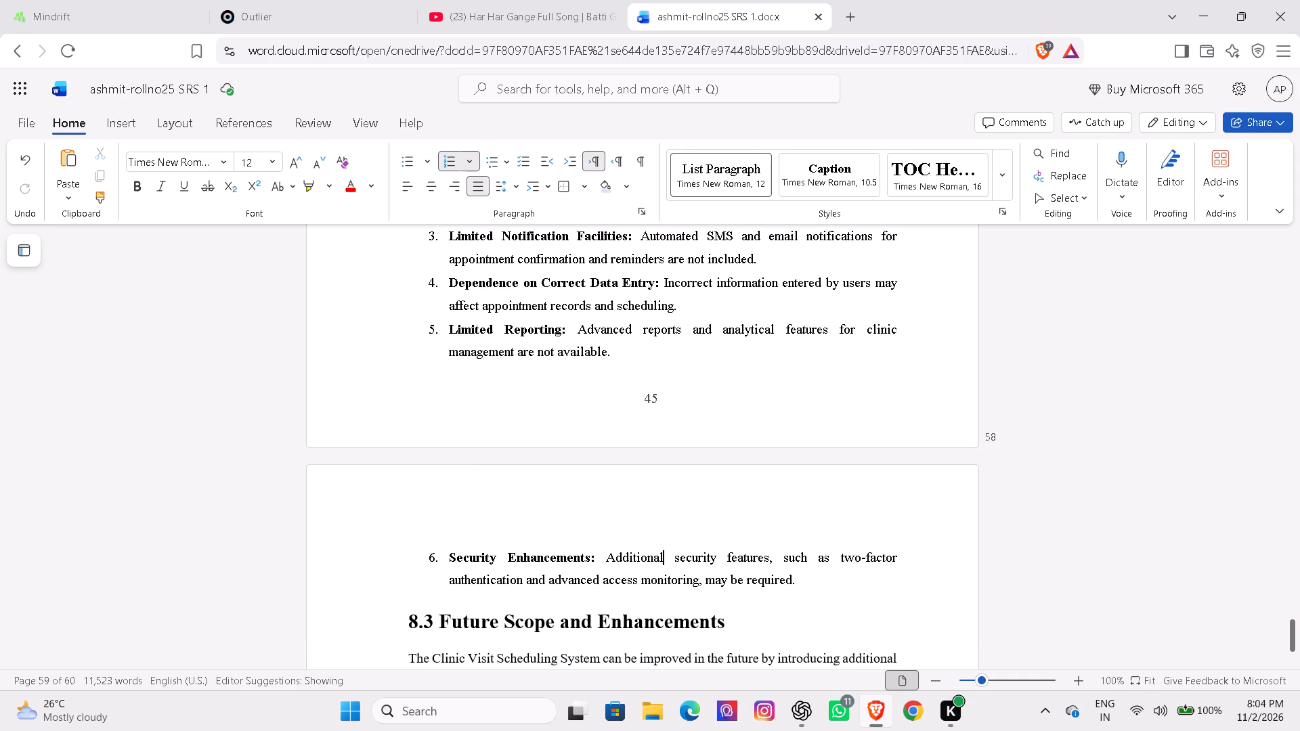
pyautogui.press('Up')
pyautogui.press('Up')
pyautogui.press('Up')
pyautogui.press('Up')
pyautogui.press('Up')
pyautogui.press('Up')
pyautogui.press('Up')
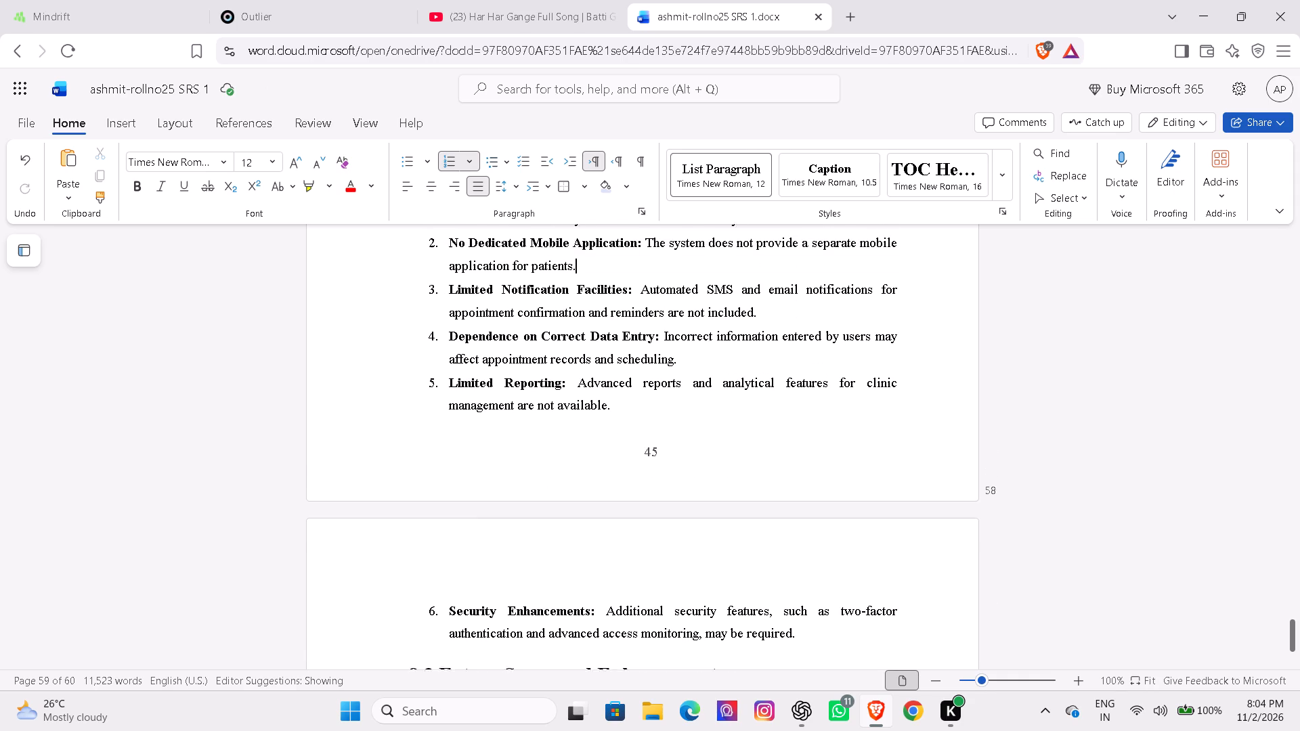
pyautogui.press('Up')
pyautogui.press('Up')
pyautogui.press('Up')
pyautogui.press('Up')
pyautogui.press('Up')
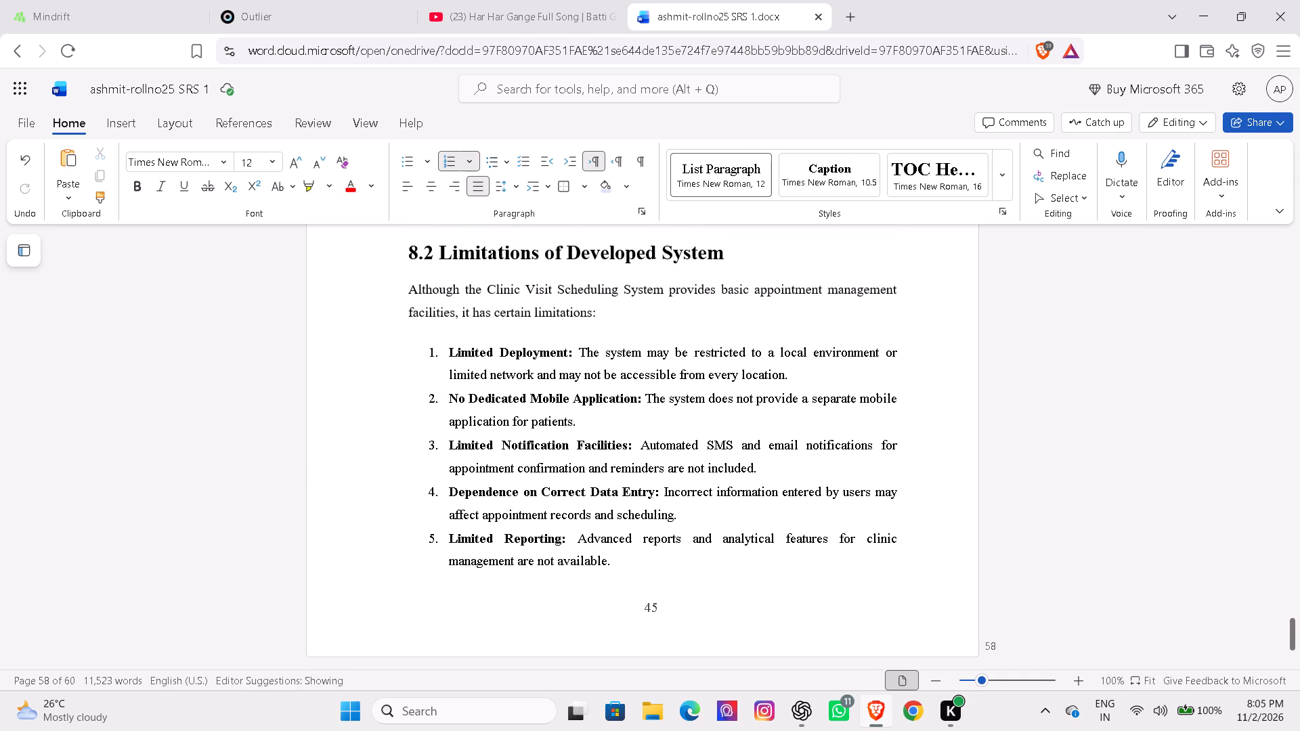
pyautogui.click(536, 263)
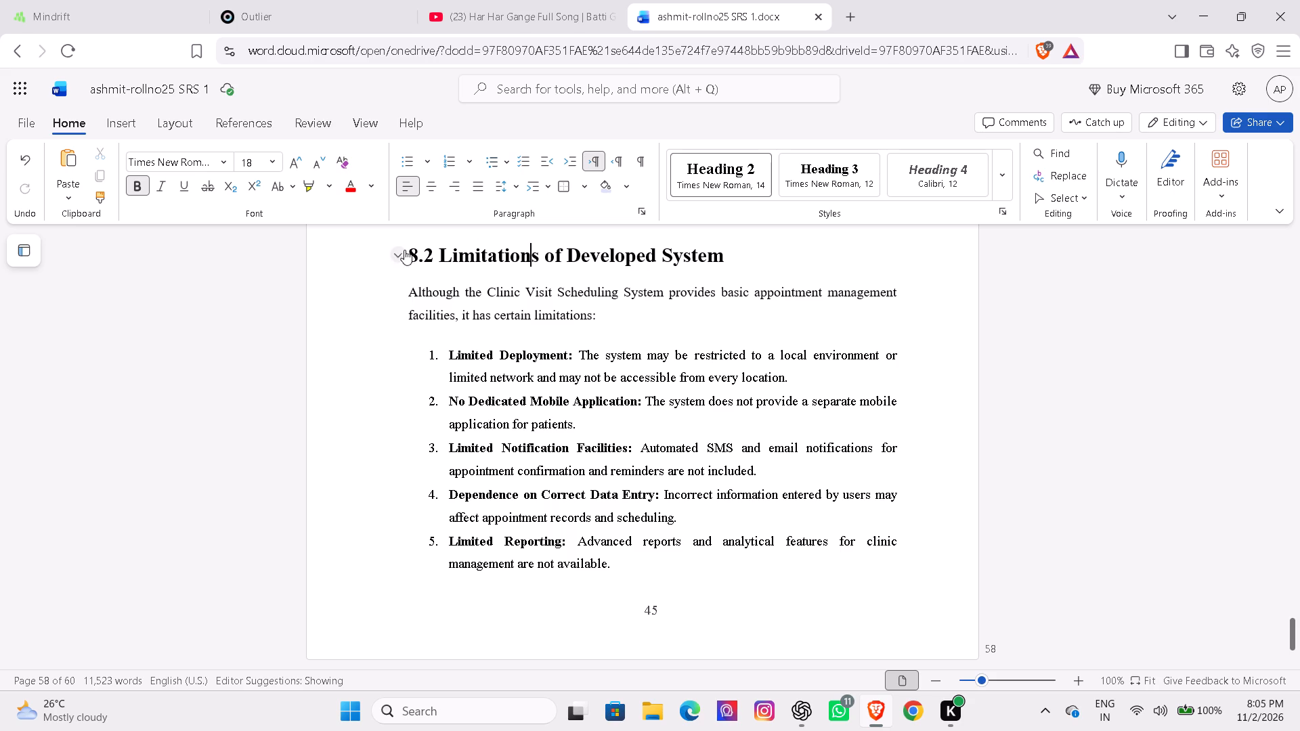
pyautogui.moveTo(414, 251); pyautogui.dragTo(706, 260)
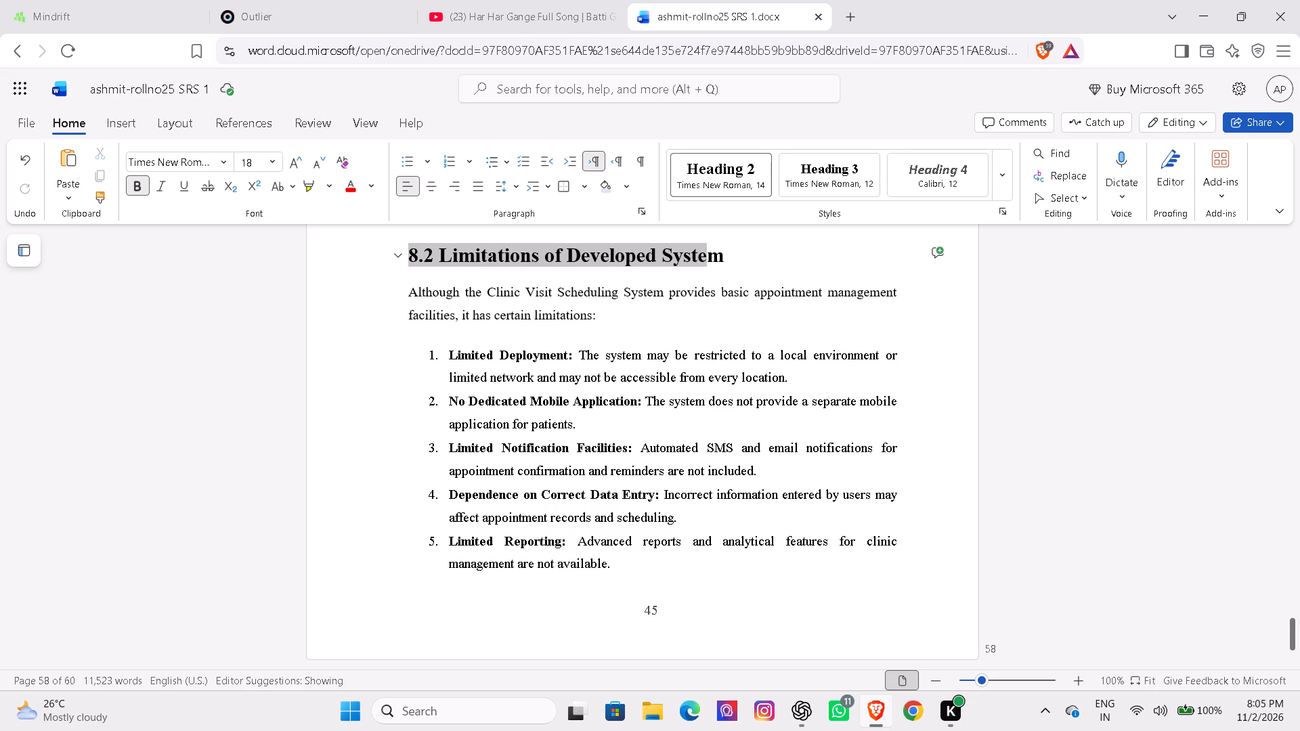
pyautogui.moveTo(706, 260); pyautogui.dragTo(718, 265)
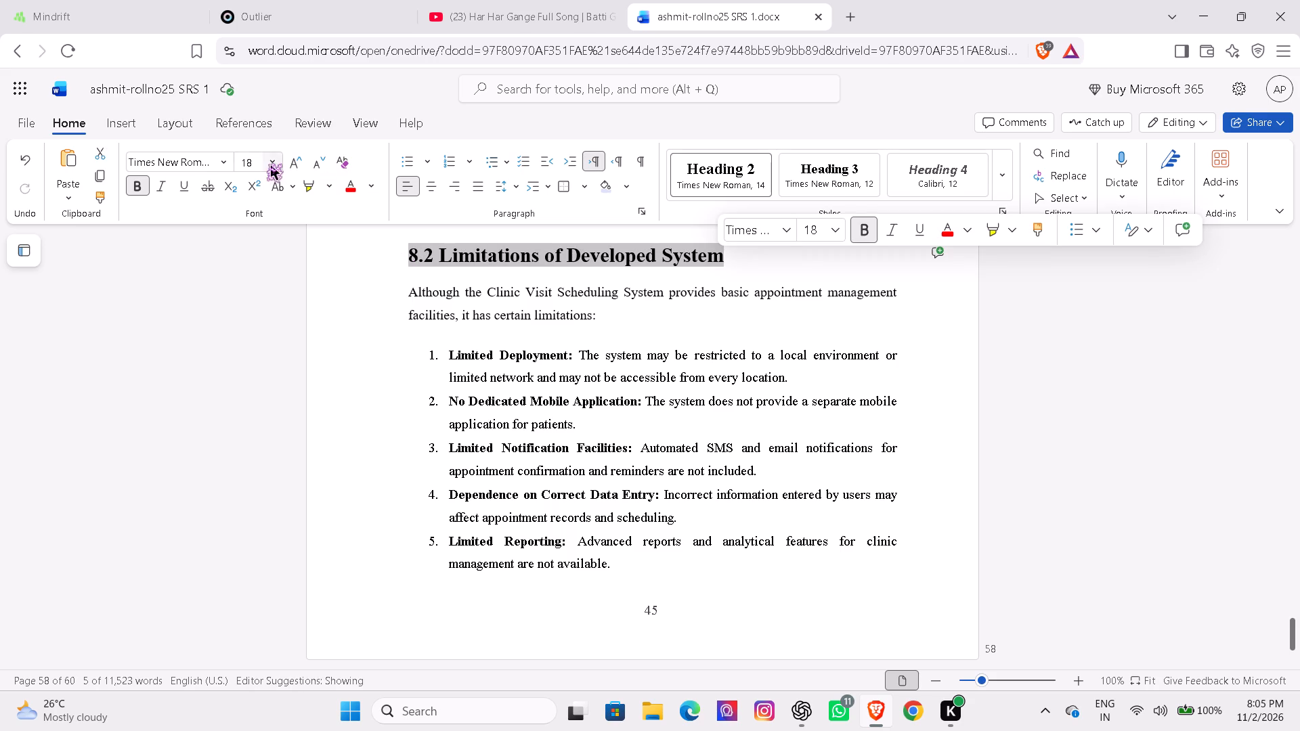
pyautogui.click(271, 163)
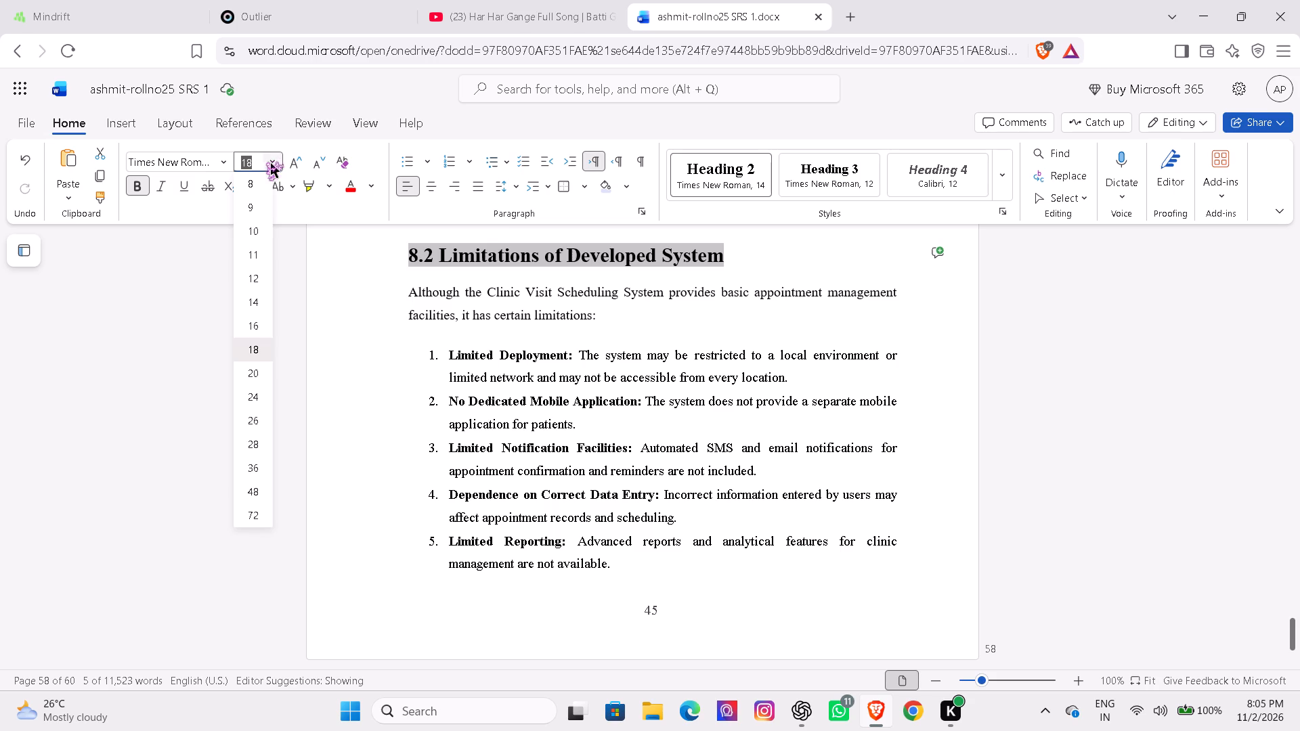
pyautogui.click(258, 298)
# Set the font size of the "8.3 Future Scope and Enhancements" heading to 14.
pyautogui.click(493, 443)
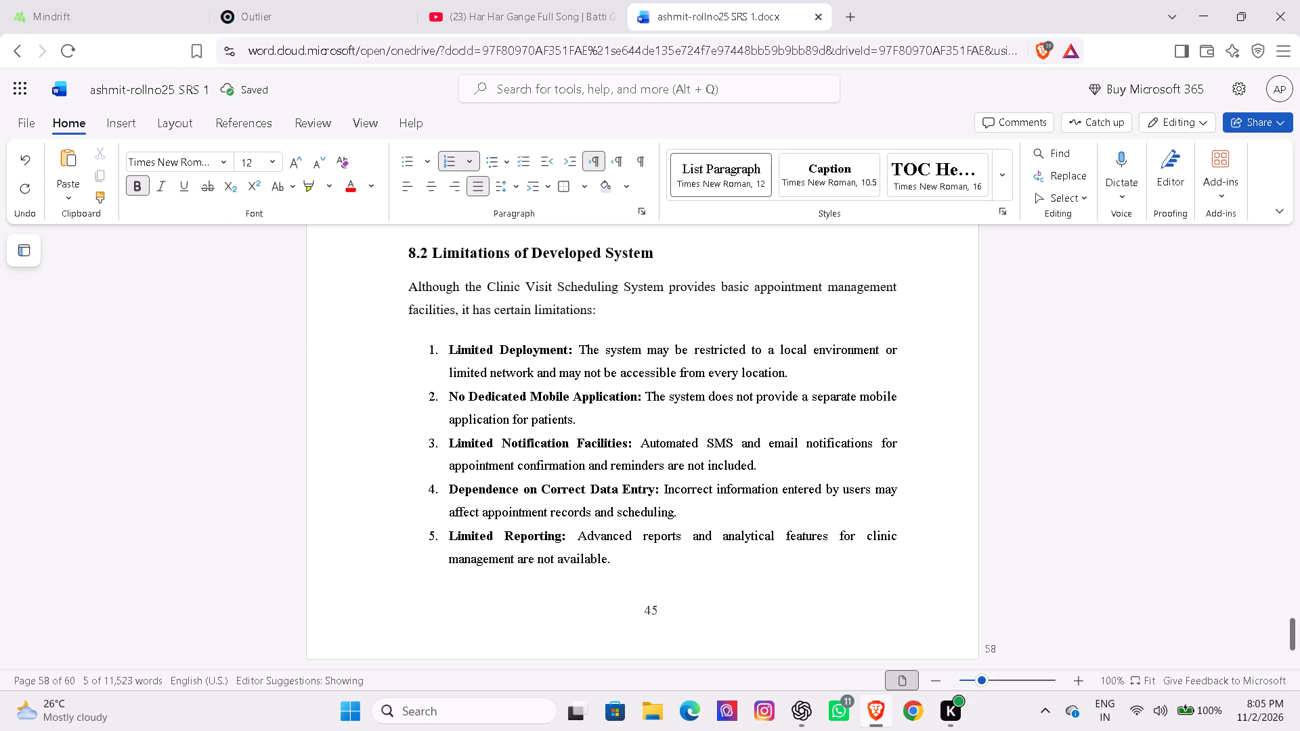
pyautogui.press('Down')
pyautogui.press('Down')
pyautogui.press('Down')
pyautogui.press('Down')
pyautogui.press('Down')
pyautogui.press('Down')
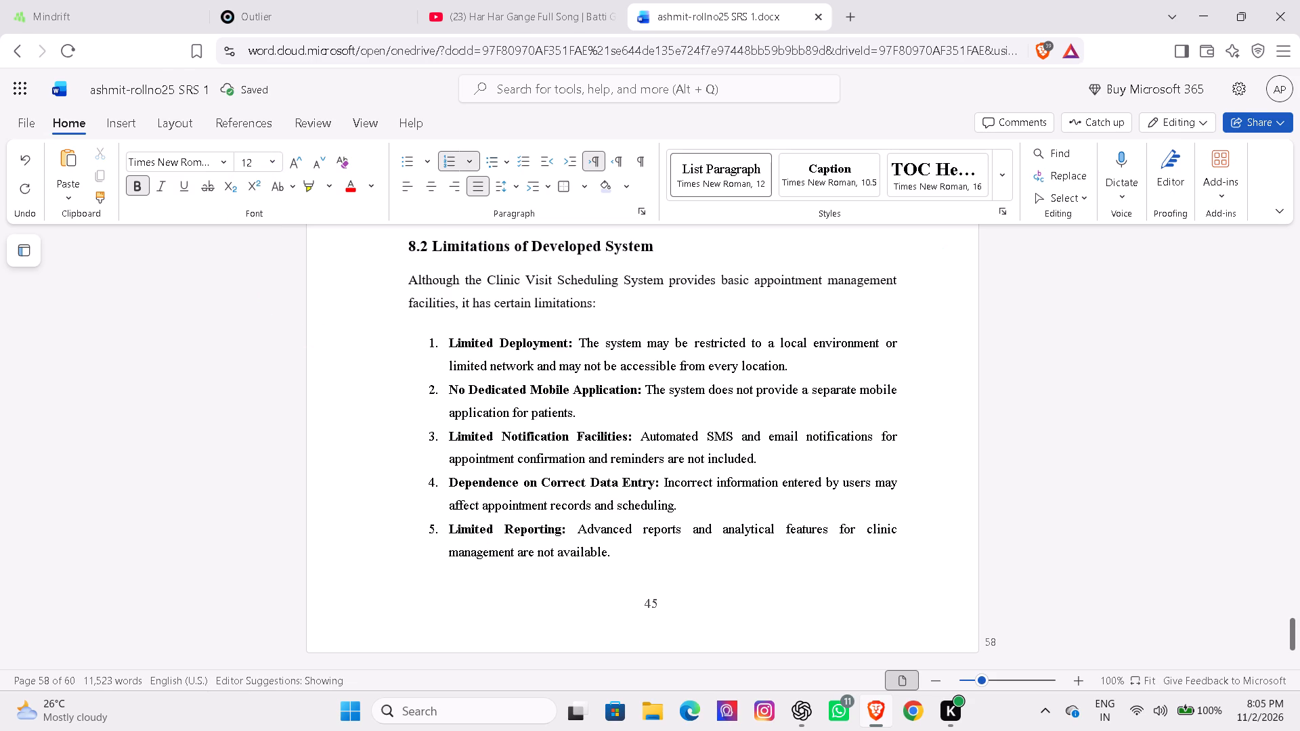
pyautogui.press('Down')
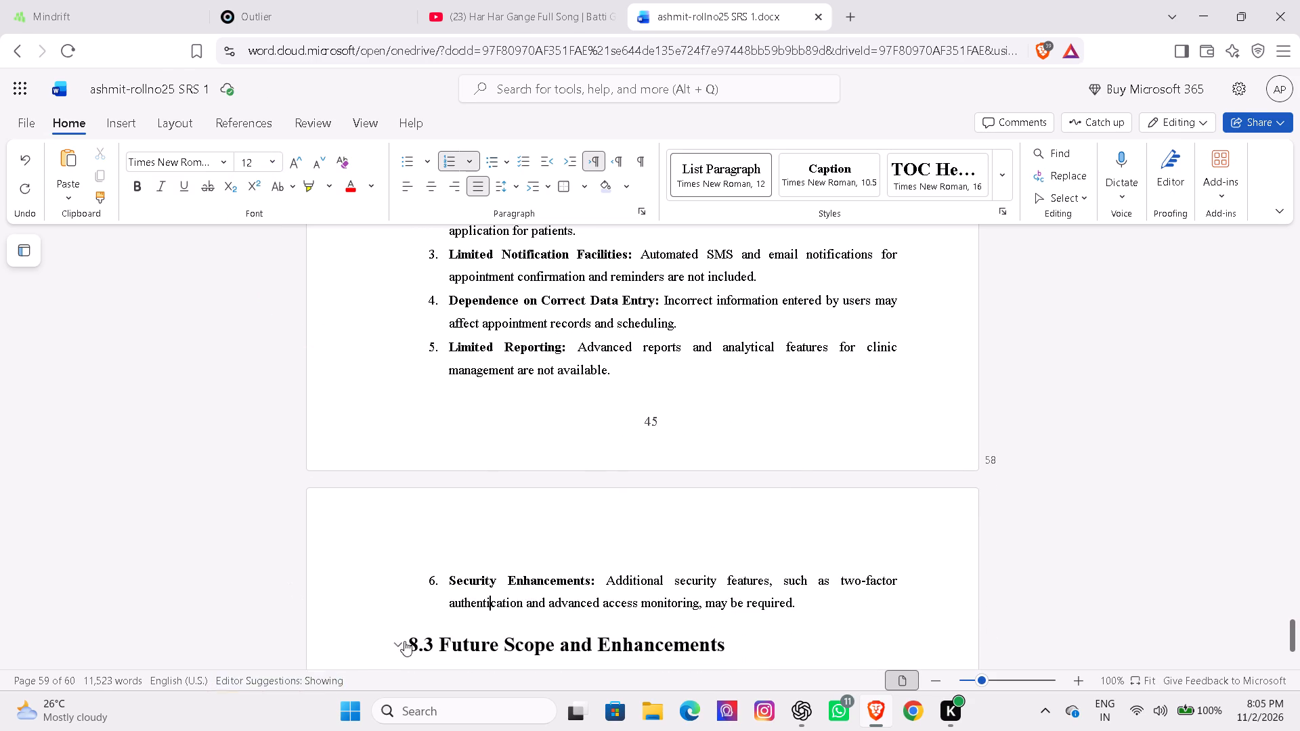
pyautogui.click(410, 637)
pyautogui.moveTo(410, 637); pyautogui.dragTo(630, 634, button='right')
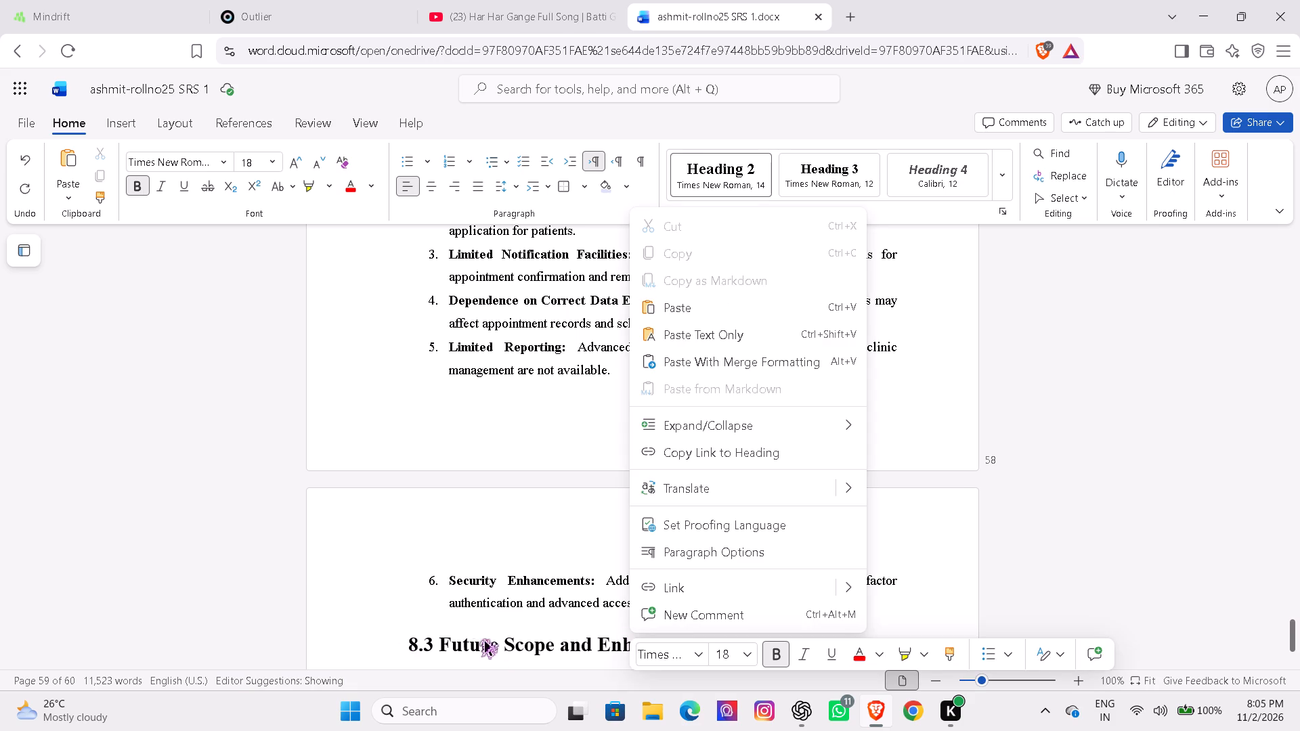
pyautogui.click(473, 638)
pyautogui.click(408, 642)
pyautogui.moveTo(415, 642); pyautogui.dragTo(733, 656)
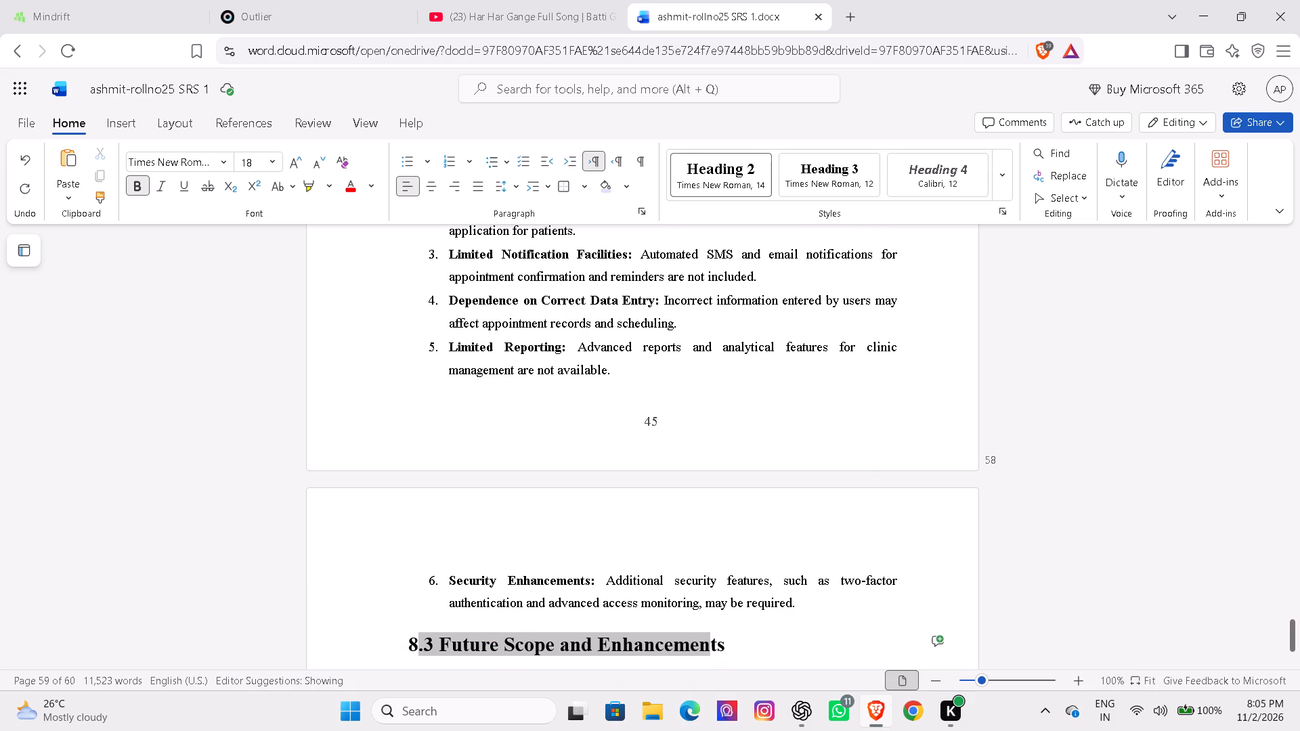
pyautogui.moveTo(733, 656); pyautogui.dragTo(729, 653)
pyautogui.click(454, 635)
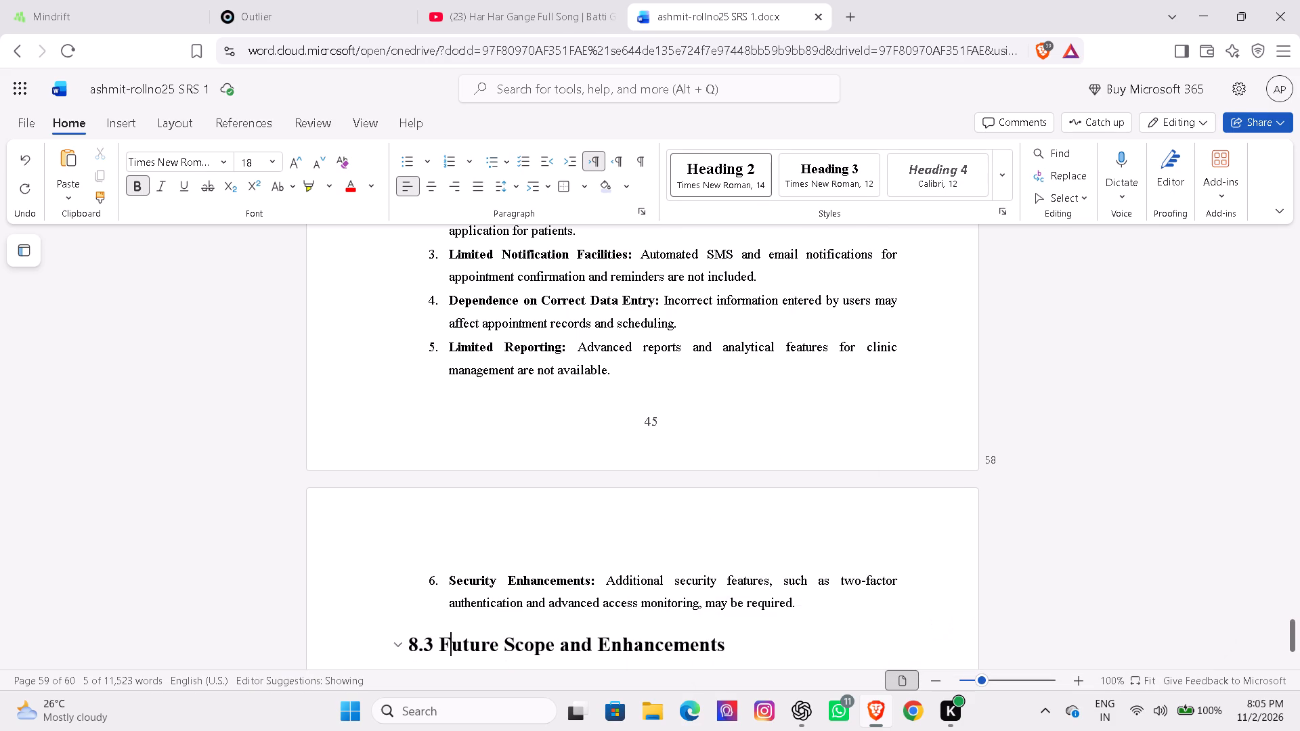
pyautogui.click(419, 640)
pyautogui.click(414, 640)
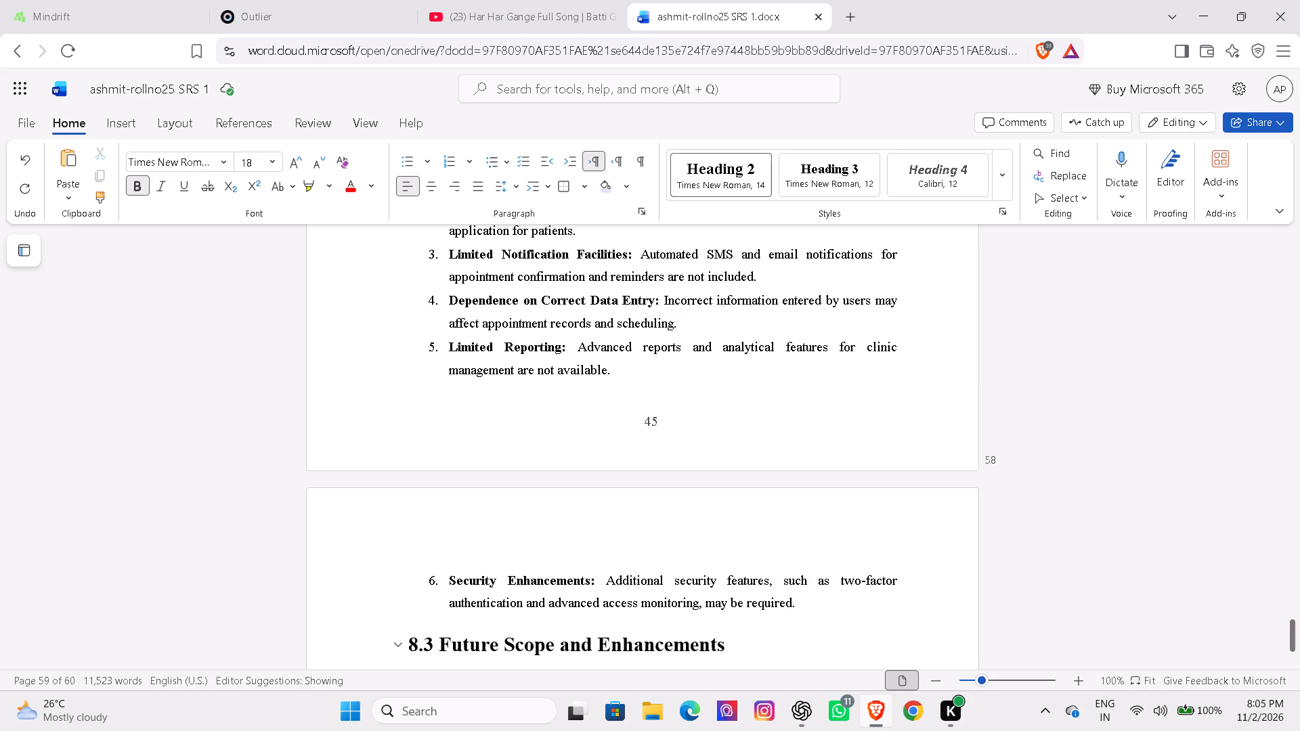
pyautogui.moveTo(414, 640); pyautogui.dragTo(733, 653)
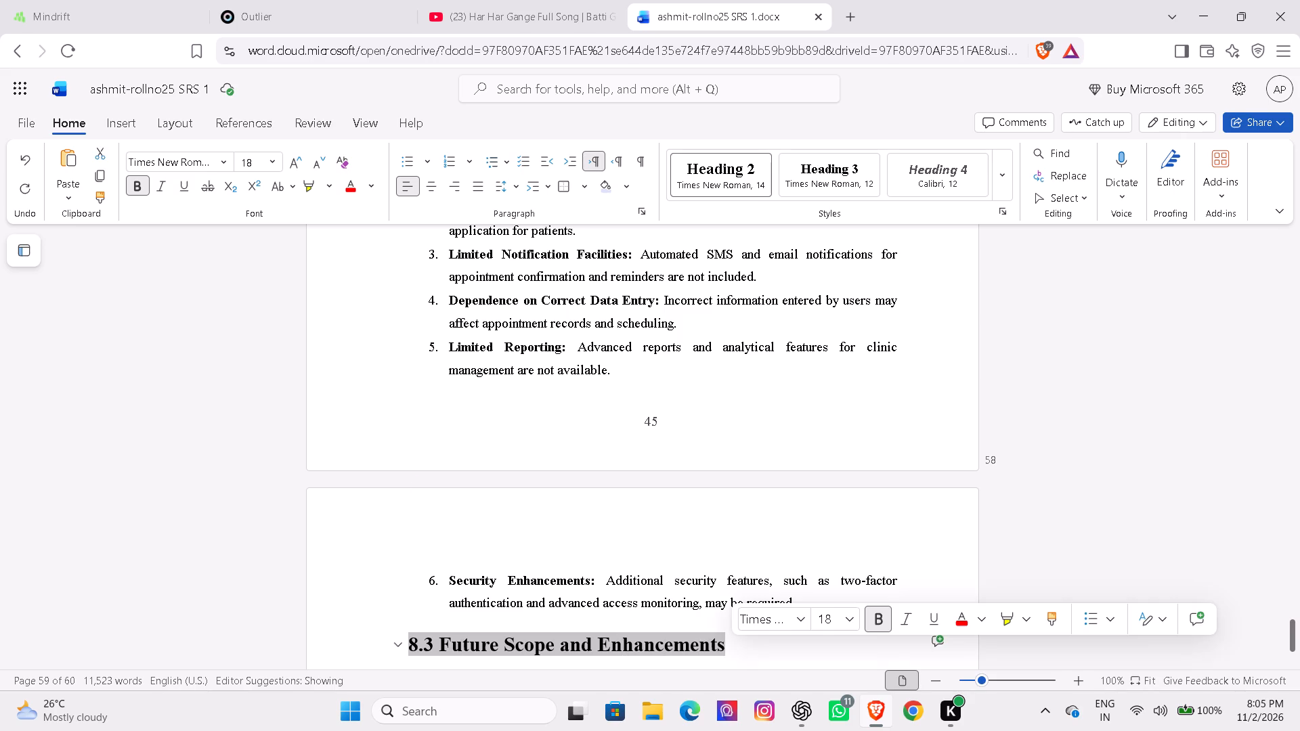
pyautogui.click(276, 161)
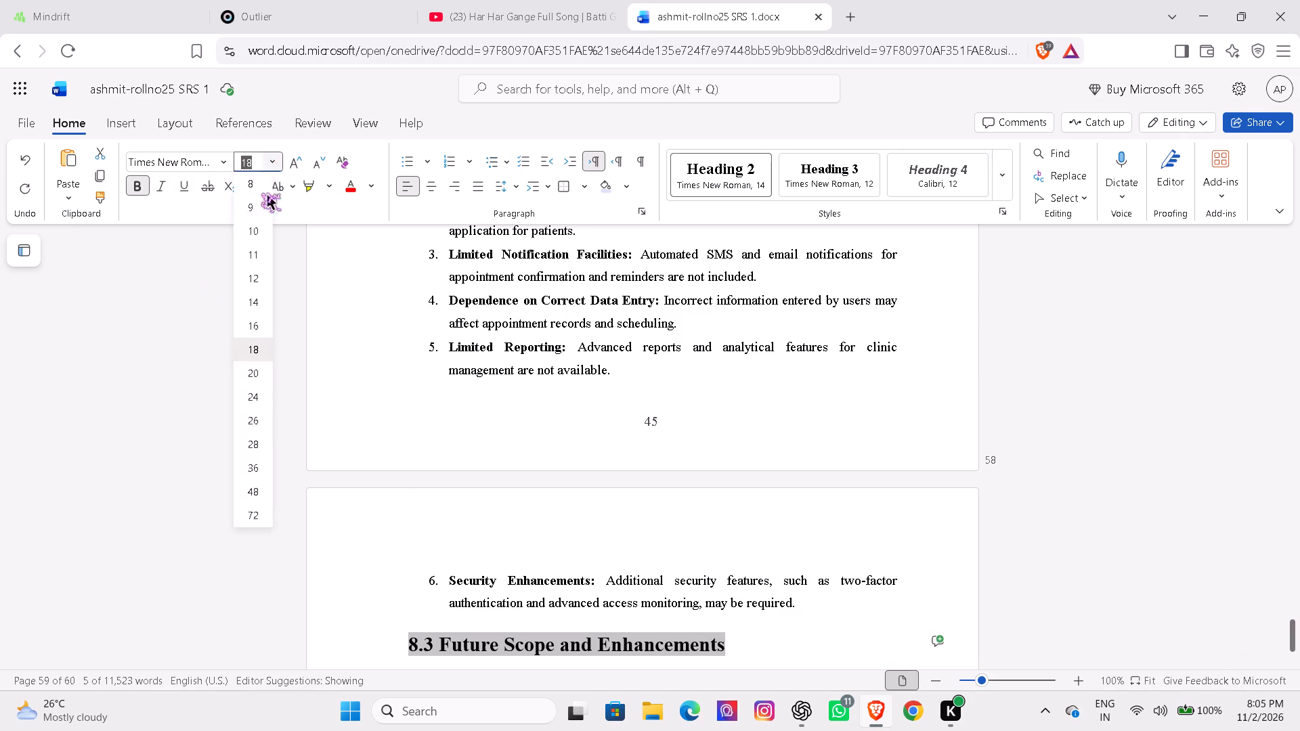
pyautogui.click(255, 296)
# Review the section 8.3 future enhancements content up to the References / Bibliography page.
pyautogui.click(603, 581)
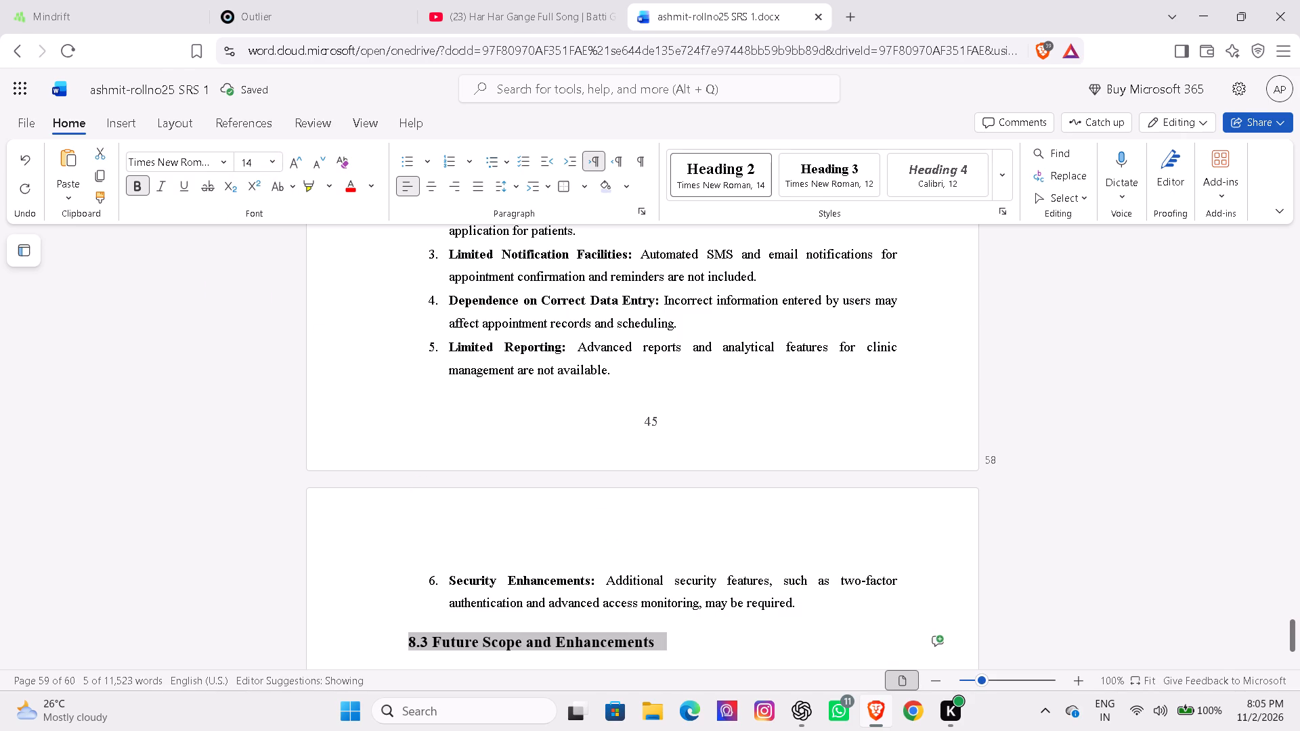
pyautogui.press('Down')
pyautogui.press('Down')
pyautogui.press('Down')
pyautogui.press('Down')
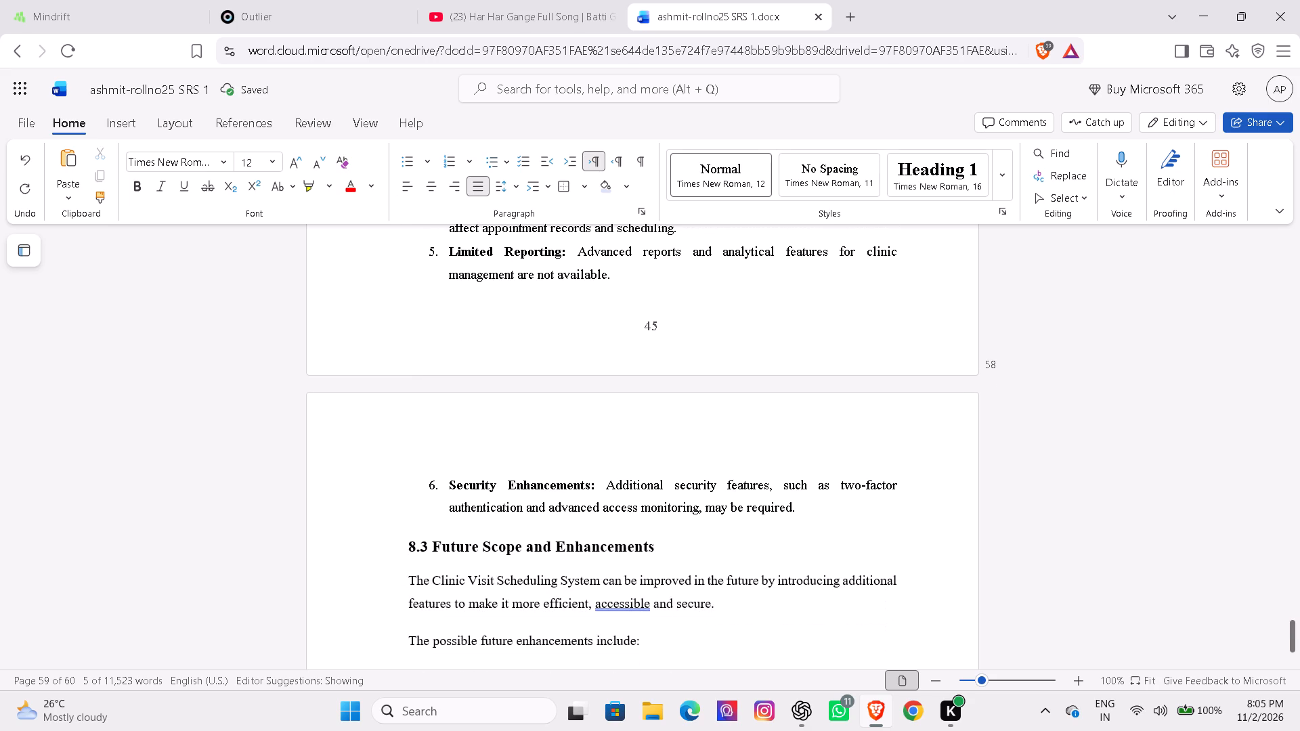
pyautogui.press('Down')
pyautogui.press('Down')
pyautogui.press('Down')
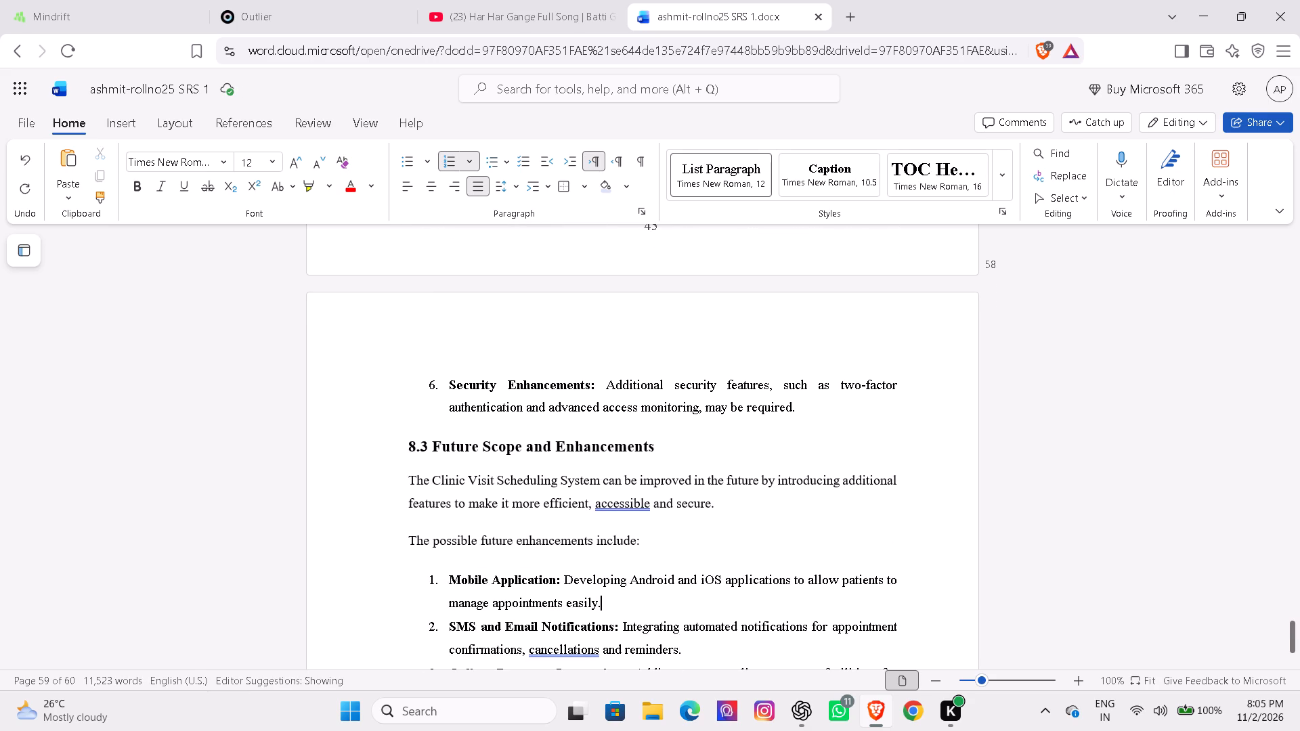
pyautogui.press('Down')
pyautogui.press('Down')
pyautogui.press('Down')
pyautogui.press('Down')
pyautogui.press('Down')
pyautogui.press('Down')
pyautogui.press('Down')
pyautogui.press('Down')
pyautogui.press('Down')
pyautogui.press('Down')
pyautogui.press('Down')
pyautogui.press('Down')
pyautogui.press('Down')
pyautogui.press('Down')
pyautogui.press('Down')
pyautogui.press('Down')
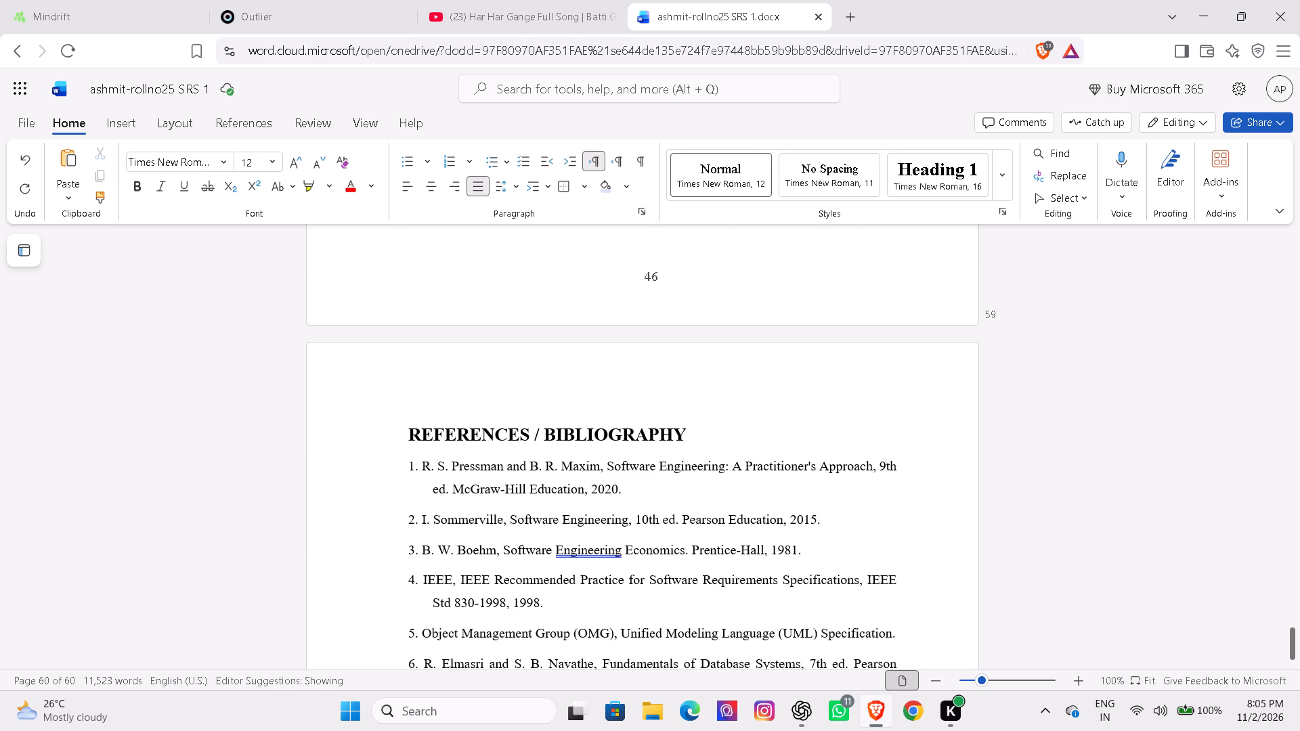
# Check the formatting of the "REFERENCES / BIBLIOGRAPHY" heading and review the reference list through its last entry.
pyautogui.click(463, 428)
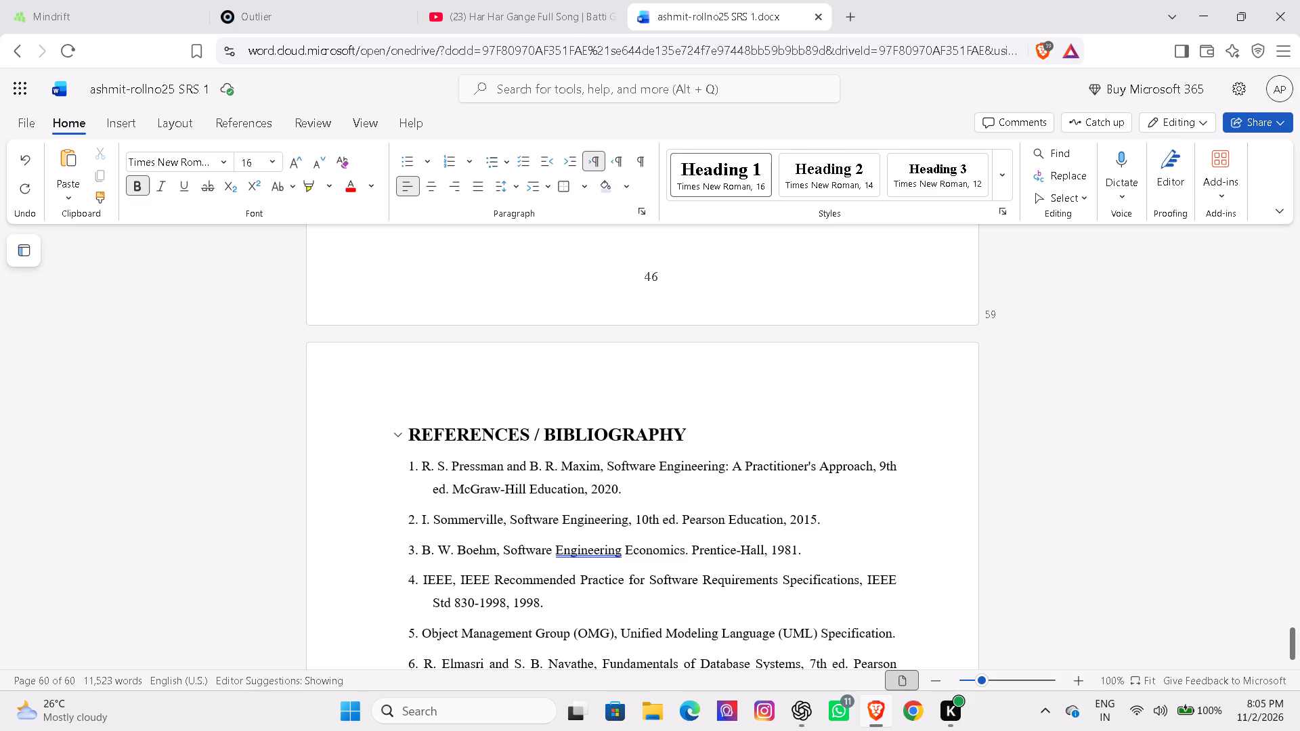
pyautogui.press('Up')
pyautogui.press('Down')
pyautogui.press('Down')
pyautogui.press('Down')
pyautogui.press('Down')
pyautogui.press('Down')
pyautogui.press('Down')
pyautogui.press('Down')
pyautogui.press('Down')
pyautogui.press('Down')
pyautogui.press('Down')
pyautogui.press('Down')
pyautogui.press('Down')
pyautogui.press('Down')
pyautogui.press('Down')
pyautogui.press('Down')
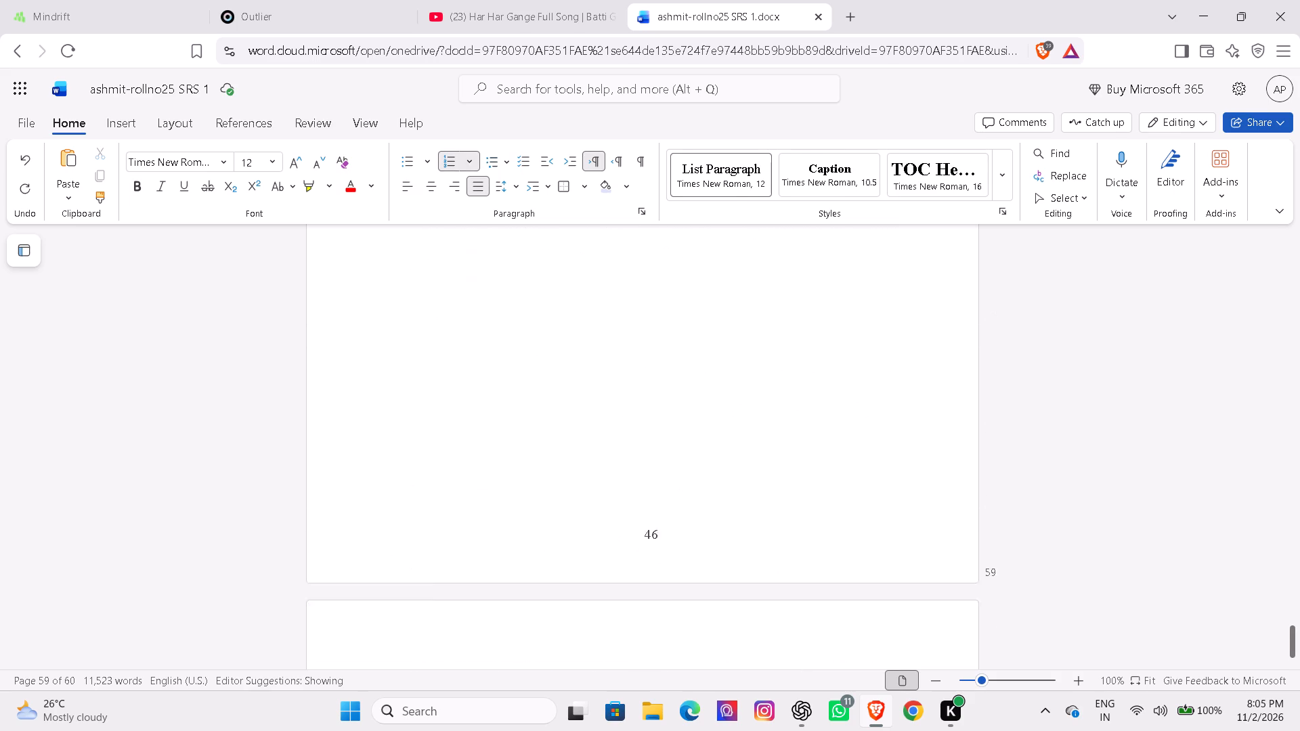
pyautogui.press('Down')
pyautogui.press('Down')
pyautogui.press('Down')
pyautogui.press('Down')
pyautogui.press('Down')
pyautogui.press('Down')
pyautogui.press('Down')
pyautogui.press('Down')
pyautogui.press('Down')
pyautogui.press('Down')
pyautogui.press('Down')
pyautogui.press('Down')
pyautogui.press('Down')
pyautogui.press('Down')
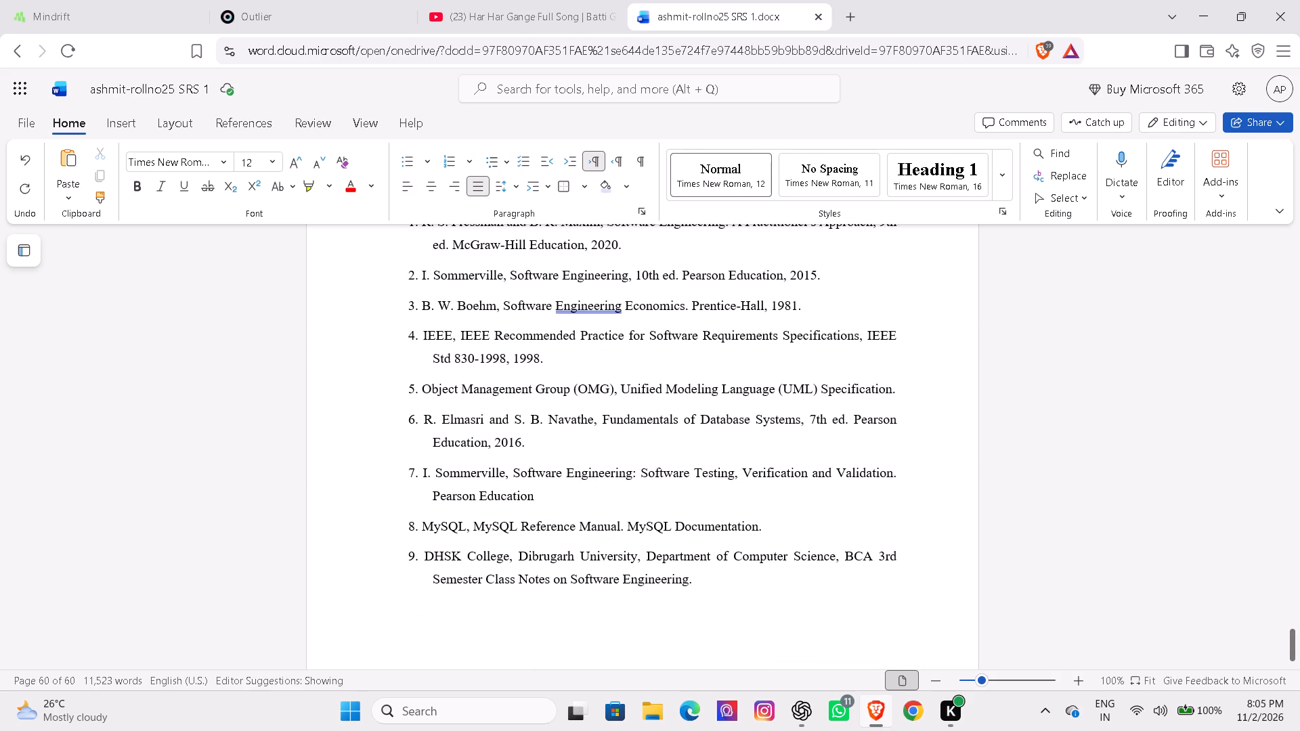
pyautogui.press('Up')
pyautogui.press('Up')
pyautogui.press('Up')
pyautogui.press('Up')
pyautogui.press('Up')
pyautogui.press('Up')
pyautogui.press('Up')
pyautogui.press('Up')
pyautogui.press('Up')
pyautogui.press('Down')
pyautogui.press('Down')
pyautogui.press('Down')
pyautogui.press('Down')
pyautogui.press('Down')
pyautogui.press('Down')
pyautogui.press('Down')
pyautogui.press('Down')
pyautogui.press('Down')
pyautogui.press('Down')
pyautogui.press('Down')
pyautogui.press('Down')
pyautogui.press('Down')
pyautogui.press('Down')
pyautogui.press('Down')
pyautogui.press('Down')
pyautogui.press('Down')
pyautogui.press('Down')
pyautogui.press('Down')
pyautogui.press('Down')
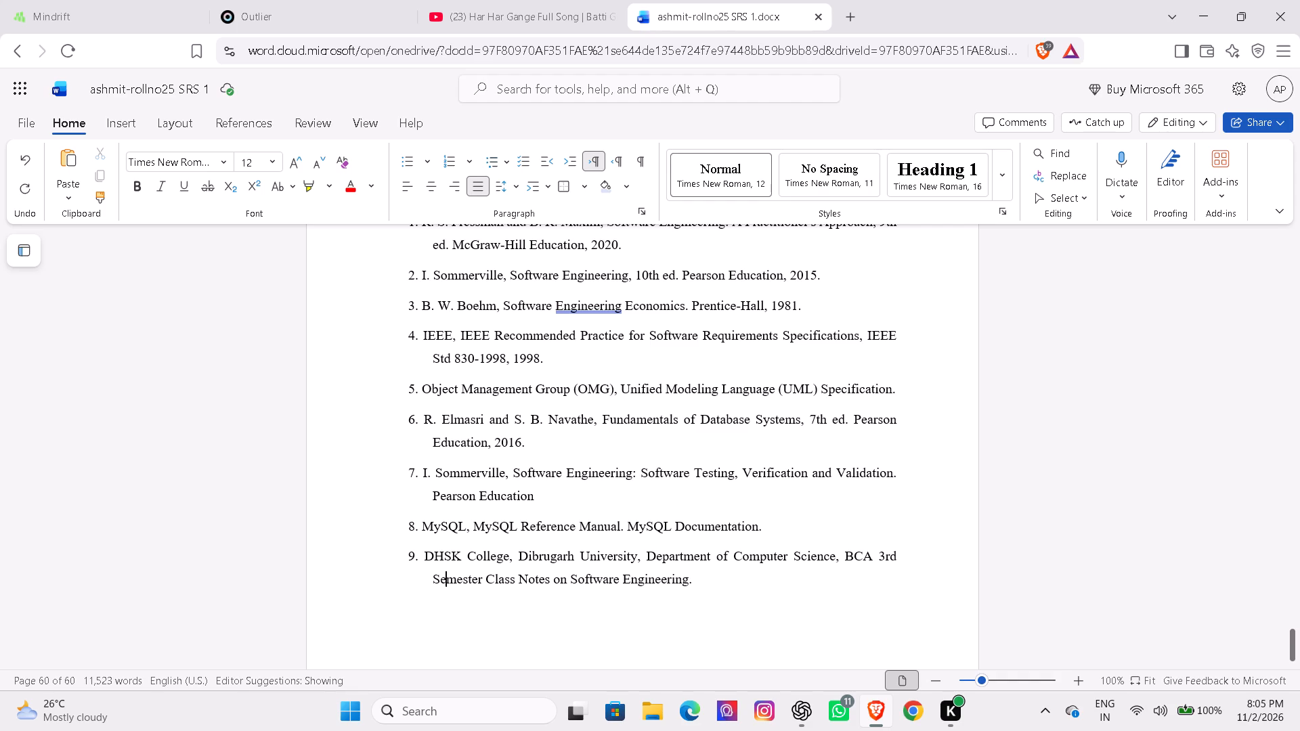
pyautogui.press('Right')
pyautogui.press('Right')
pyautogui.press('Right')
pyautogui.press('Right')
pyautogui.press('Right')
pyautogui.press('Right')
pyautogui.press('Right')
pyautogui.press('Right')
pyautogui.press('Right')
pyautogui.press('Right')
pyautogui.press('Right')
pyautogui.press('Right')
# Review the report backwards from the reference list through the Chapter 6 ECP test case tables to section 5.2.5.
pyautogui.press('Up')
pyautogui.press('Up')
pyautogui.press('Up')
pyautogui.press('Up')
pyautogui.press('Up')
pyautogui.press('Up')
pyautogui.press('Up')
pyautogui.press('Up')
pyautogui.press('Up')
pyautogui.press('Up')
pyautogui.press('Up')
pyautogui.press('Up')
pyautogui.press('Up')
pyautogui.press('Up')
pyautogui.press('Up')
pyautogui.press('Up')
pyautogui.press('Up')
pyautogui.press('Up')
pyautogui.press('Up')
pyautogui.press('Up')
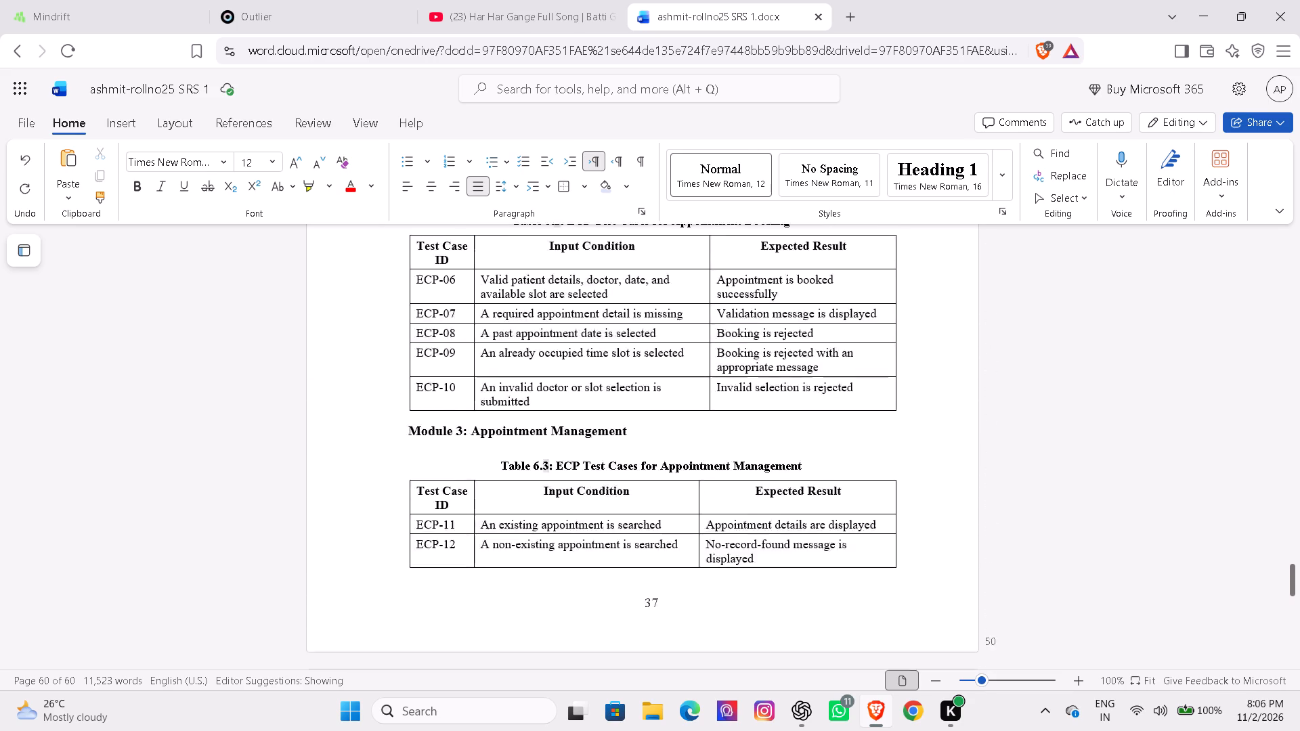
pyautogui.press('Up')
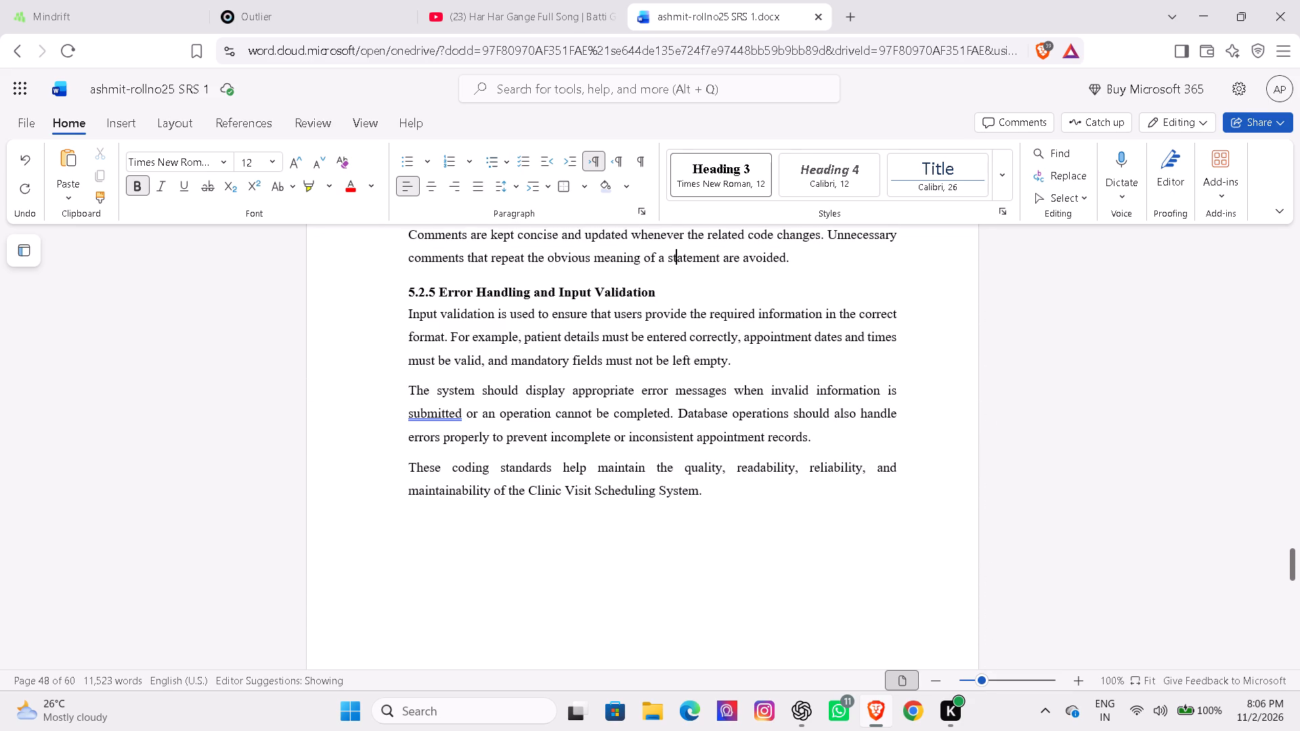
# Review the Chapter 5 coding standards and technology stack sections back to the chapter heading, checking headings and layout.
pyautogui.press('Up')
pyautogui.press('Up')
pyautogui.press('Up')
pyautogui.press('Up')
pyautogui.press('Up')
pyautogui.press('Up')
pyautogui.press('Up')
pyautogui.press('Up')
pyautogui.press('Up')
pyautogui.press('Up')
pyautogui.press('Up')
pyautogui.press('Up')
pyautogui.press('Up')
pyautogui.press('Up')
pyautogui.press('Up')
pyautogui.press('Up')
pyautogui.press('Up')
pyautogui.press('Up')
pyautogui.press('Up')
pyautogui.press('Up')
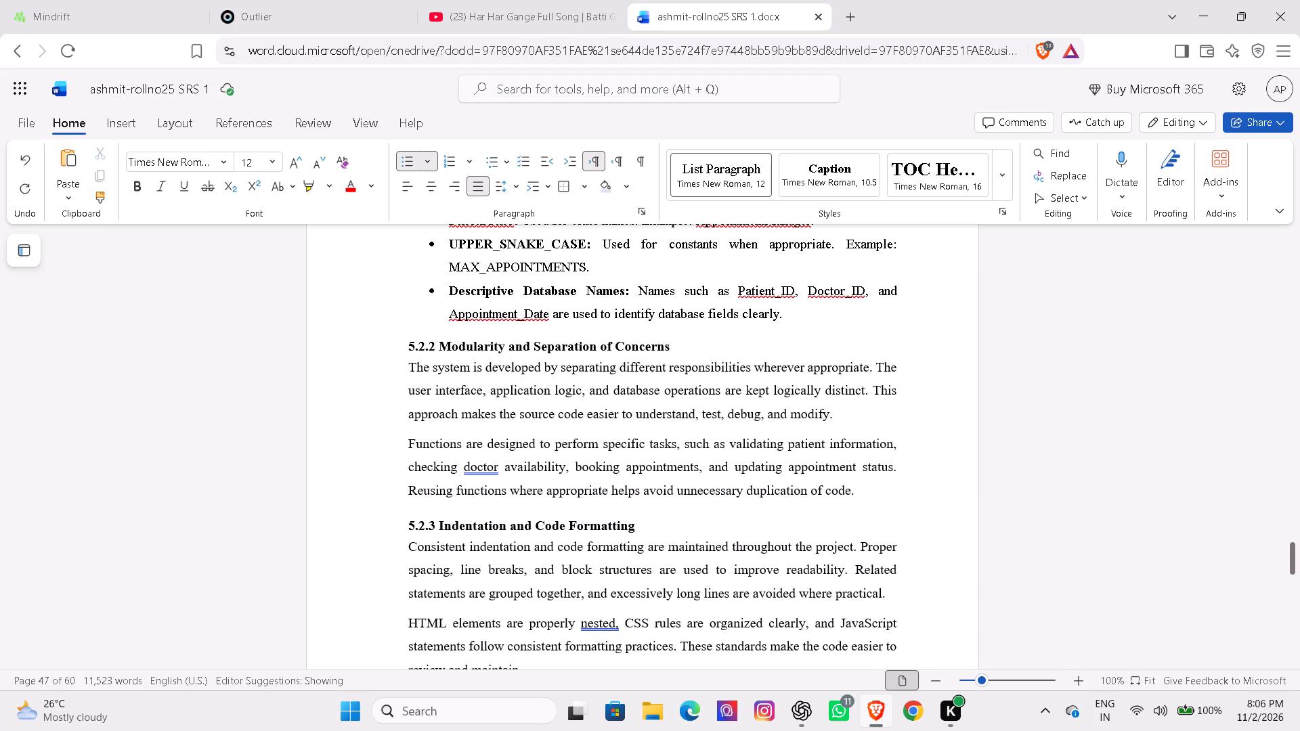
pyautogui.press('Up')
pyautogui.press('Up')
pyautogui.press('Up')
pyautogui.press('Up')
pyautogui.press('Up')
pyautogui.press('Up')
pyautogui.press('Up')
pyautogui.press('Up')
pyautogui.press('Up')
pyautogui.press('Up')
pyautogui.press('Up')
pyautogui.press('Up')
pyautogui.press('Up')
pyautogui.press('Up')
pyautogui.press('Up')
pyautogui.press('Up')
pyautogui.press('Up')
pyautogui.press('Up')
pyautogui.press('Up')
pyautogui.press('Up')
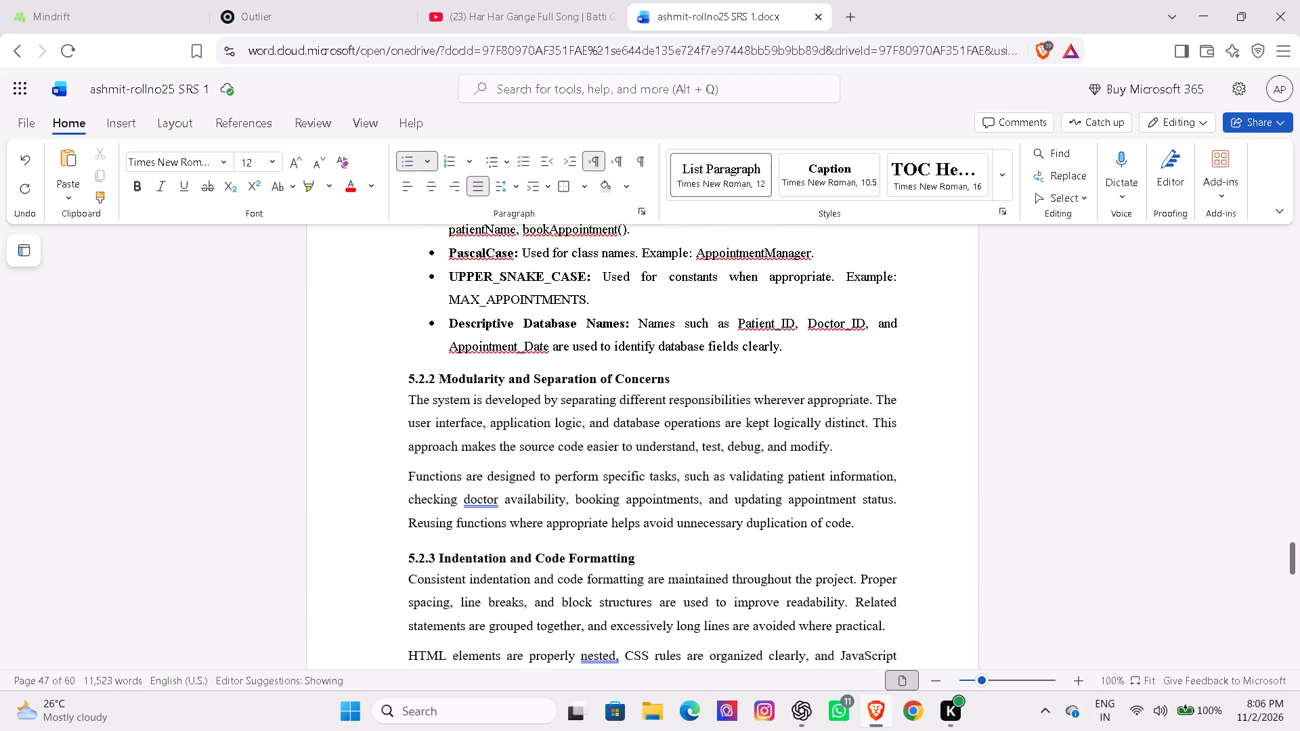
pyautogui.press('Up')
pyautogui.press('Up')
pyautogui.press('Up')
pyautogui.press('Up')
pyautogui.press('Up')
pyautogui.press('Up')
pyautogui.press('Up')
pyautogui.press('Up')
pyautogui.press('Up')
pyautogui.press('Up')
pyautogui.press('Up')
pyautogui.press('Up')
pyautogui.press('Up')
pyautogui.press('Up')
pyautogui.press('Up')
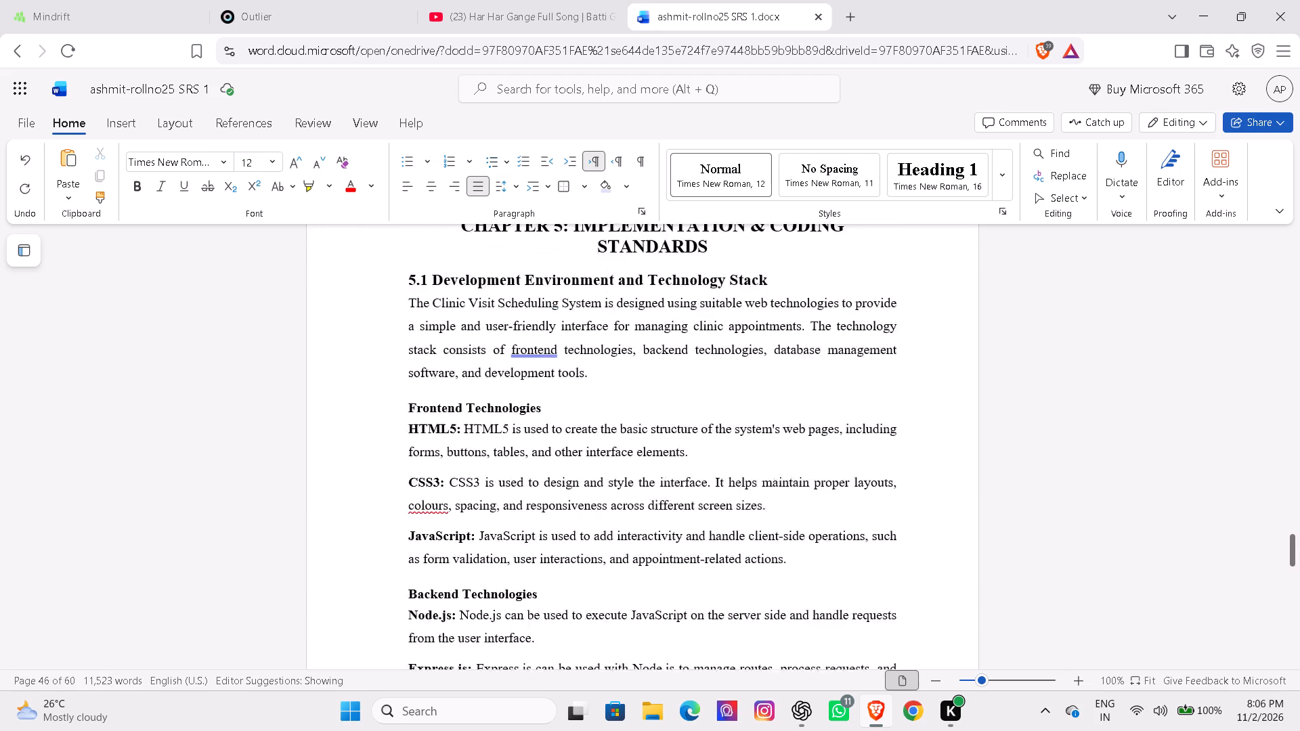
# Review the report backwards from the Chapter 5 heading through the database tables to the Second Normal Form text.
pyautogui.press('Up')
pyautogui.press('Up')
pyautogui.press('Up')
pyautogui.press('Up')
pyautogui.press('Up')
pyautogui.press('Up')
pyautogui.press('Up')
pyautogui.press('Up')
pyautogui.press('Up')
pyautogui.press('Up')
pyautogui.press('Up')
pyautogui.press('Up')
pyautogui.press('Up')
pyautogui.press('Up')
pyautogui.press('Up')
pyautogui.press('Up')
pyautogui.press('Up')
pyautogui.press('Up')
pyautogui.press('Up')
pyautogui.press('Up')
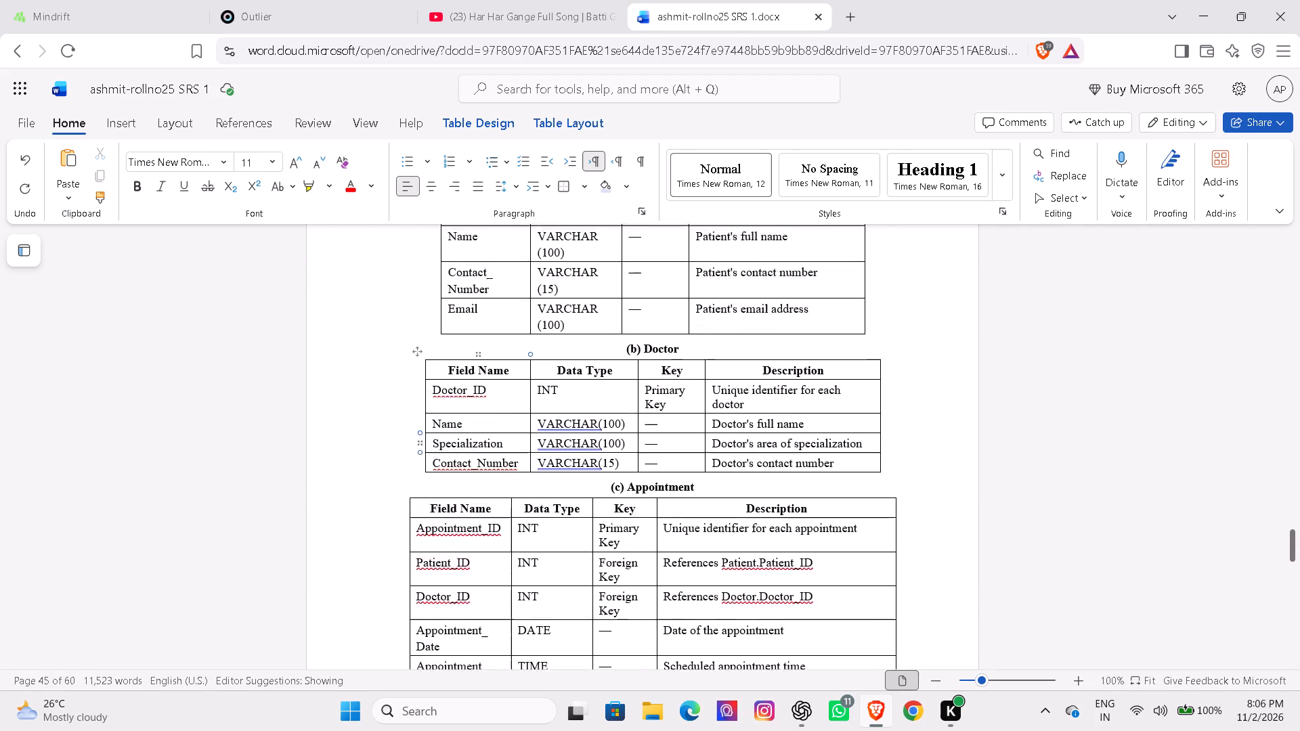
pyautogui.press('Up')
pyautogui.press('Up')
pyautogui.press('Up')
pyautogui.press('Up')
pyautogui.press('Up')
pyautogui.press('Up')
pyautogui.press('Up')
pyautogui.press('Down')
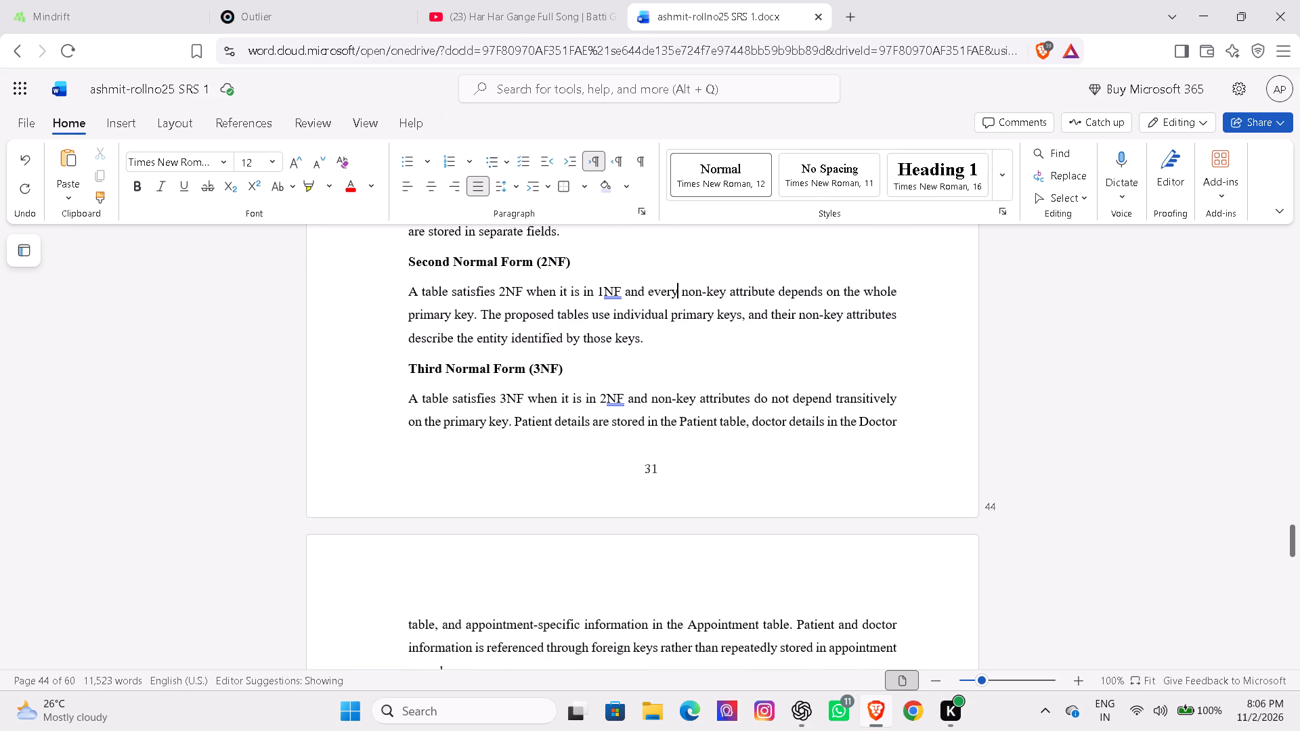
pyautogui.press('Down')
# Review section 4.3.2 on normalization back to the entity relationship bullets and the Figure 4.6 placeholder.
pyautogui.press('Up')
pyautogui.press('Up')
pyautogui.press('Up')
pyautogui.press('Up')
pyautogui.press('Up')
pyautogui.press('Up')
pyautogui.press('Up')
pyautogui.press('Up')
pyautogui.press('Up')
pyautogui.press('Up')
pyautogui.press('Up')
pyautogui.press('Up')
pyautogui.press('Up')
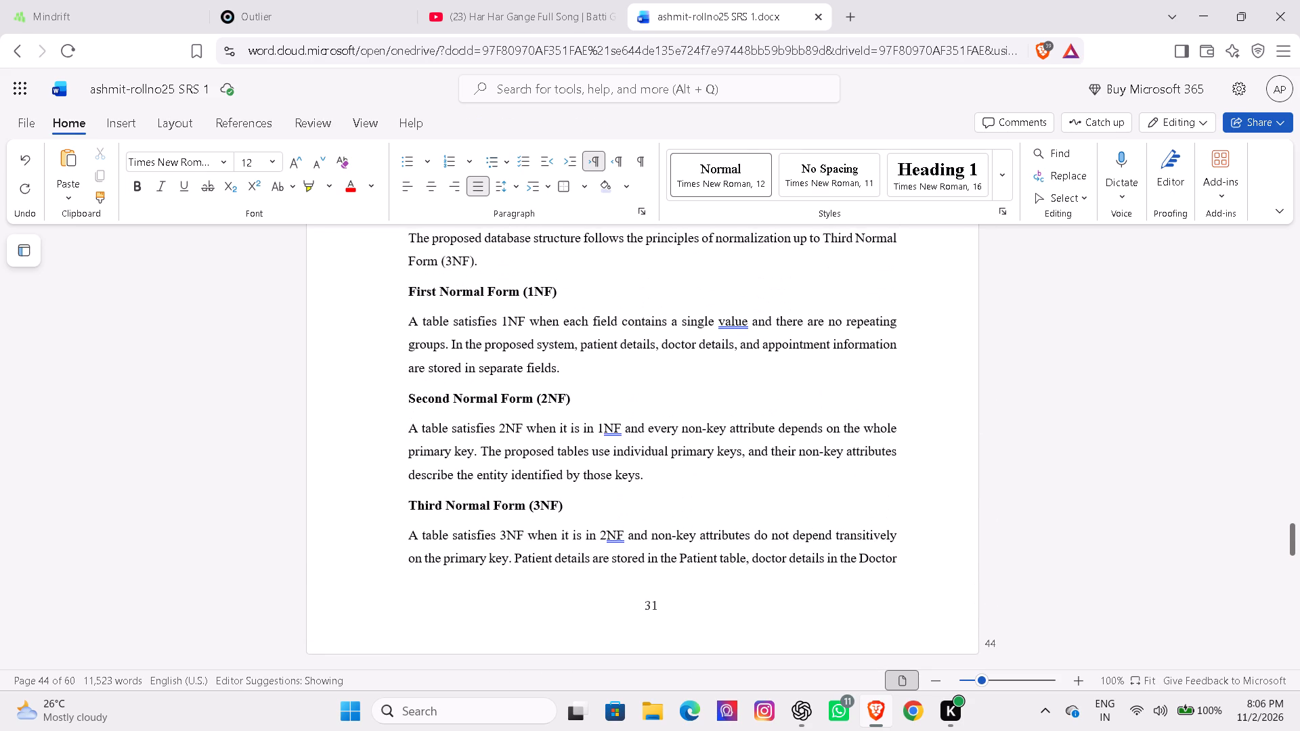
pyautogui.press('Up')
pyautogui.press('Up')
pyautogui.press('Up')
pyautogui.press('Up')
pyautogui.press('Up')
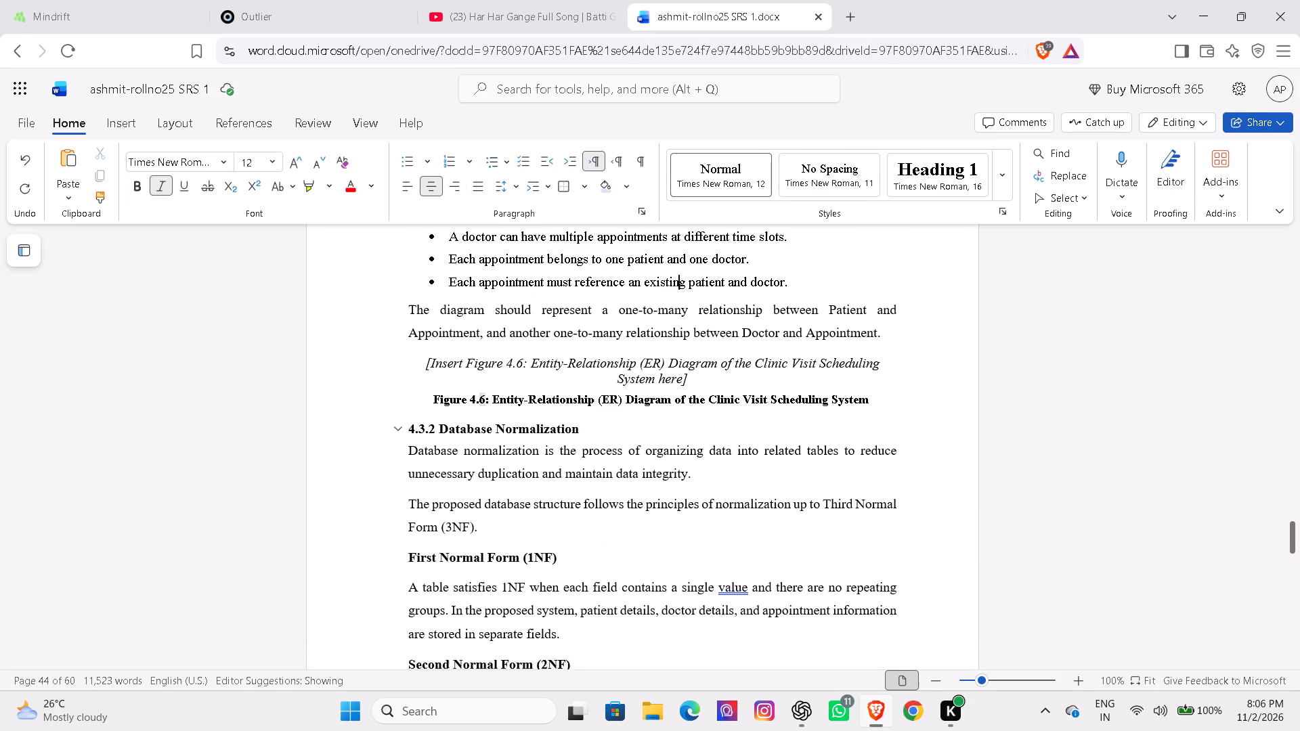
pyautogui.press('Up')
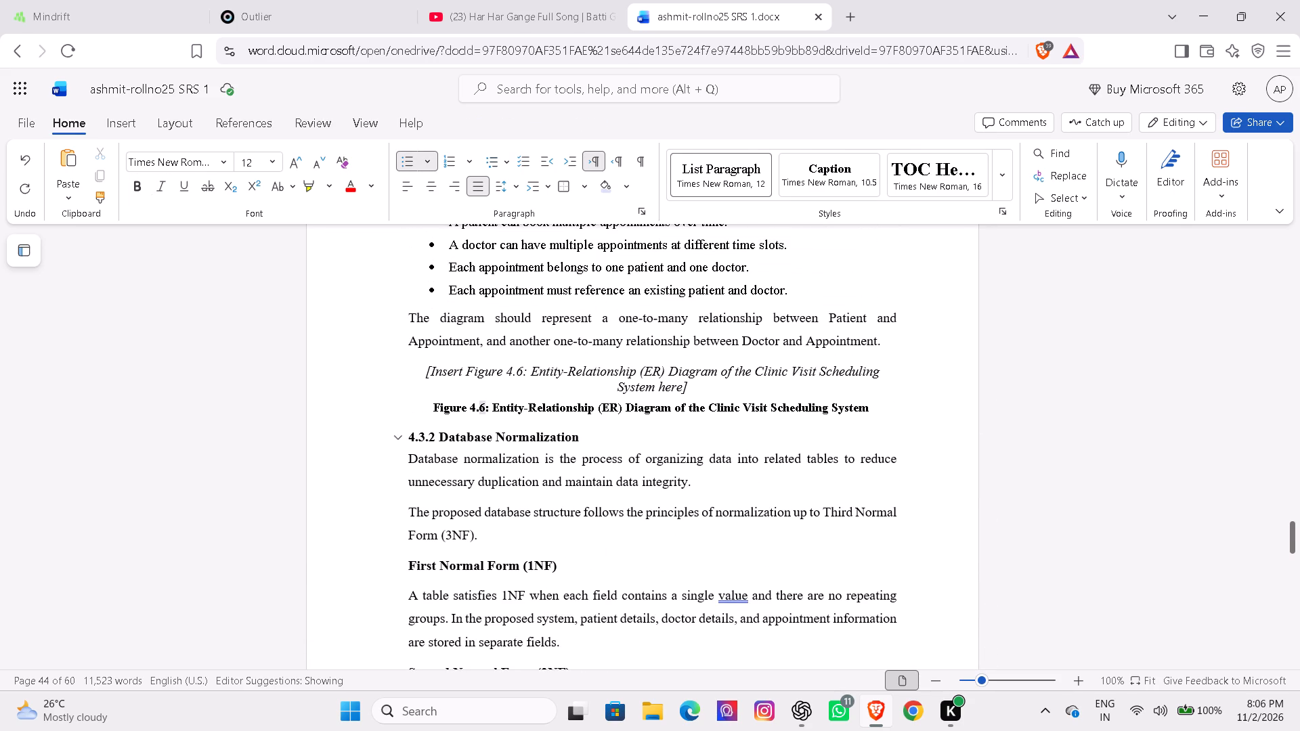
# Delete the Figure 4.6 caption and the closing bracket of the ER diagram placeholder above it.
pyautogui.click(620, 397)
pyautogui.click(867, 405)
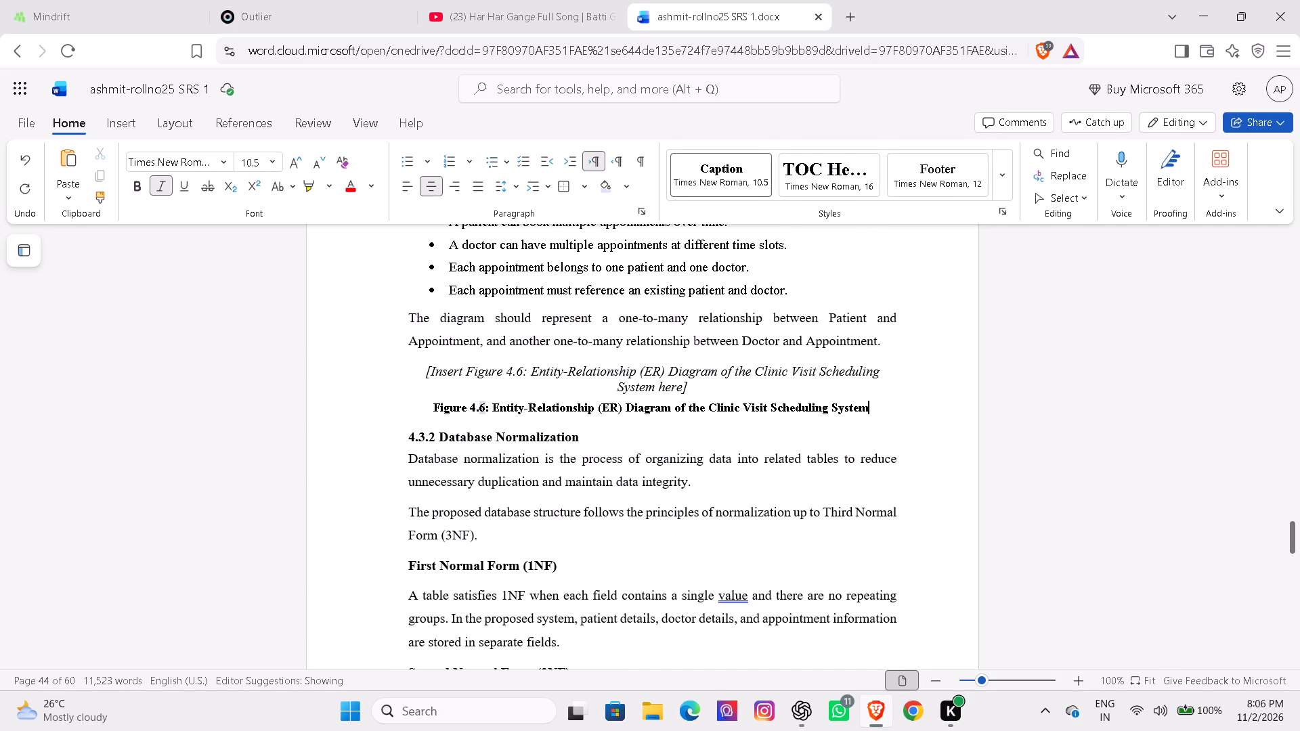
pyautogui.press('BackSpace')
pyautogui.press('BackSpace')
pyautogui.press('BackSpace')
pyautogui.press('BackSpace')
pyautogui.press('BackSpace')
pyautogui.press('BackSpace')
pyautogui.press('BackSpace')
pyautogui.press('BackSpace')
pyautogui.press('BackSpace')
pyautogui.press('BackSpace')
pyautogui.press('BackSpace')
pyautogui.press('BackSpace')
pyautogui.press('BackSpace')
pyautogui.press('BackSpace')
pyautogui.press('BackSpace')
pyautogui.press('BackSpace')
pyautogui.press('BackSpace')
pyautogui.press('BackSpace')
pyautogui.press('BackSpace')
pyautogui.press('BackSpace')
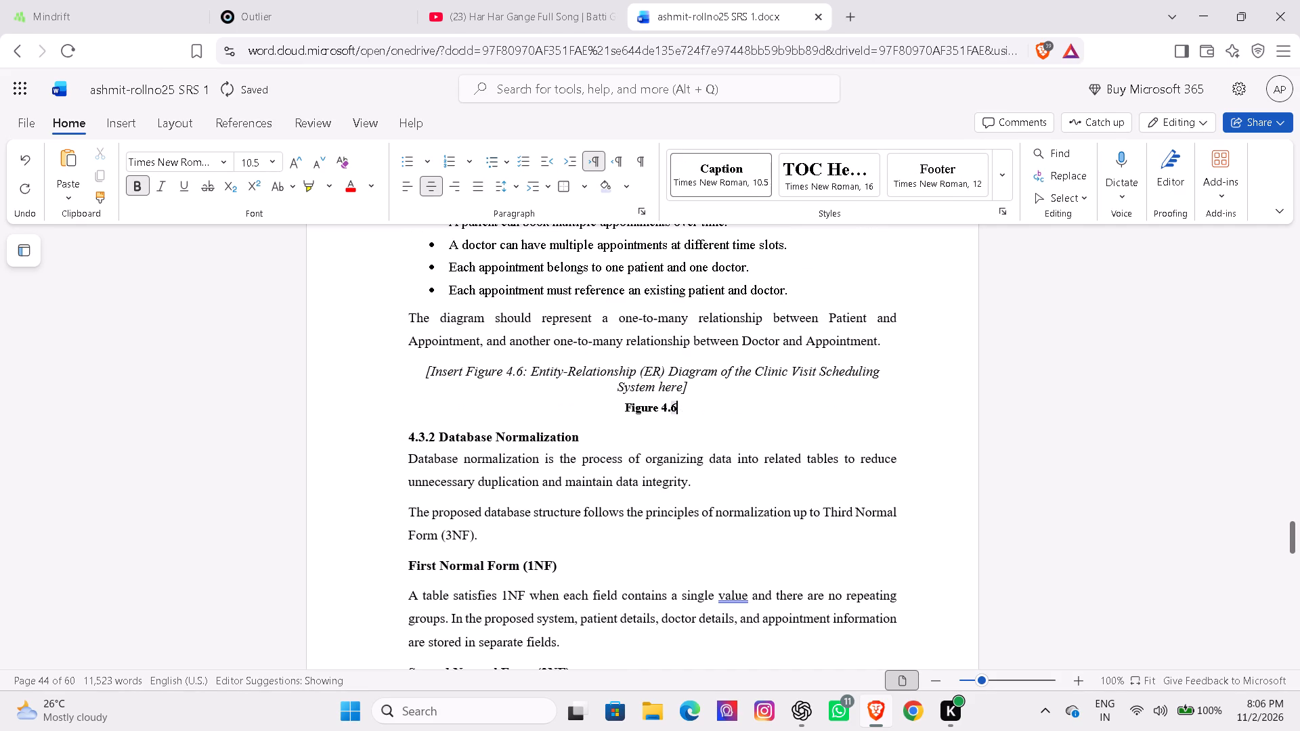
pyautogui.press('BackSpace')
pyautogui.press('BackSpace')
pyautogui.press('BackSpace')
pyautogui.press('BackSpace')
pyautogui.press('BackSpace')
pyautogui.press('BackSpace')
pyautogui.press('BackSpace')
pyautogui.press('BackSpace')
pyautogui.press('BackSpace')
pyautogui.press('BackSpace')
pyautogui.press('BackSpace')
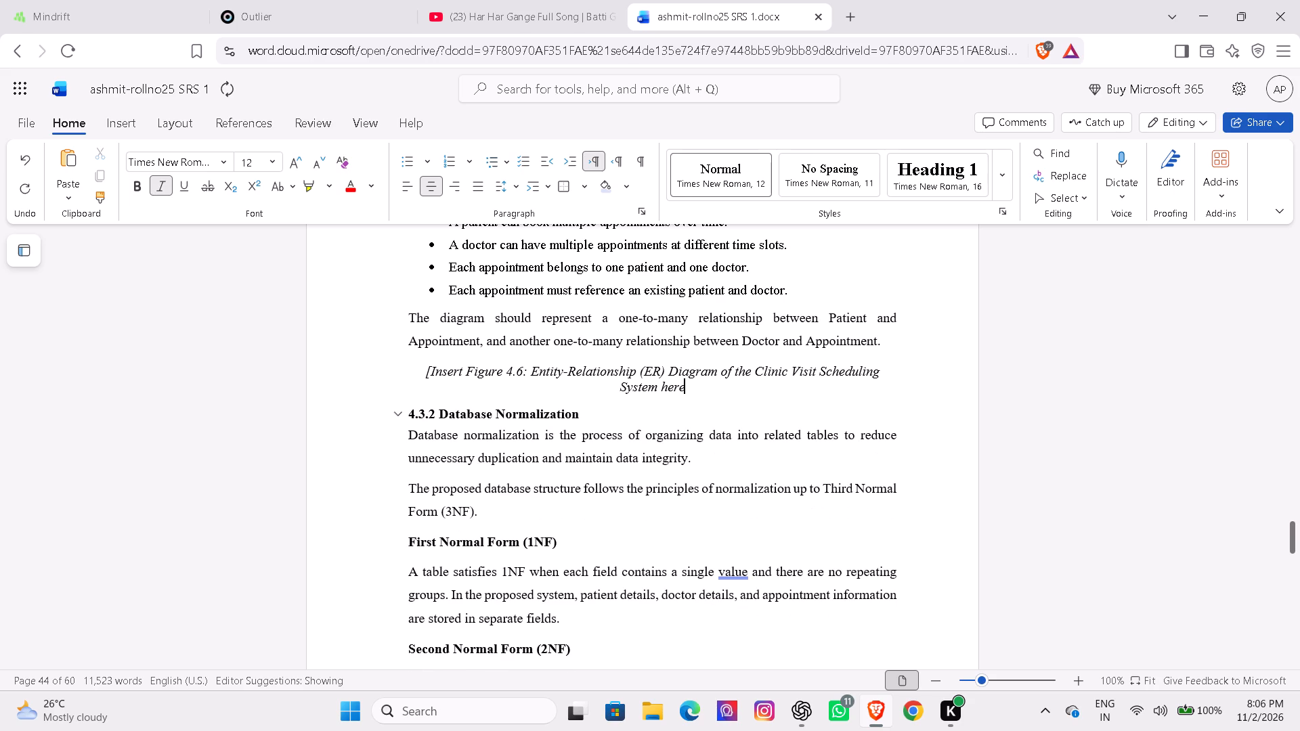
# Delete the text from the 4.3.2 Database Normalization heading through nearly all of the First Normal Form paragraph.
pyautogui.moveTo(410, 414); pyautogui.dragTo(530, 619)
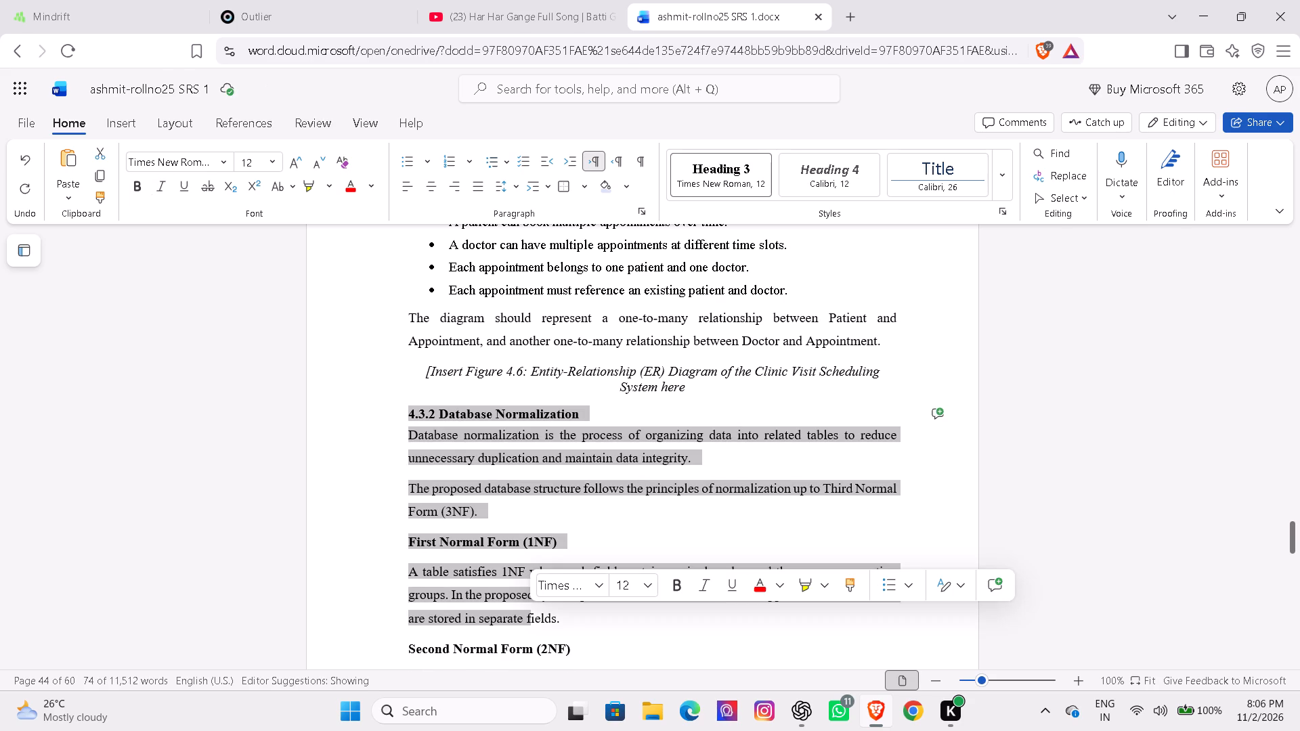
pyautogui.press('BackSpace')
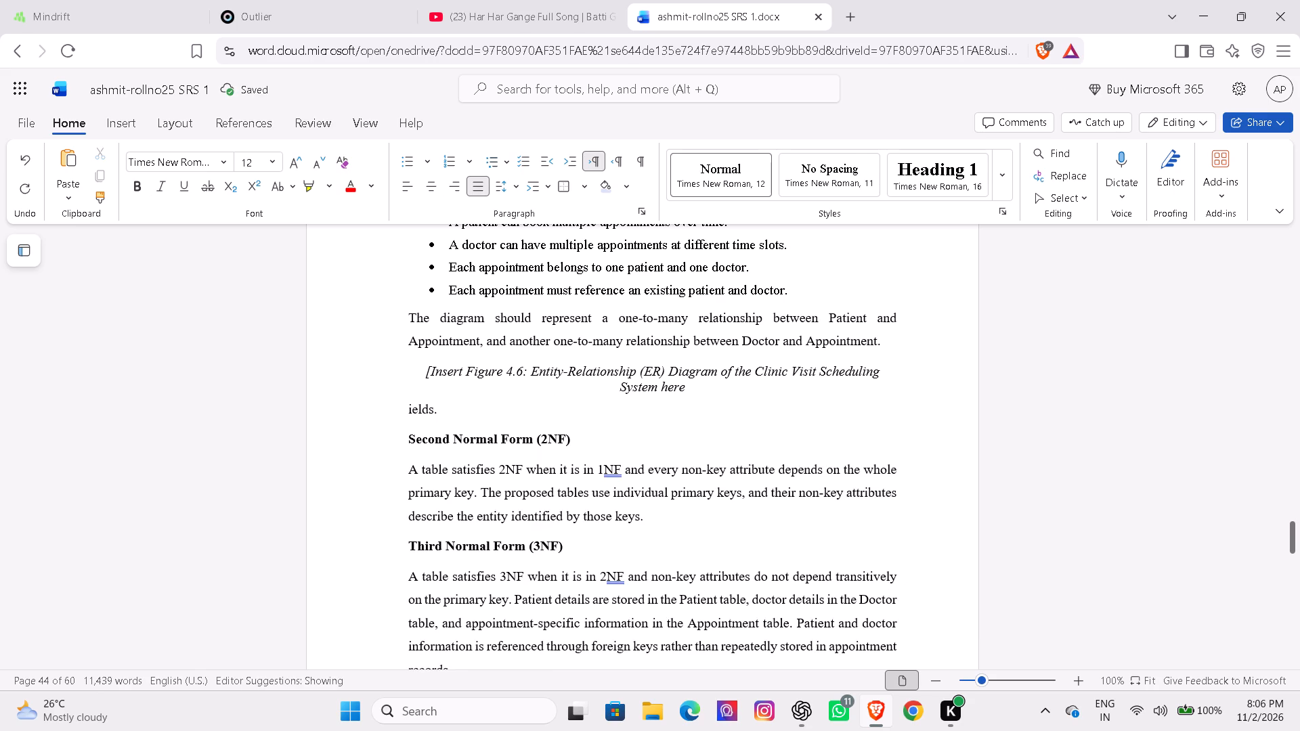
# Delete the relationship bullets after "A pa", the diagram description and nearly all of the Figure 4.6 placeholder.
pyautogui.press('Up')
pyautogui.press('Up')
pyautogui.press('Up')
pyautogui.press('Up')
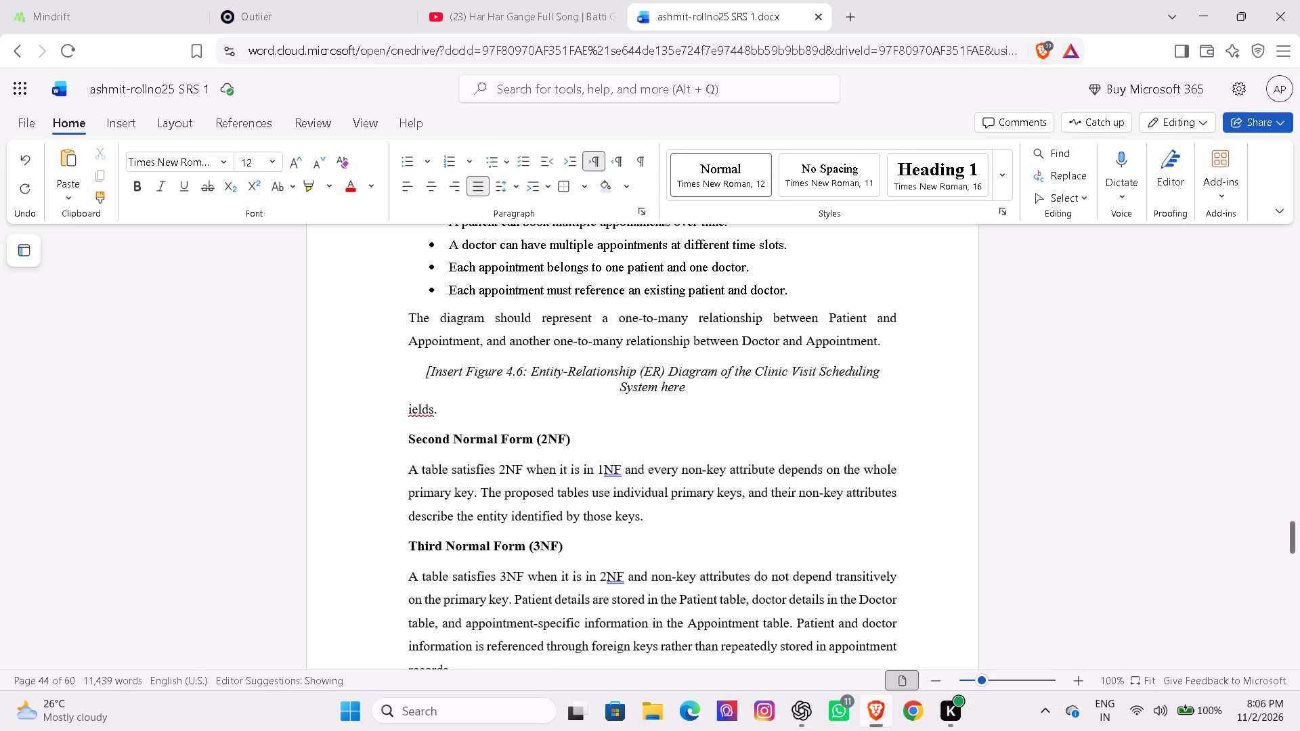
pyautogui.moveTo(680, 388); pyautogui.dragTo(472, 234)
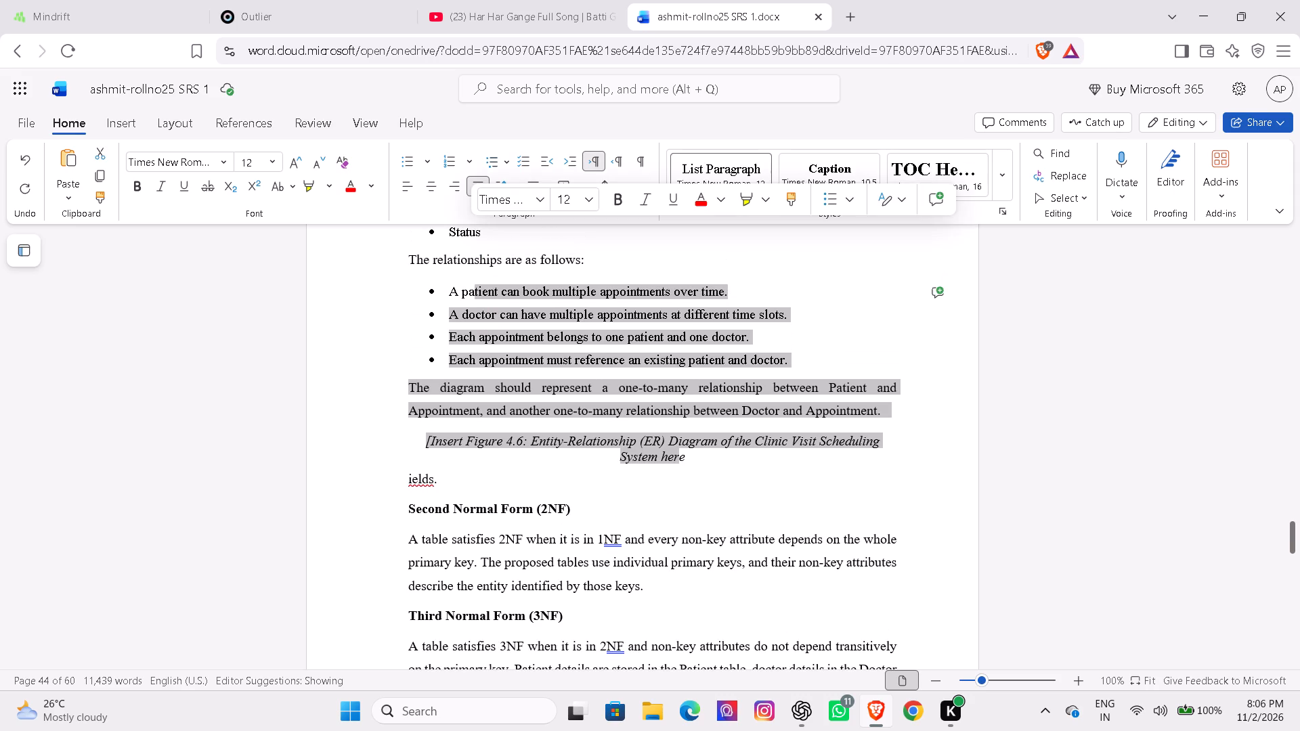
pyautogui.press('BackSpace')
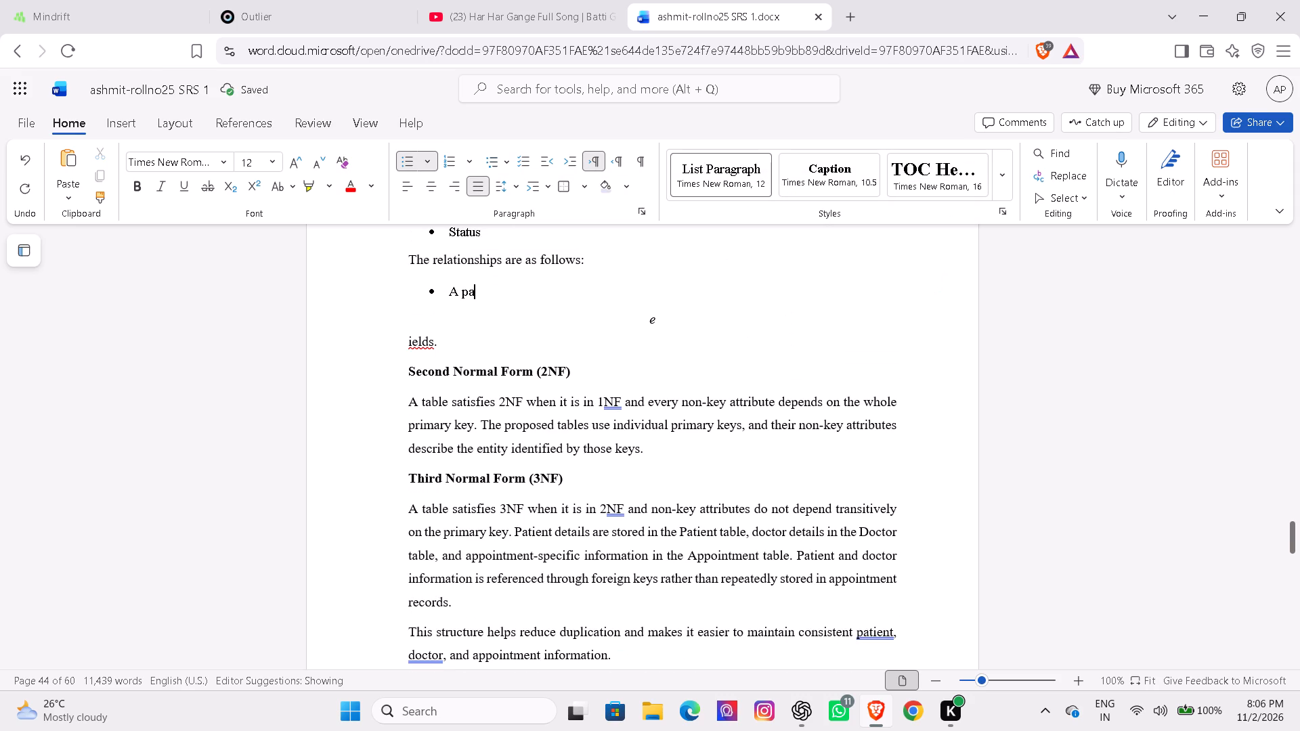
# Delete the Appointment attributes from Patient_ID through Status, the relationships intro line and the remaining "A pa" bullet.
pyautogui.press('Up')
pyautogui.press('Up')
pyautogui.press('Up')
pyautogui.press('Up')
pyautogui.press('Up')
pyautogui.press('Up')
pyautogui.press('Up')
pyautogui.press('Up')
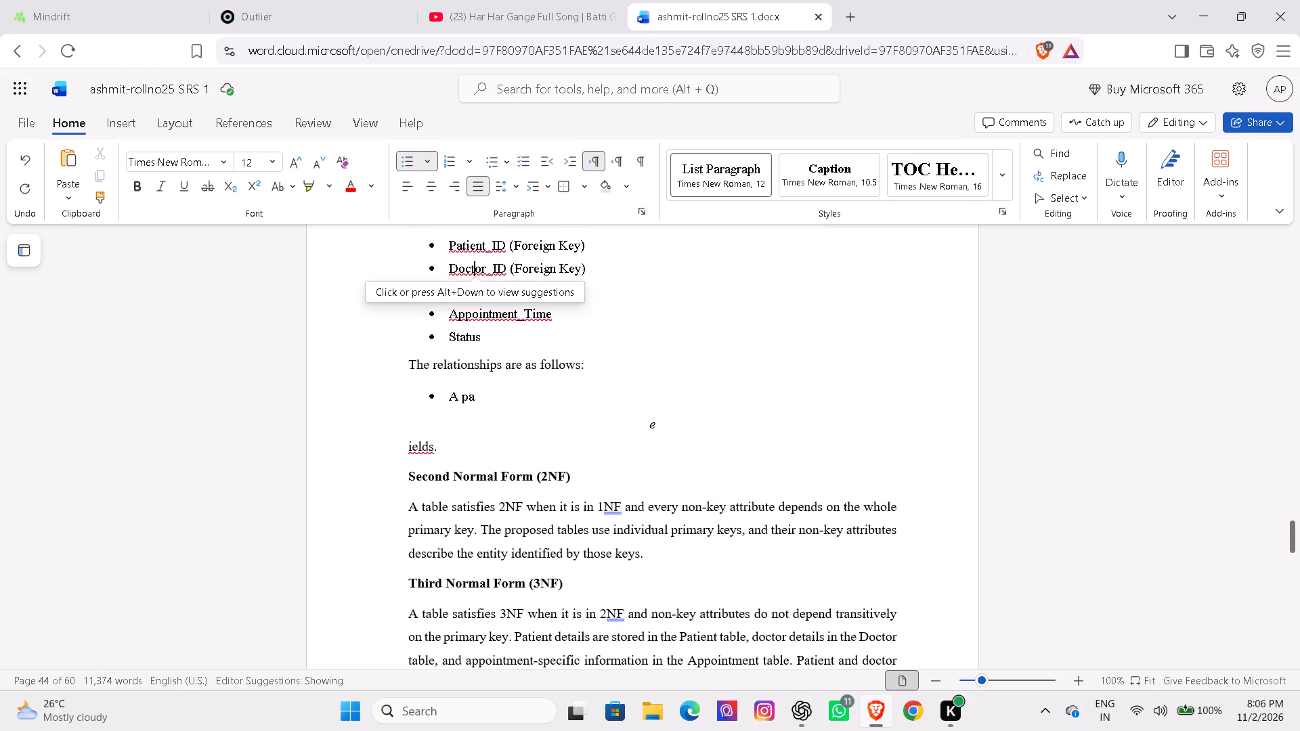
pyautogui.press('Down')
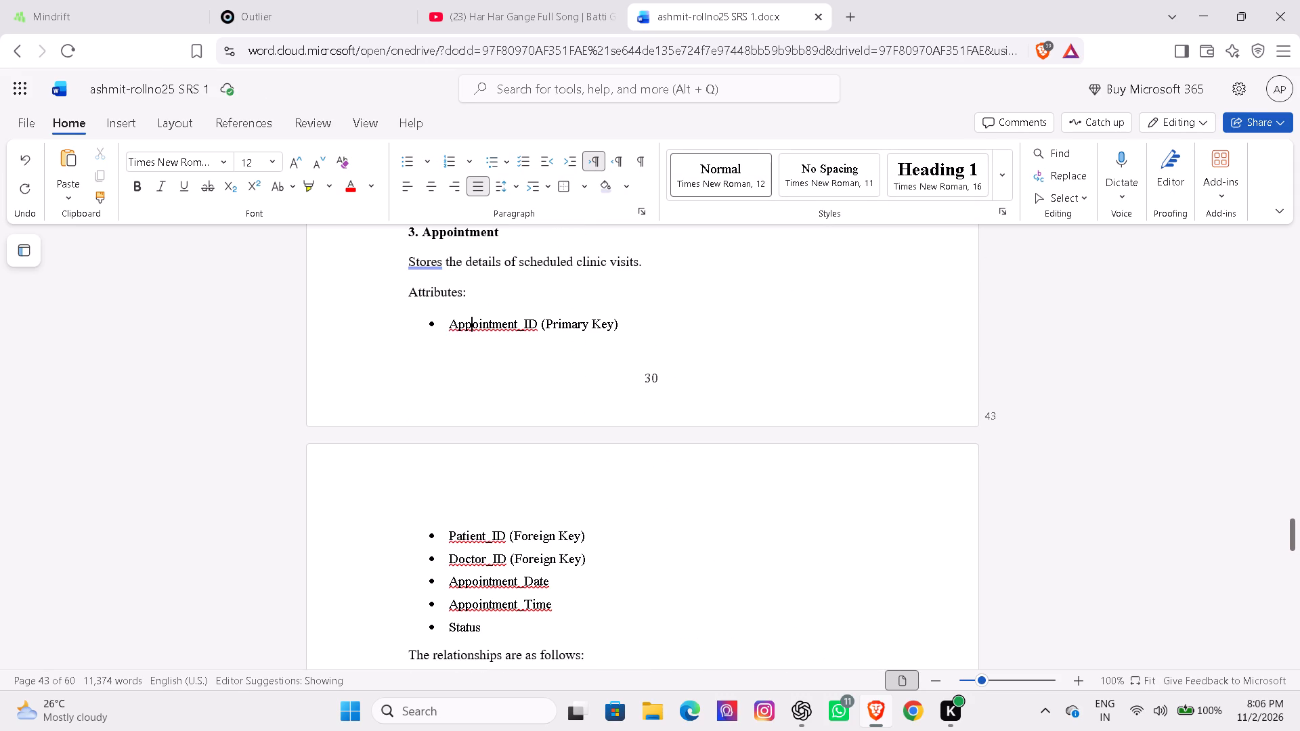
pyautogui.press('Down')
pyautogui.press('Down')
pyautogui.press('Down')
pyautogui.press('Down')
pyautogui.press('Down')
pyautogui.press('Down')
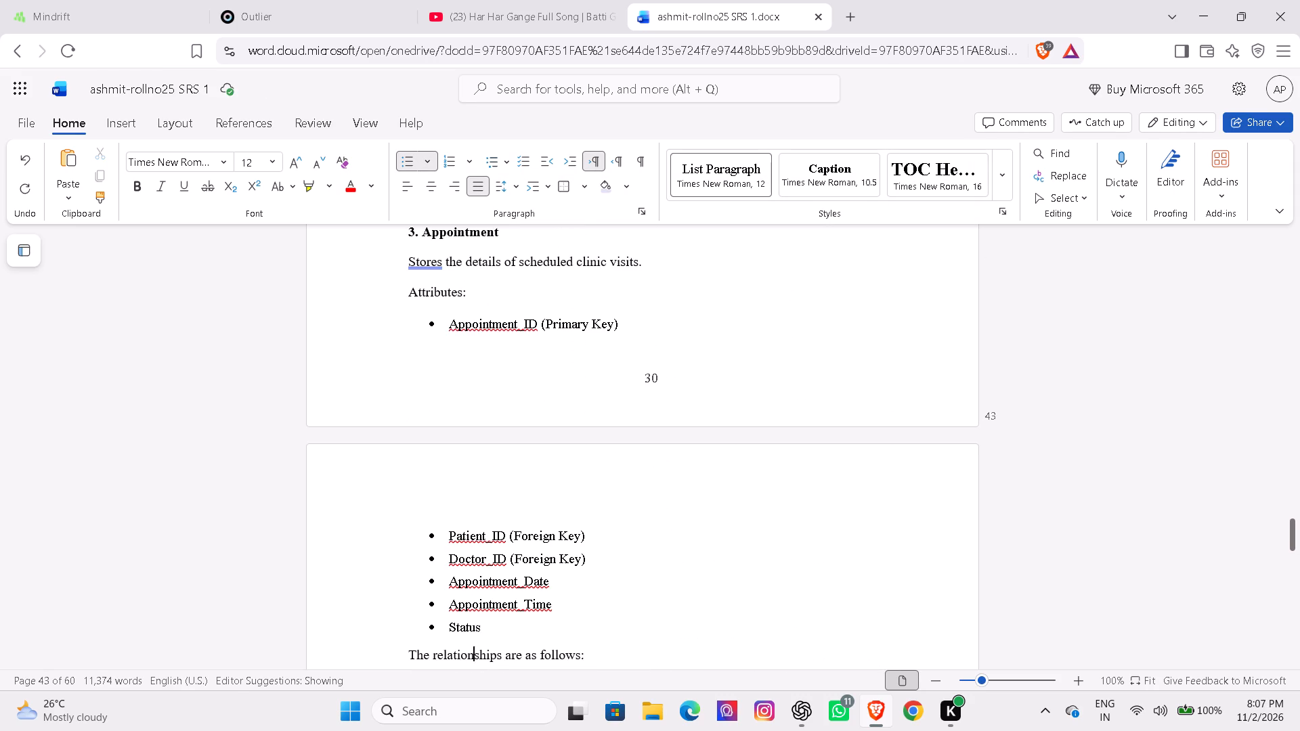
pyautogui.press('Down')
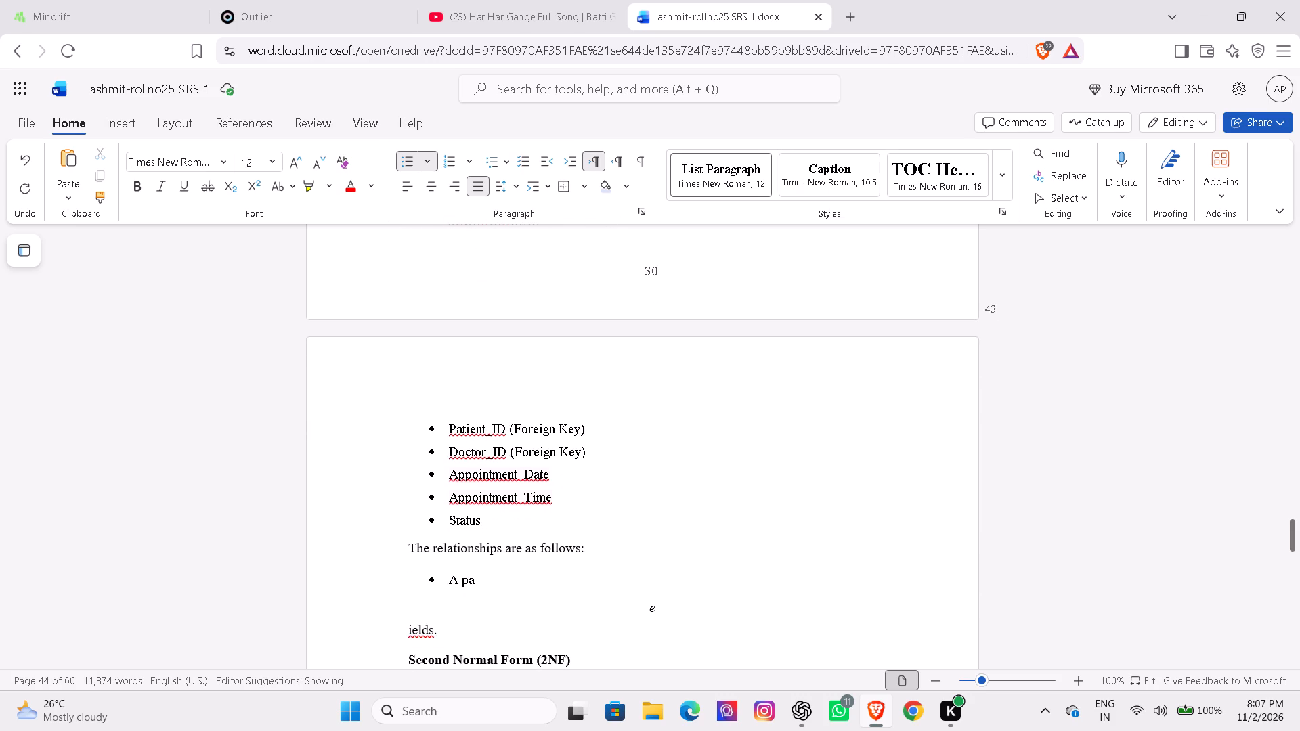
pyautogui.moveTo(477, 579); pyautogui.dragTo(433, 411)
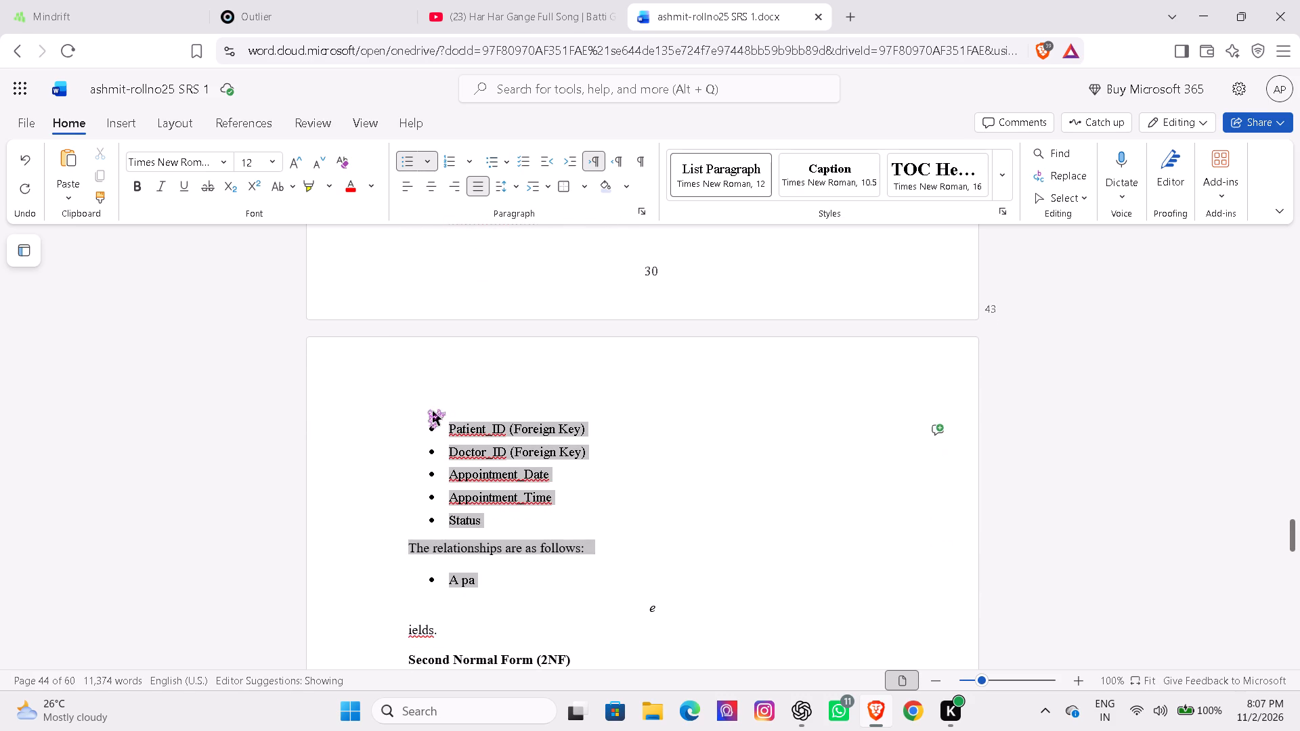
pyautogui.moveTo(433, 411); pyautogui.dragTo(430, 407)
pyautogui.press('BackSpace')
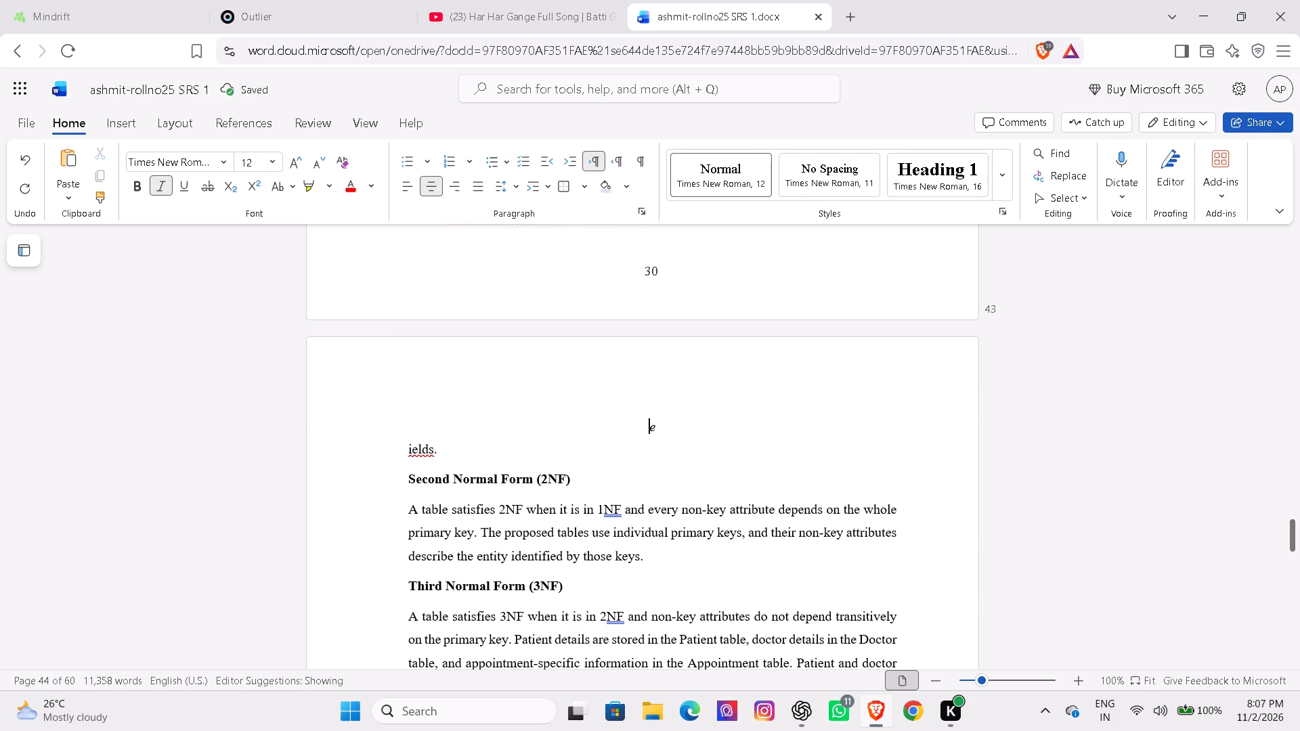
# Delete the leftover "ields." fragment and its empty line above the Second Normal Form (2NF) heading.
pyautogui.click(441, 443)
pyautogui.press('BackSpace')
pyautogui.press('BackSpace')
pyautogui.press('BackSpace')
pyautogui.press('BackSpace')
pyautogui.press('BackSpace')
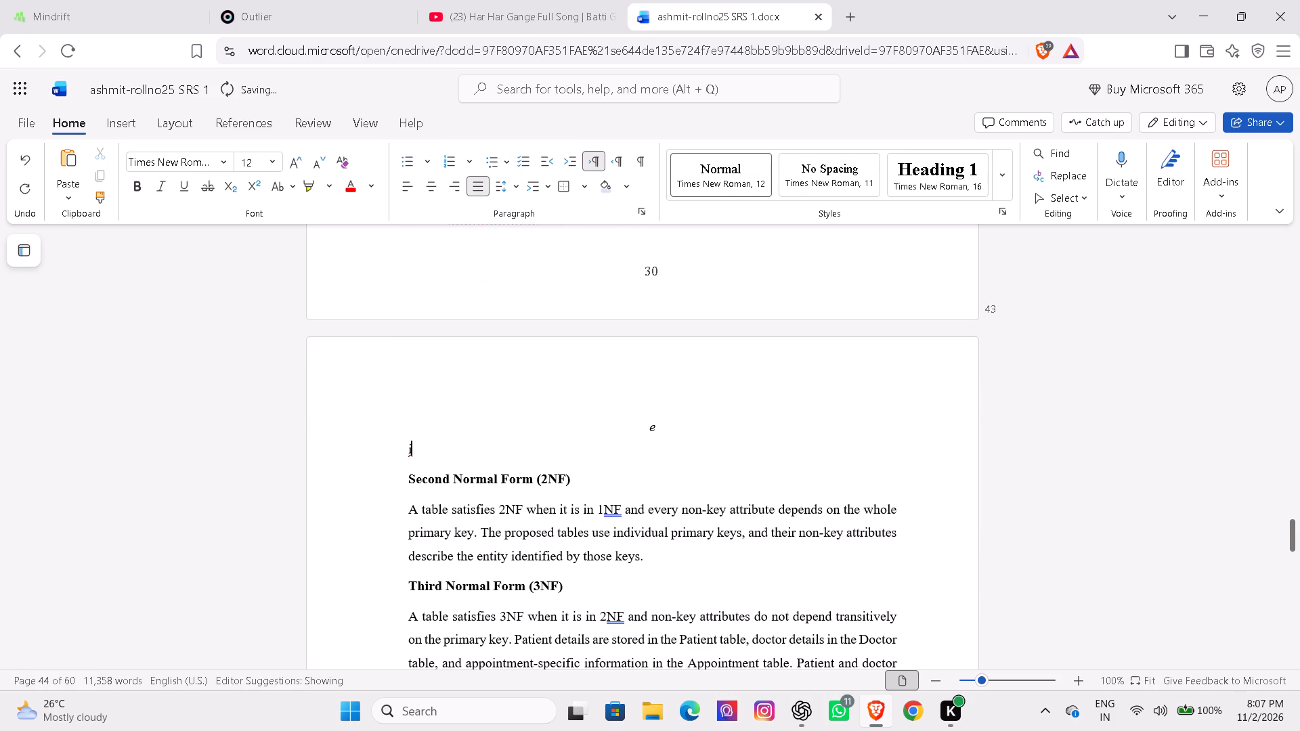
pyautogui.press('BackSpace')
pyautogui.press('BackSpace')
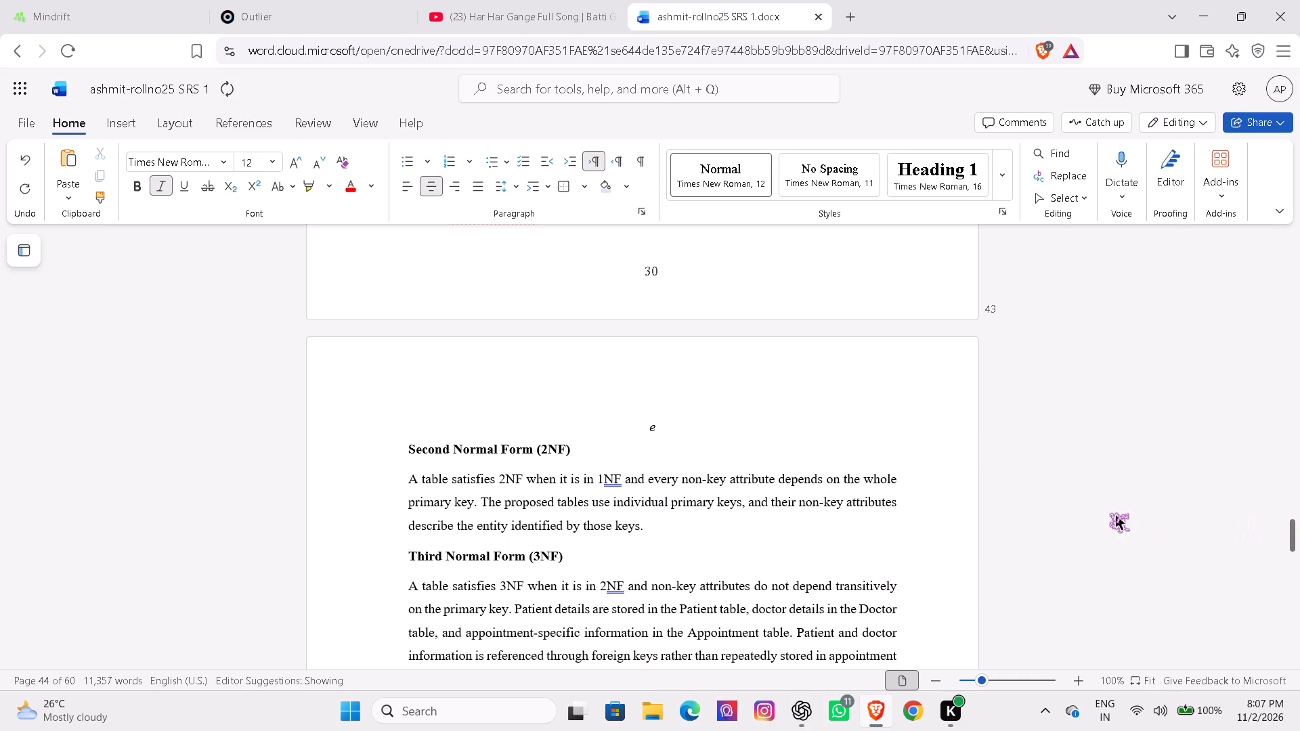
# Delete the start of section 4.3.1, from its Entity-Relationship (ER) Diagram heading into the Patient entity's "Attributes:" label.
pyautogui.press('Up')
pyautogui.press('Up')
pyautogui.press('Up')
pyautogui.press('Up')
pyautogui.press('Up')
pyautogui.press('Up')
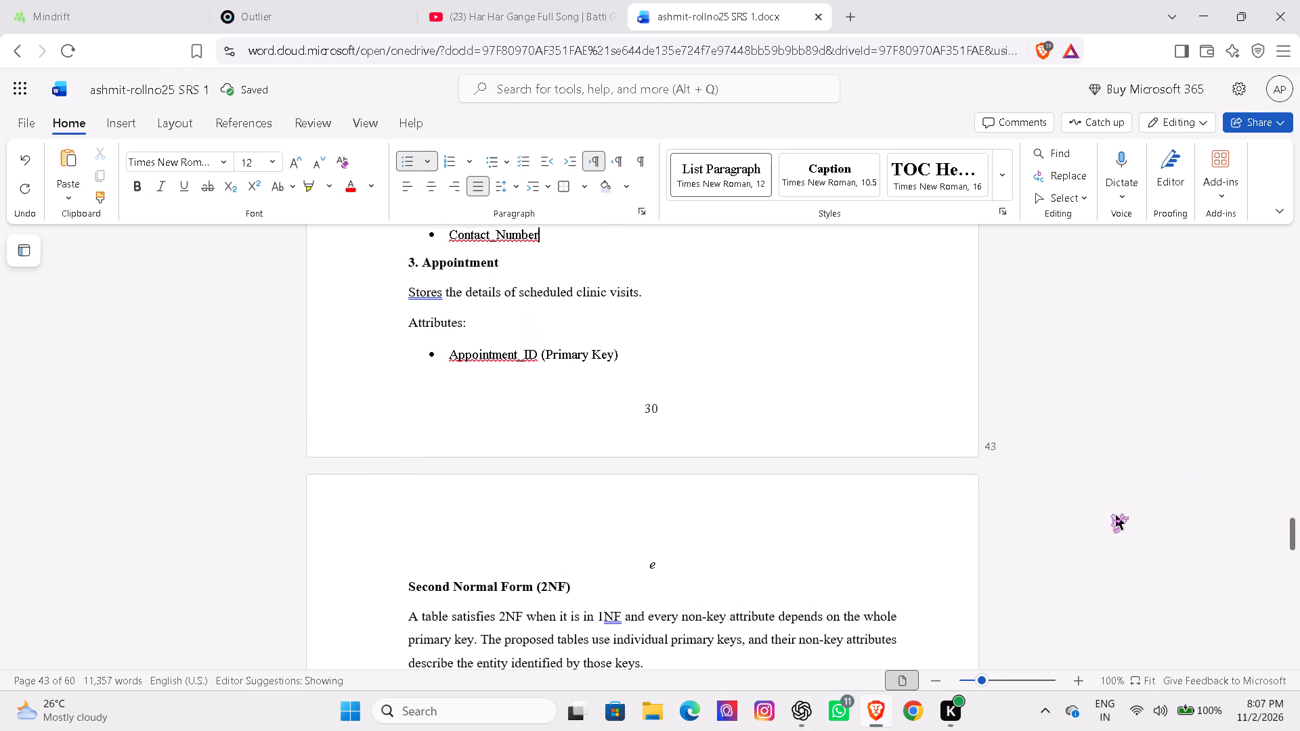
pyautogui.press('Up')
pyautogui.press('Up')
pyautogui.press('Up')
pyautogui.press('Up')
pyautogui.press('Up')
pyautogui.press('Up')
pyautogui.press('Up')
pyautogui.press('Up')
pyautogui.press('Up')
pyautogui.press('Up')
pyautogui.press('Up')
pyautogui.press('Up')
pyautogui.press('Up')
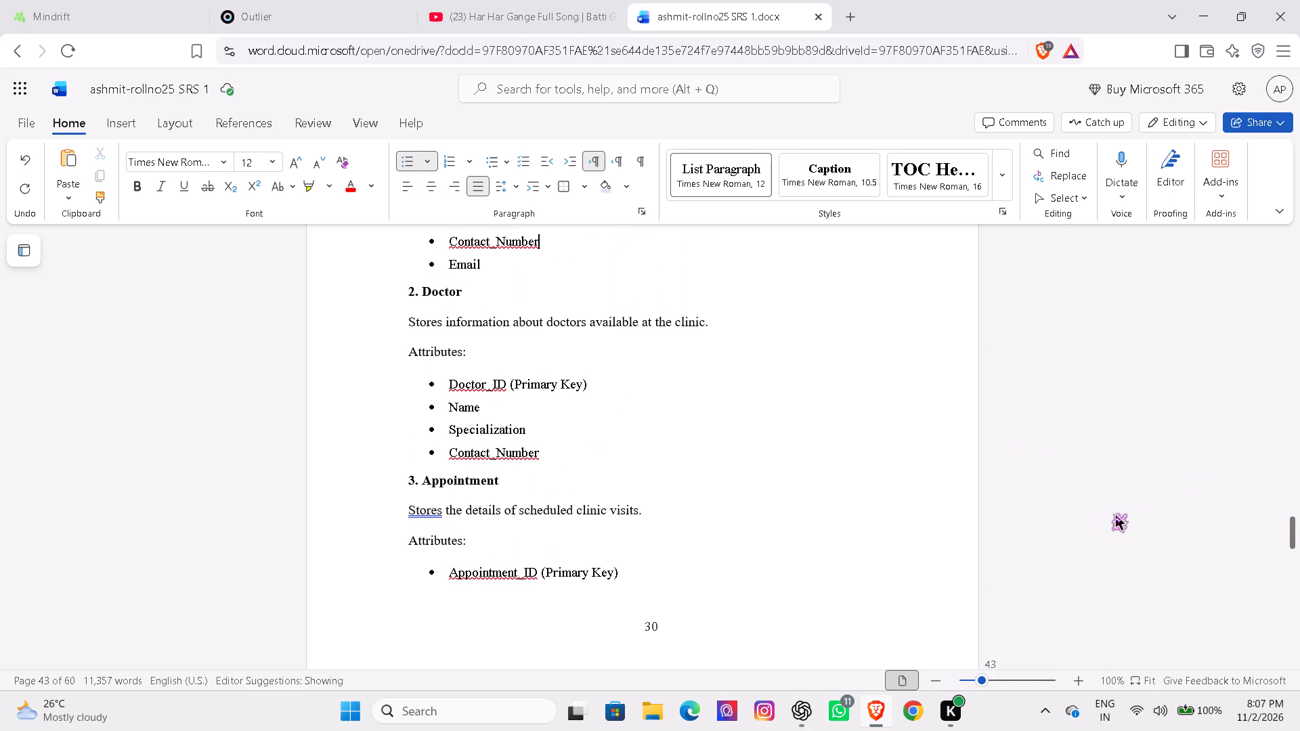
pyautogui.press('Up')
pyautogui.press('Up')
pyautogui.press('Up')
pyautogui.press('Up')
pyautogui.press('Up')
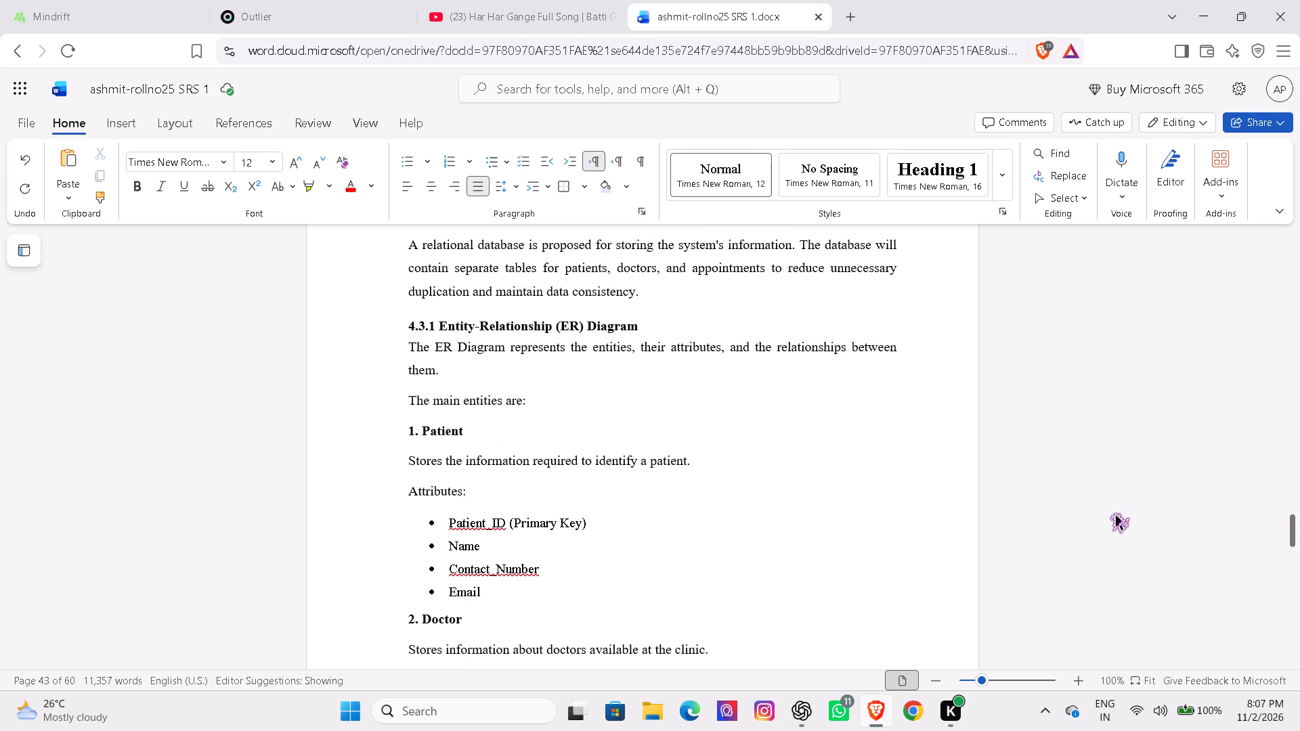
pyautogui.press('Up')
pyautogui.press('Up')
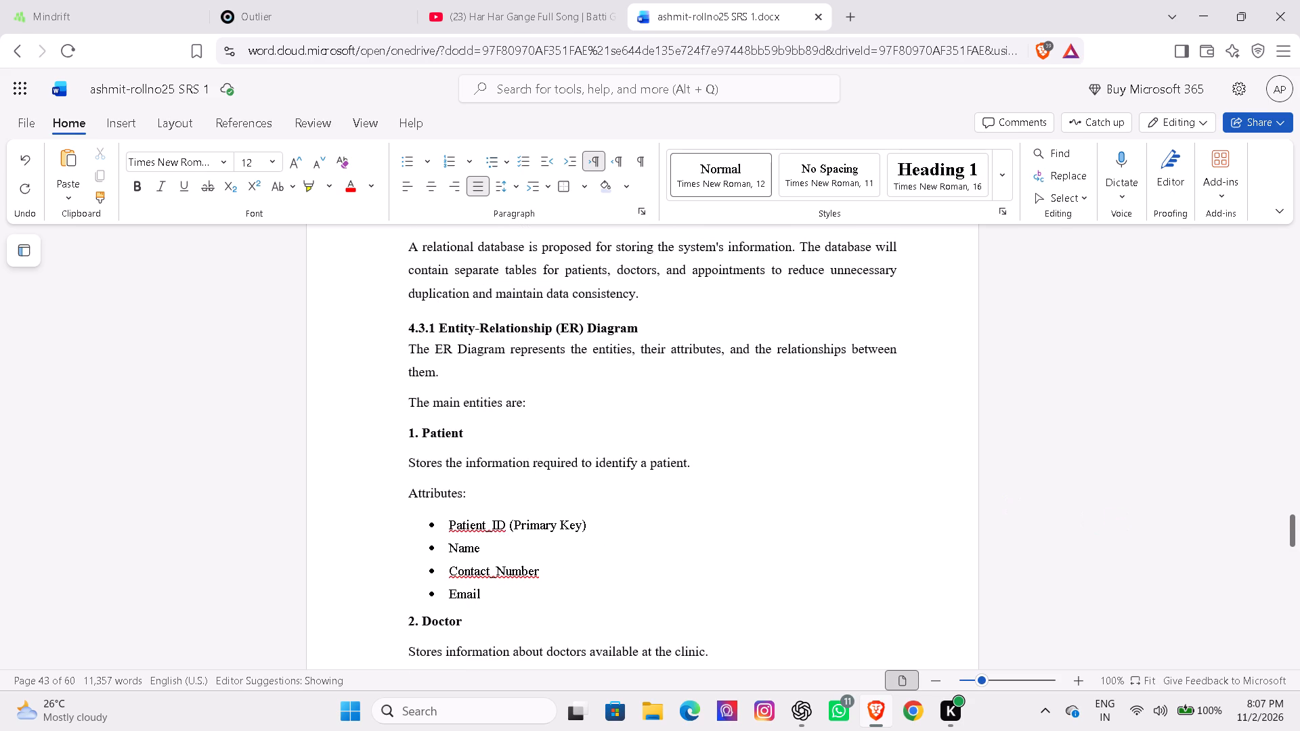
pyautogui.press('Up')
pyautogui.press('Up')
pyautogui.press('Up')
pyautogui.press('Down')
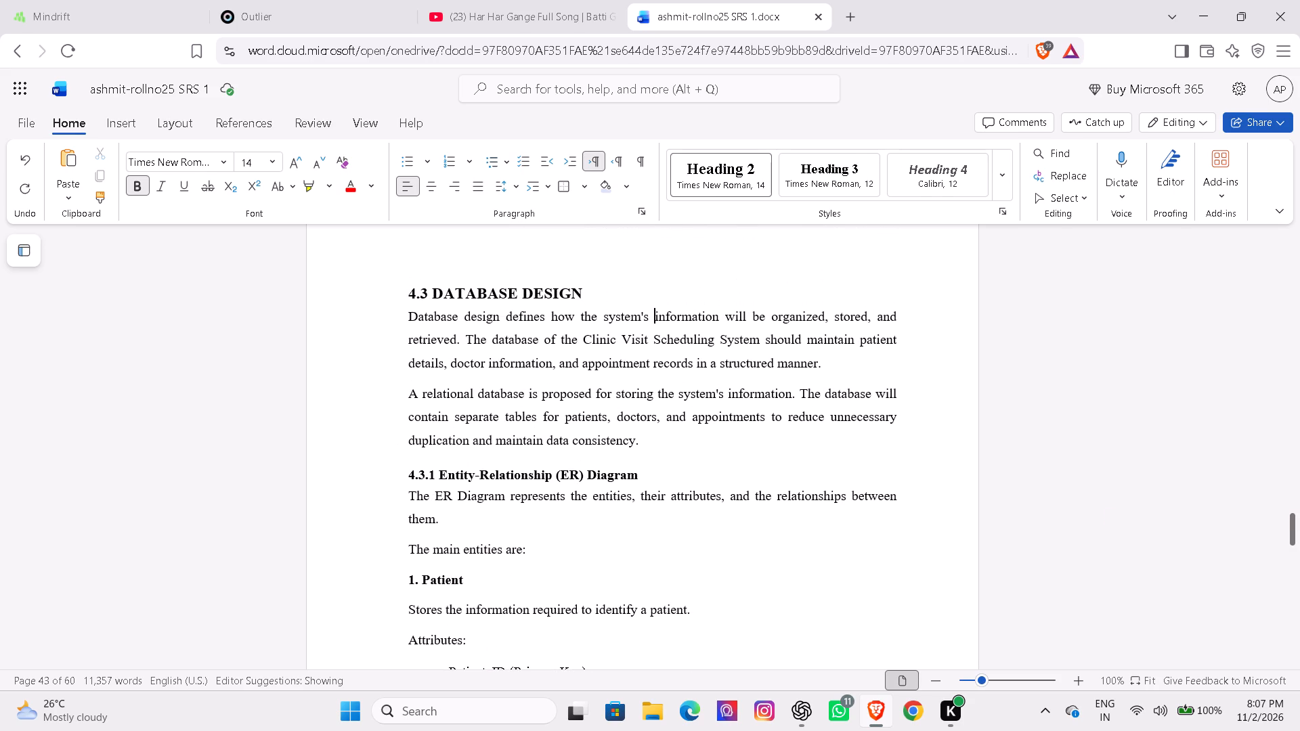
pyautogui.press('Down')
pyautogui.press('Down')
pyautogui.press('Down')
pyautogui.press('Down')
pyautogui.press('Down')
pyautogui.press('Down')
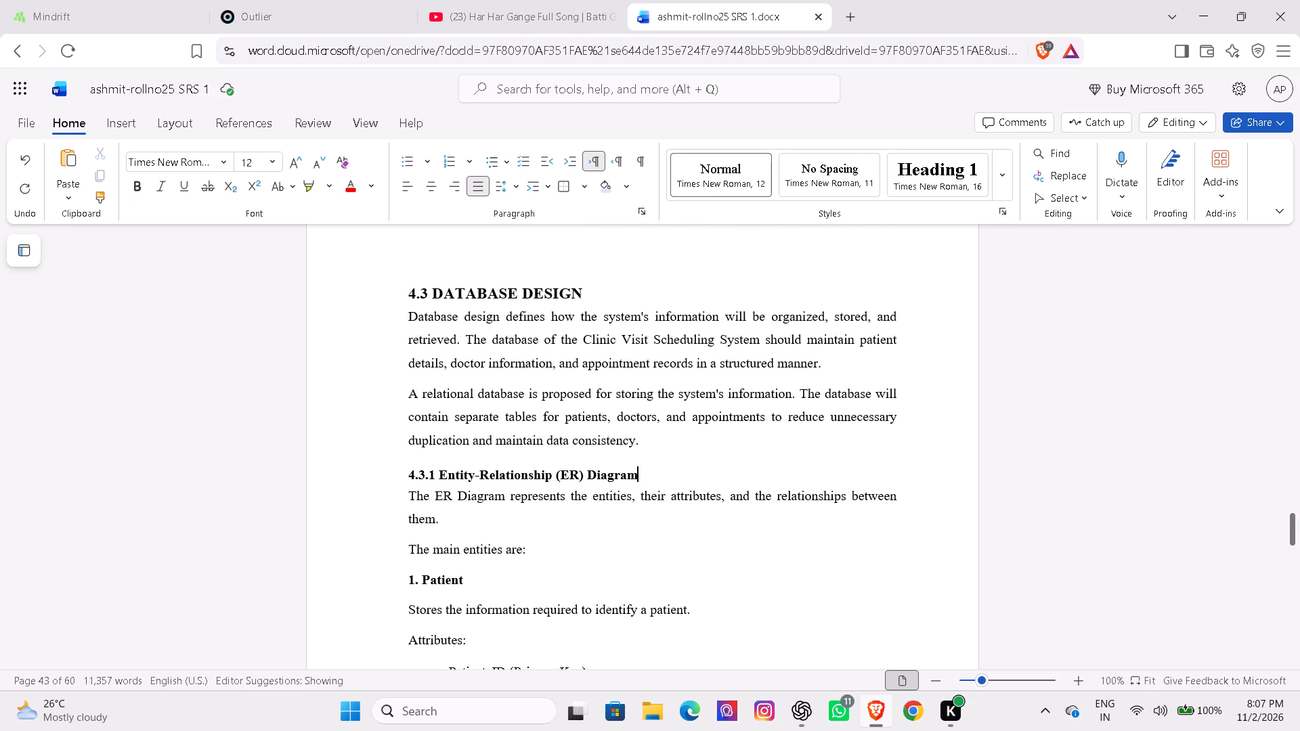
pyautogui.moveTo(411, 470); pyautogui.dragTo(450, 645)
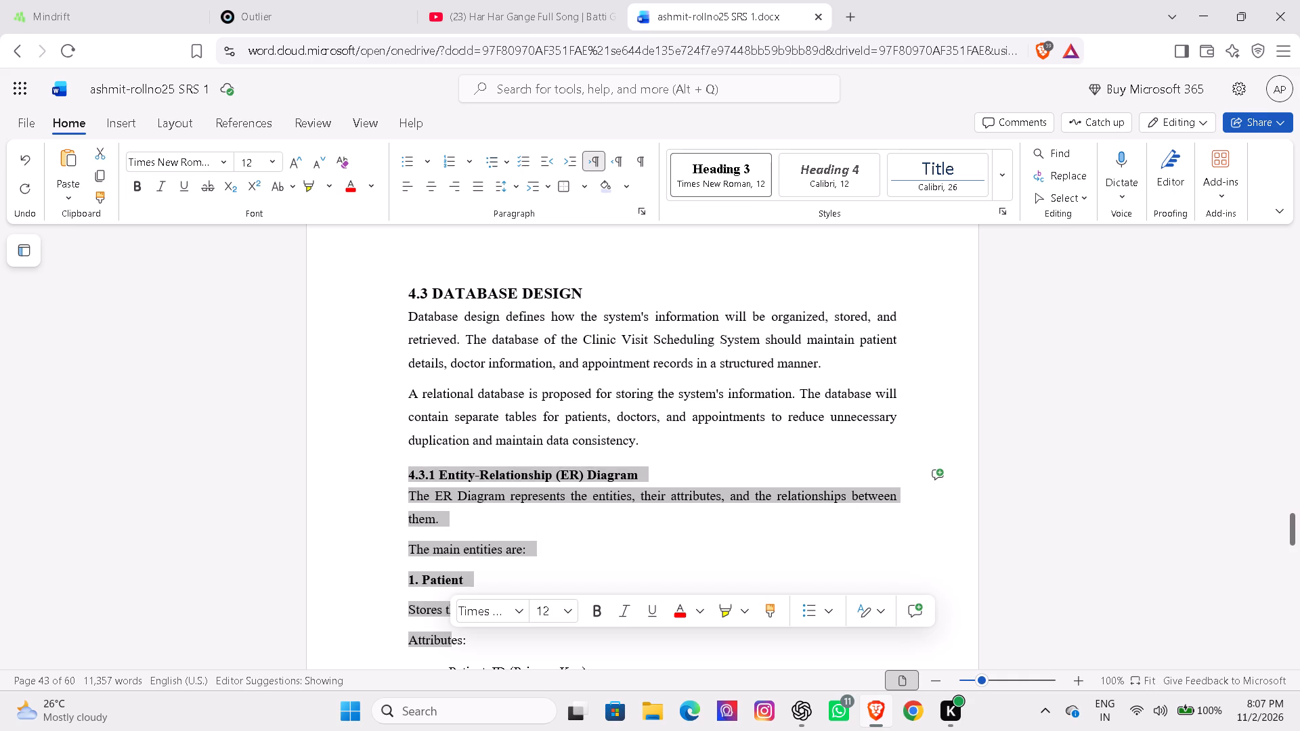
pyautogui.press('BackSpace')
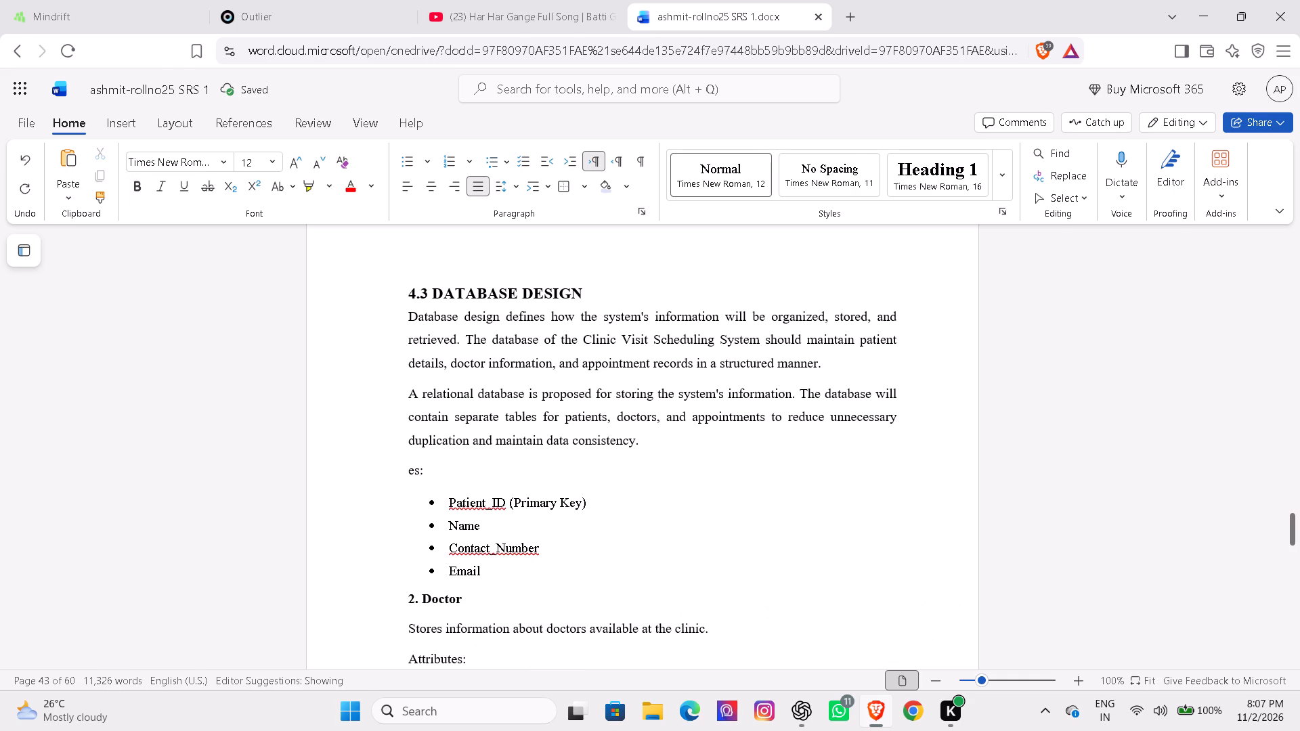
# Delete the text from the Patient's Name, Contact_Number and Email bullets through the Doctor heading, description and "Attributes:" label.
pyautogui.click(469, 654)
pyautogui.press('BackSpace')
pyautogui.press('BackSpace')
pyautogui.press('BackSpace')
pyautogui.press('BackSpace')
pyautogui.press('BackSpace')
pyautogui.press('BackSpace')
pyautogui.press('BackSpace')
pyautogui.press('BackSpace')
pyautogui.press('BackSpace')
pyautogui.press('BackSpace')
pyautogui.press('BackSpace')
pyautogui.press('BackSpace')
pyautogui.press('BackSpace')
pyautogui.press('BackSpace')
pyautogui.press('BackSpace')
pyautogui.press('BackSpace')
pyautogui.press('BackSpace')
pyautogui.press('BackSpace')
pyautogui.press('BackSpace')
pyautogui.press('BackSpace')
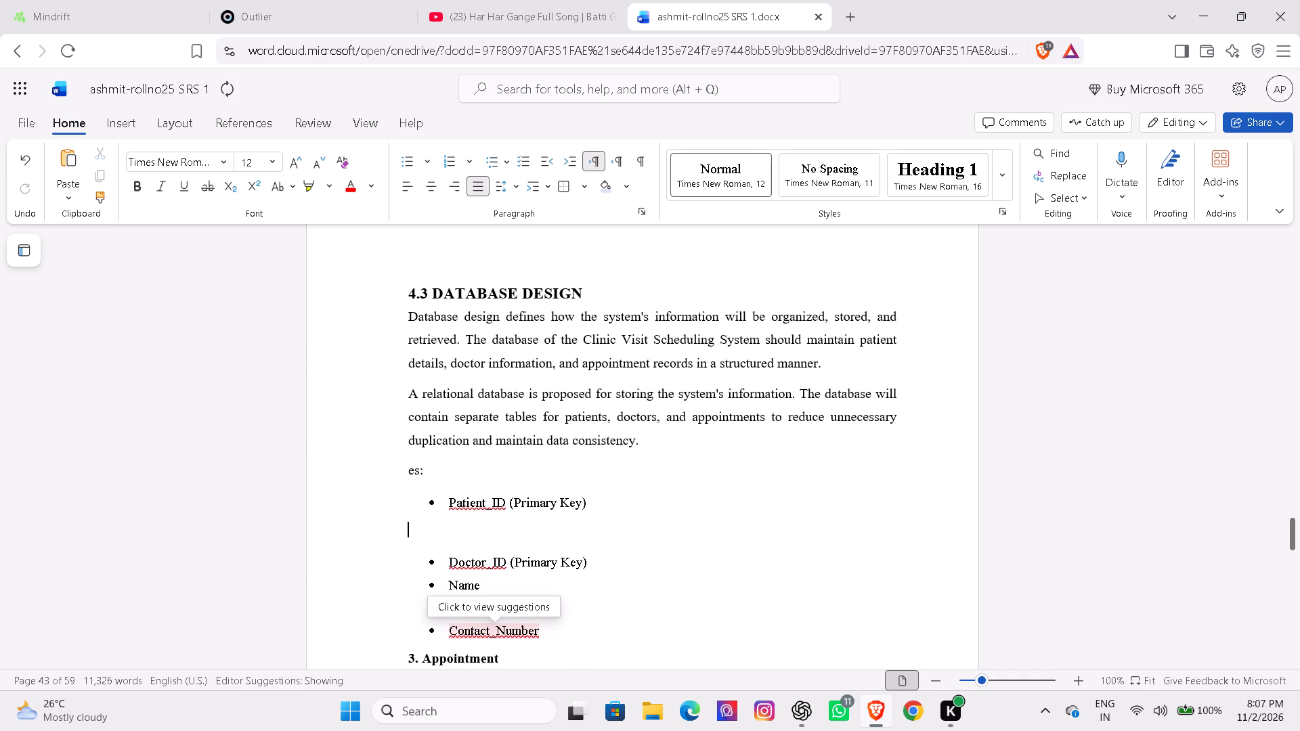
# Delete the leftover text from the "es:" fragment through the Doctor attributes and Appointment entity, down to just above Second Normal Form (2NF).
pyautogui.press('Down')
pyautogui.press('Down')
pyautogui.press('Down')
pyautogui.press('Down')
pyautogui.press('Down')
pyautogui.press('Down')
pyautogui.press('Down')
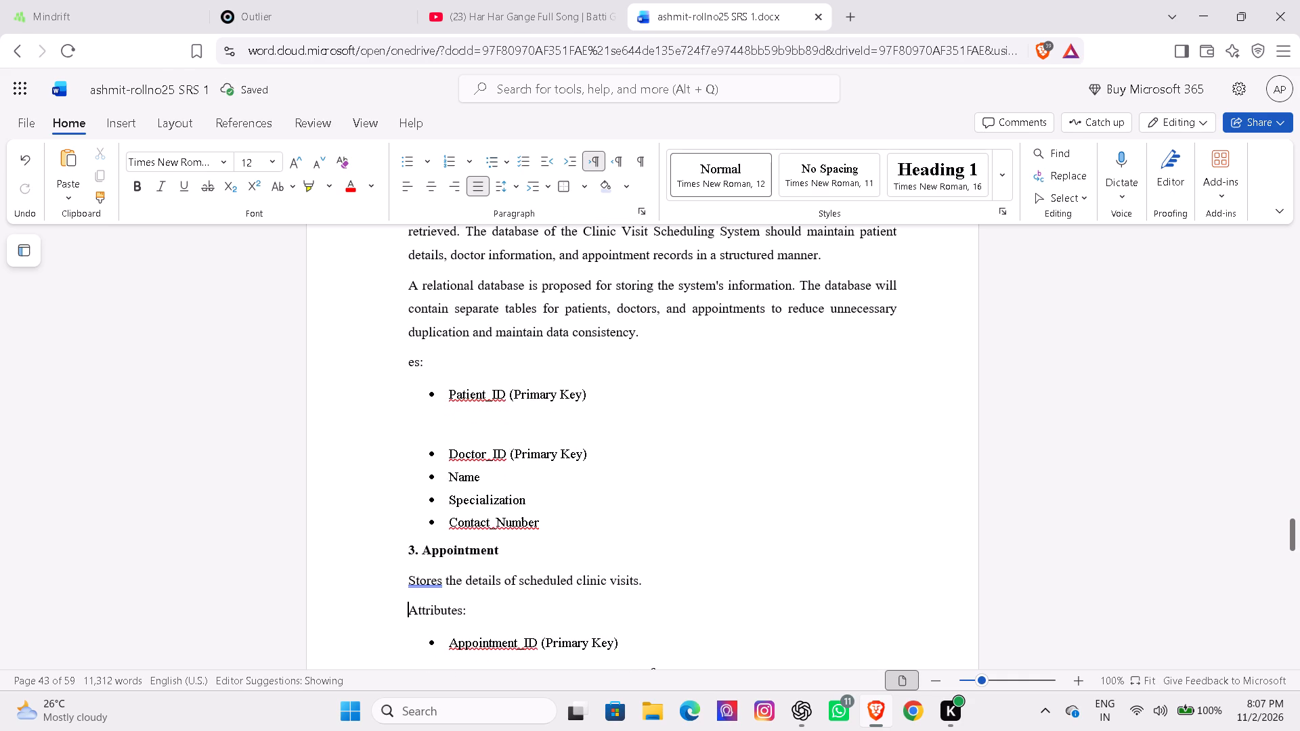
pyautogui.moveTo(411, 362); pyautogui.dragTo(537, 573)
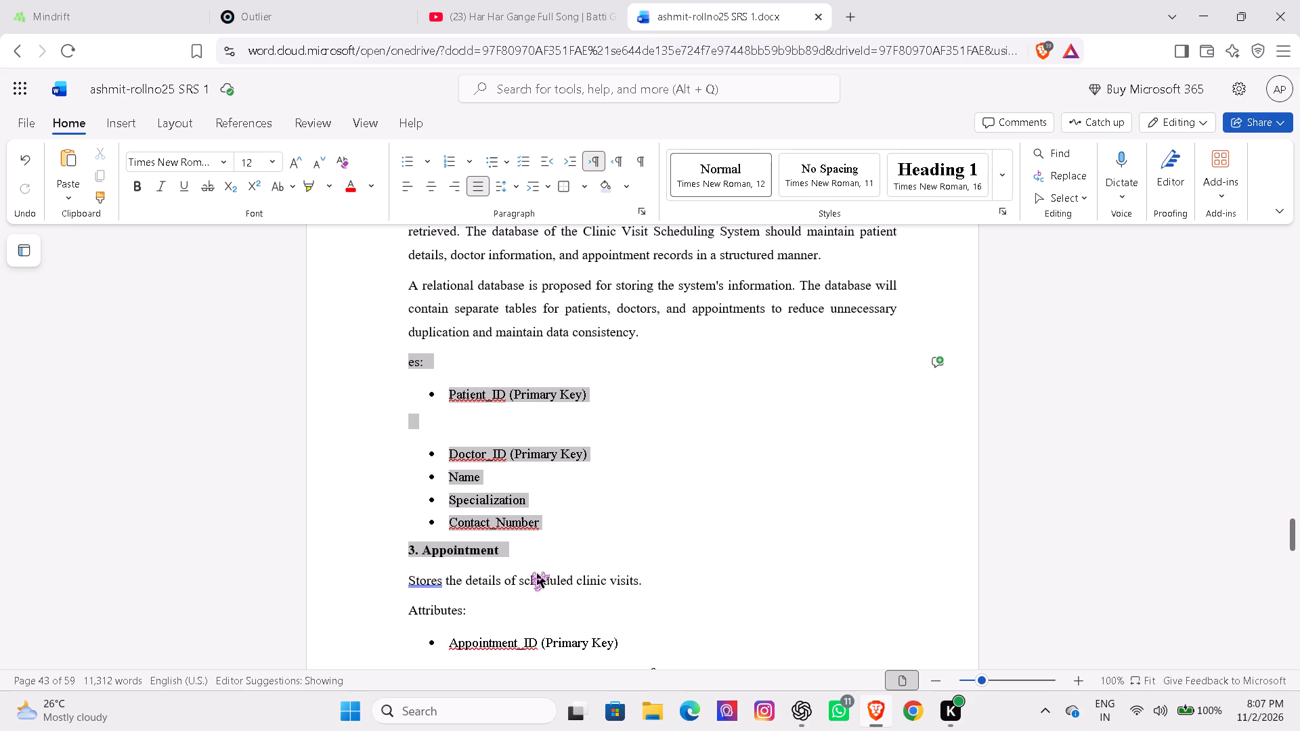
pyautogui.moveTo(537, 573); pyautogui.dragTo(571, 671)
pyautogui.press('BackSpace')
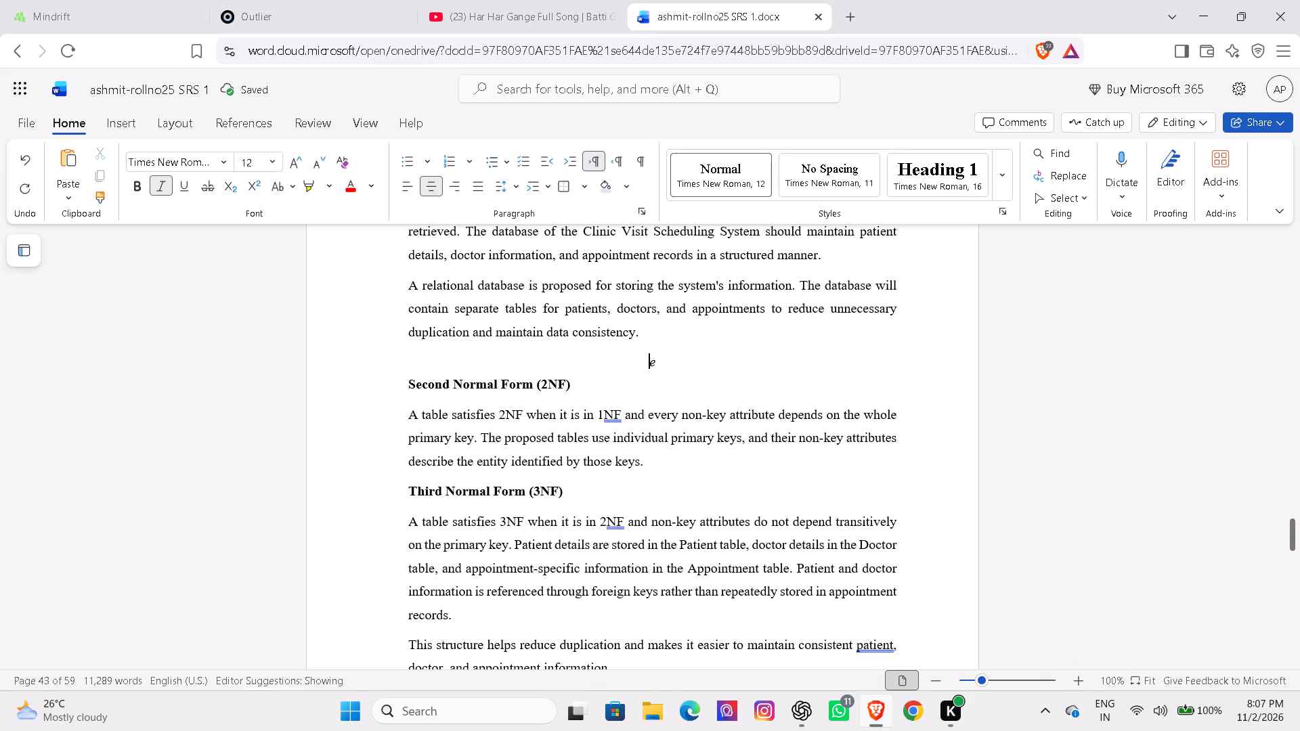
# Delete the remaining normalization text: the 2NF and 3NF sections, the stray "e" and the closing paragraph about reducing duplication.
pyautogui.moveTo(408, 380); pyautogui.dragTo(570, 634)
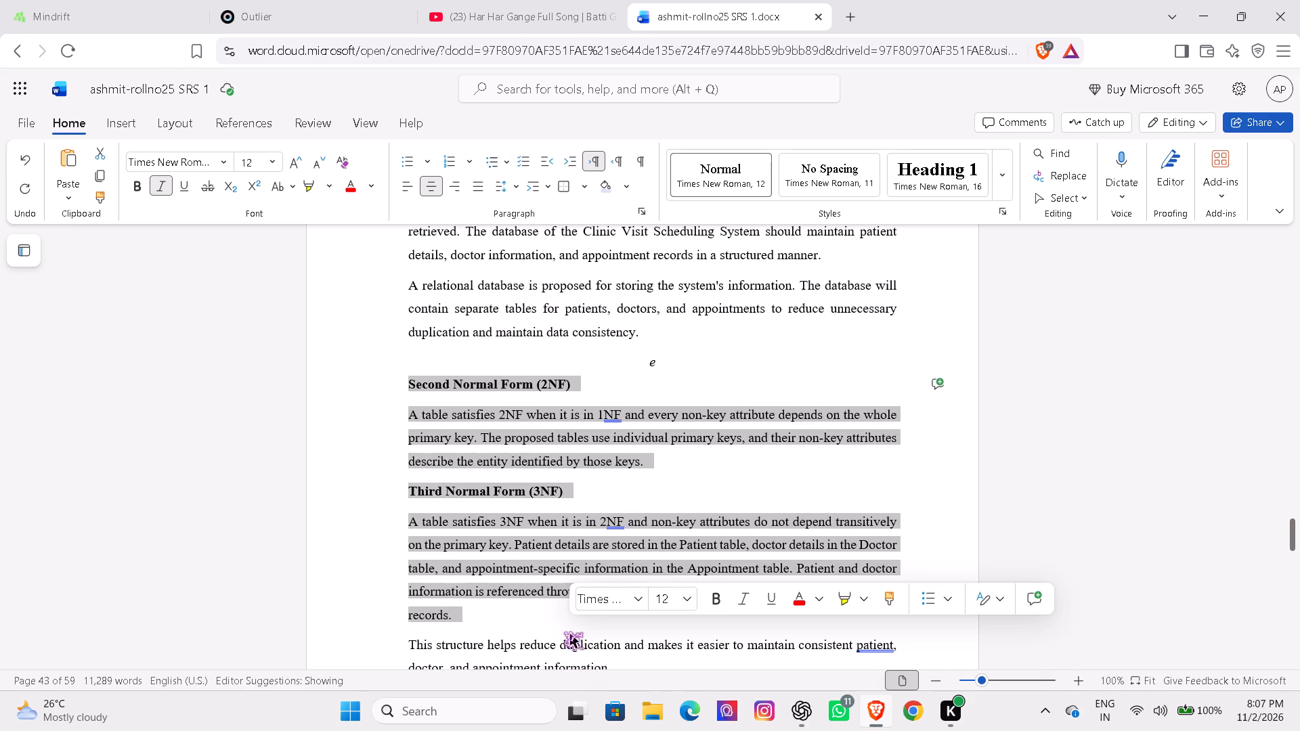
pyautogui.press('BackSpace')
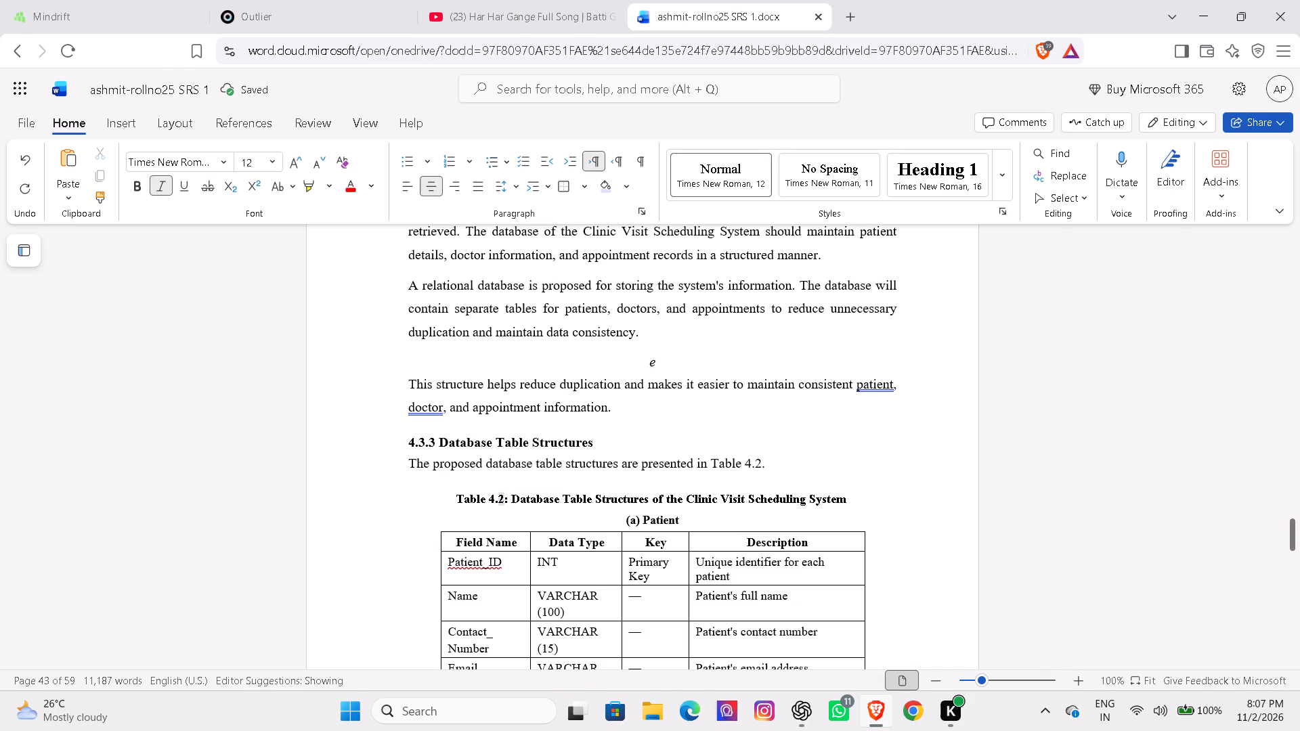
pyautogui.press('BackSpace')
pyautogui.moveTo(411, 381); pyautogui.dragTo(620, 413)
pyautogui.press('BackSpace')
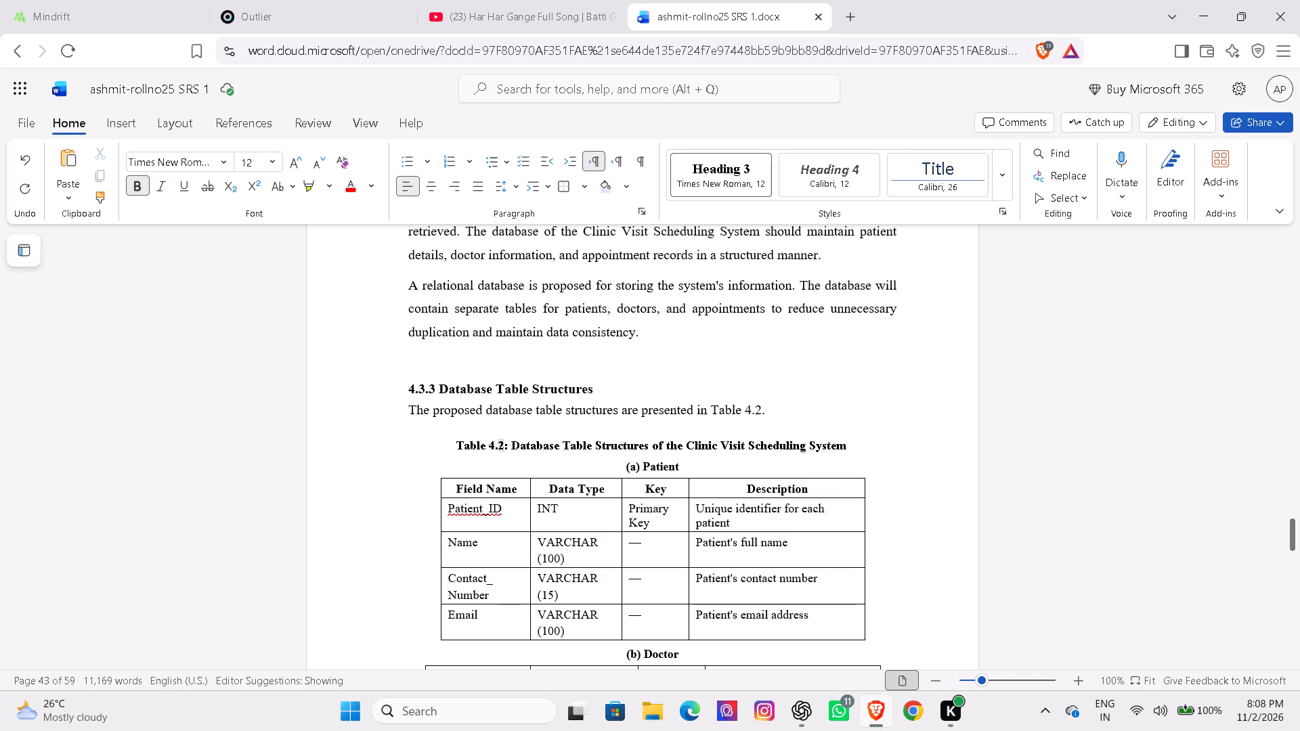
# Review the Patient, Doctor and Appointment tables in section 4.3.3 and the page layout leading into Chapter 5.
pyautogui.press('Down')
pyautogui.press('Down')
pyautogui.press('Down')
pyautogui.press('Down')
pyautogui.press('Down')
pyautogui.press('Down')
pyautogui.press('Down')
pyautogui.press('Down')
pyautogui.press('Down')
pyautogui.press('Down')
pyautogui.press('Down')
pyautogui.press('Down')
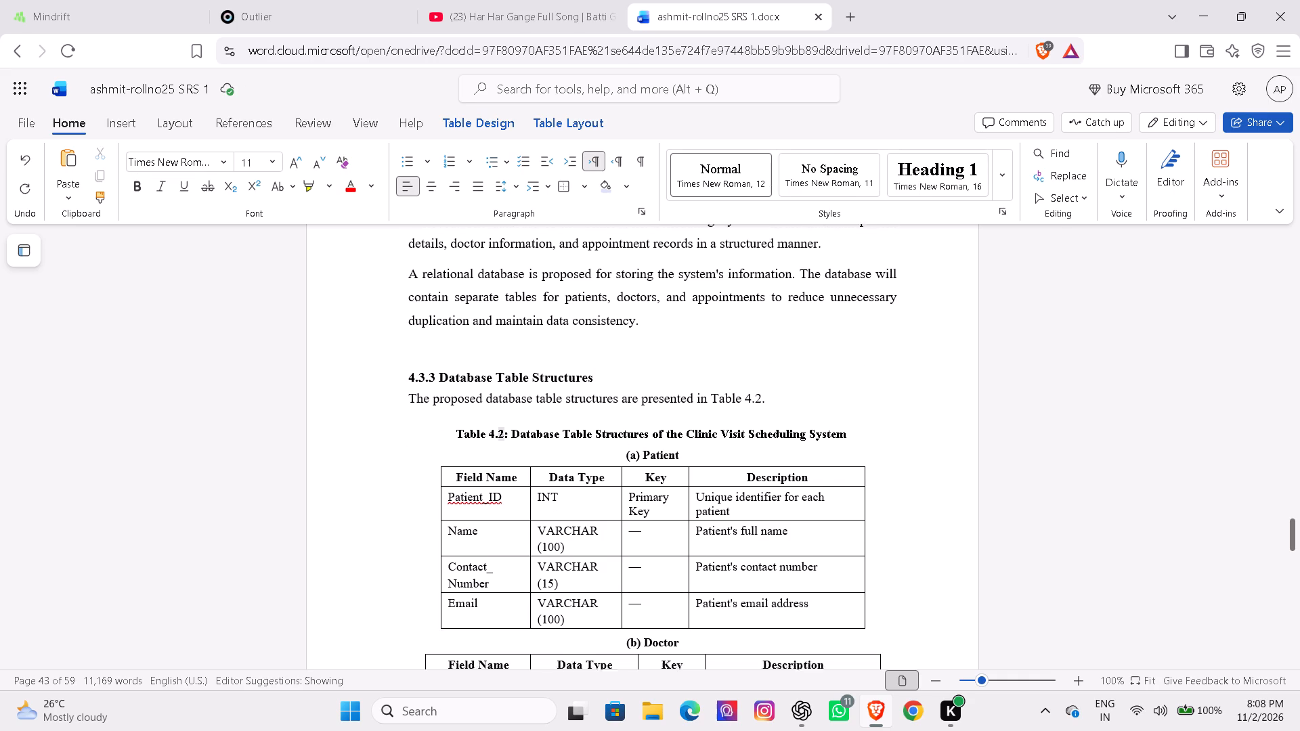
pyautogui.press('Down')
pyautogui.press('Down')
pyautogui.press('Down')
pyautogui.press('Down')
pyautogui.press('Down')
pyautogui.press('Down')
pyautogui.press('Down')
pyautogui.press('Down')
pyautogui.press('Down')
pyautogui.press('Down')
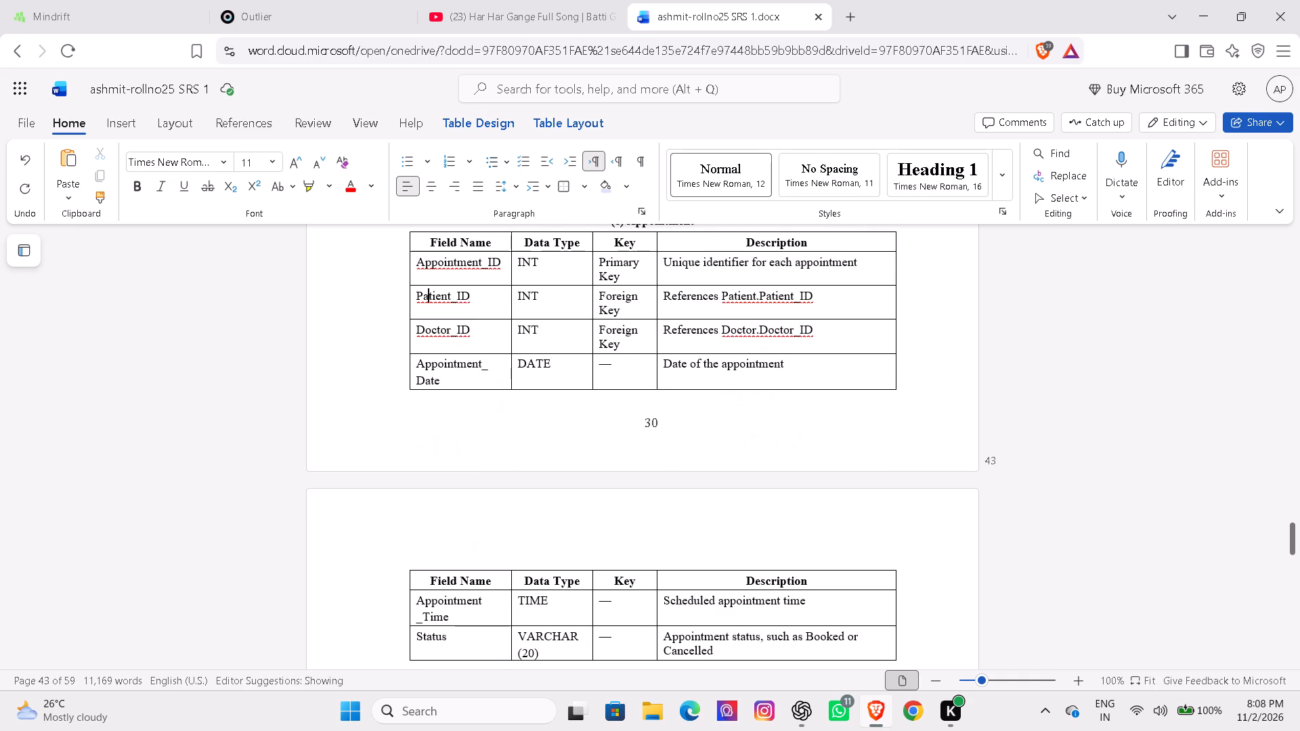
pyautogui.press('Down')
pyautogui.press('Down')
pyautogui.press('Down')
pyautogui.press('Down')
pyautogui.press('Down')
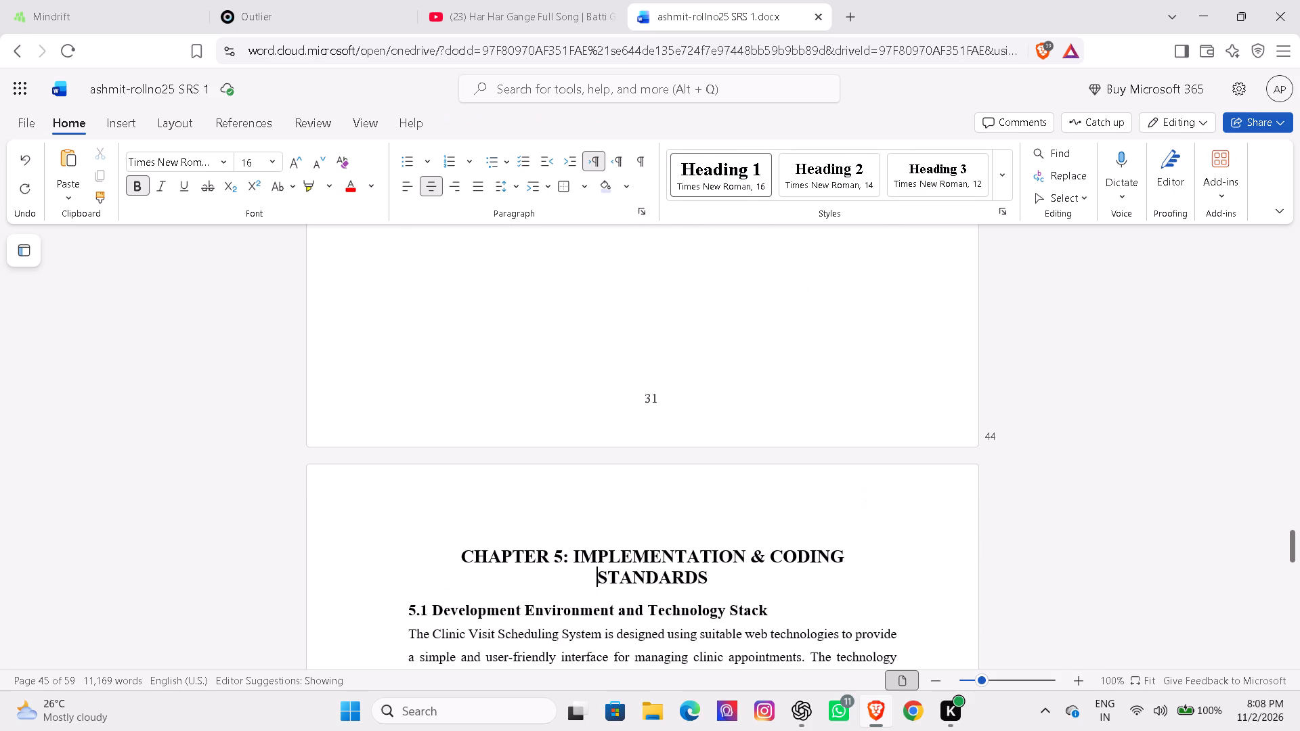
pyautogui.press('Up')
pyautogui.press('Up')
pyautogui.press('Up')
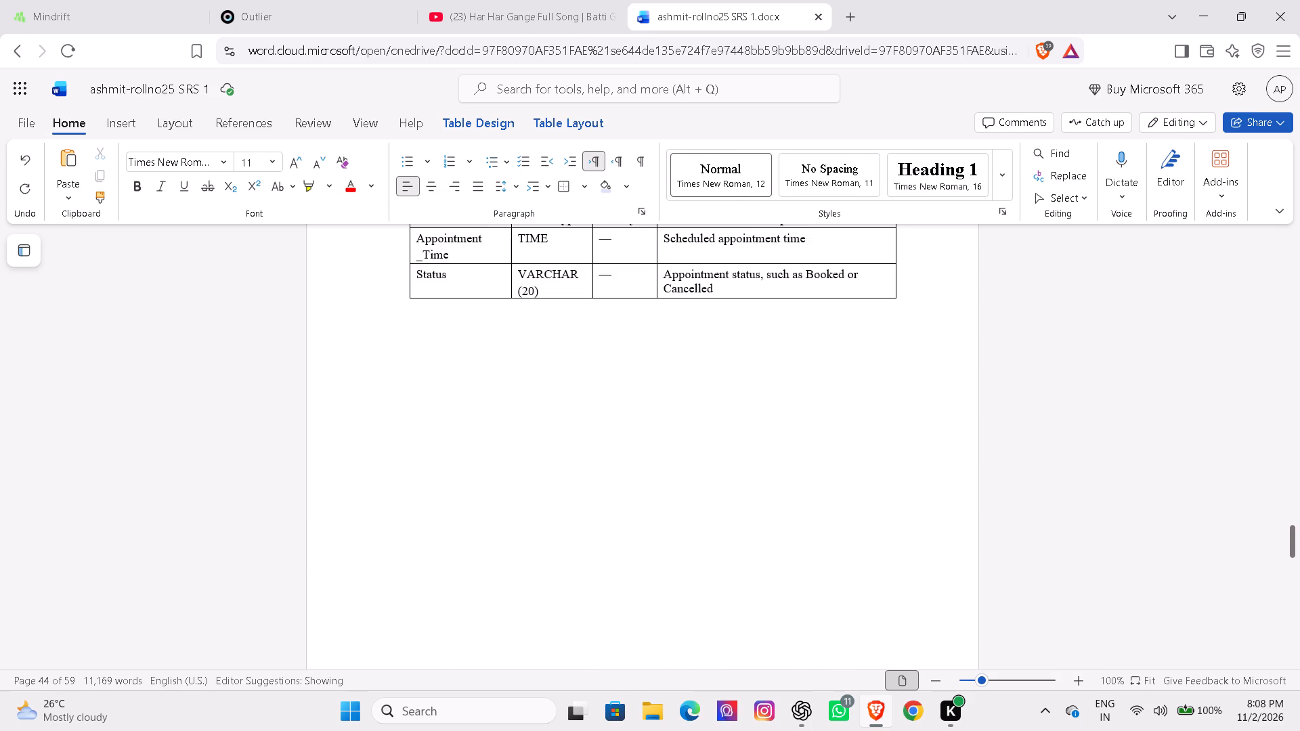
pyautogui.press('Up')
pyautogui.press('Up')
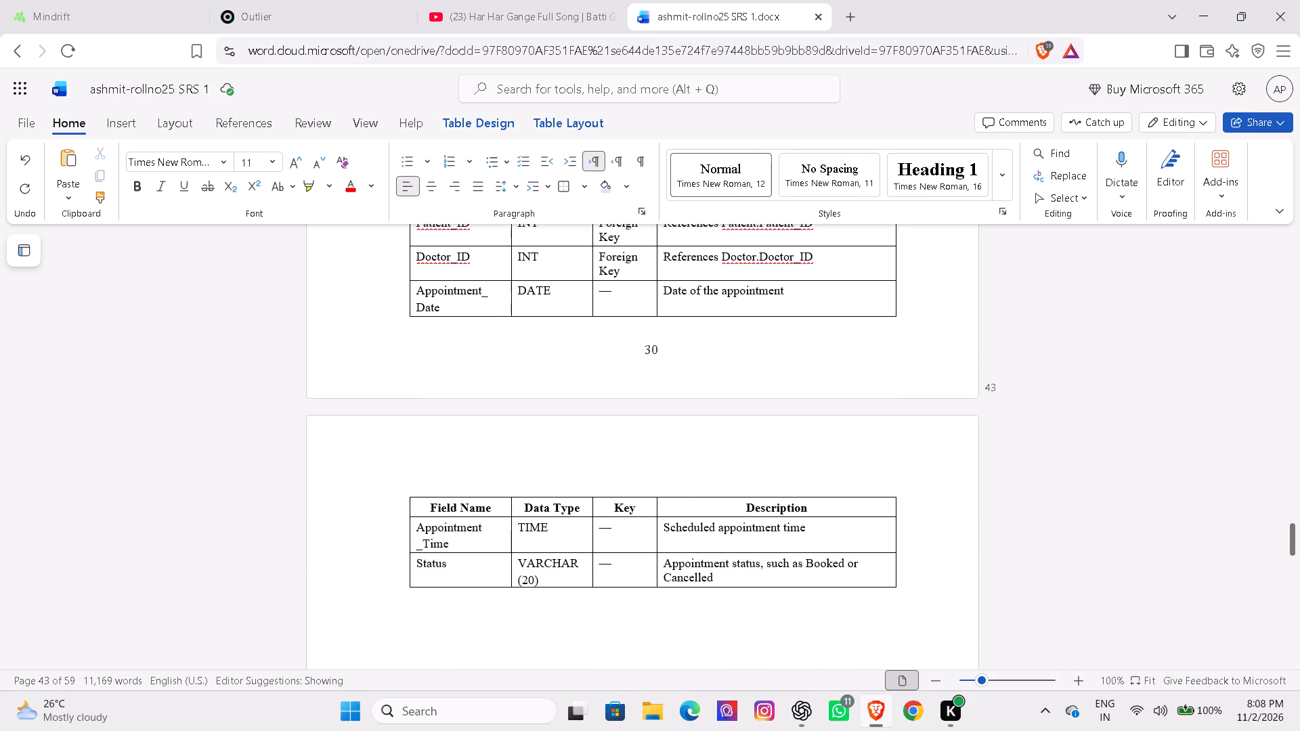
pyautogui.press('Down')
pyautogui.press('Down')
pyautogui.press('Down')
pyautogui.press('Down')
pyautogui.press('Down')
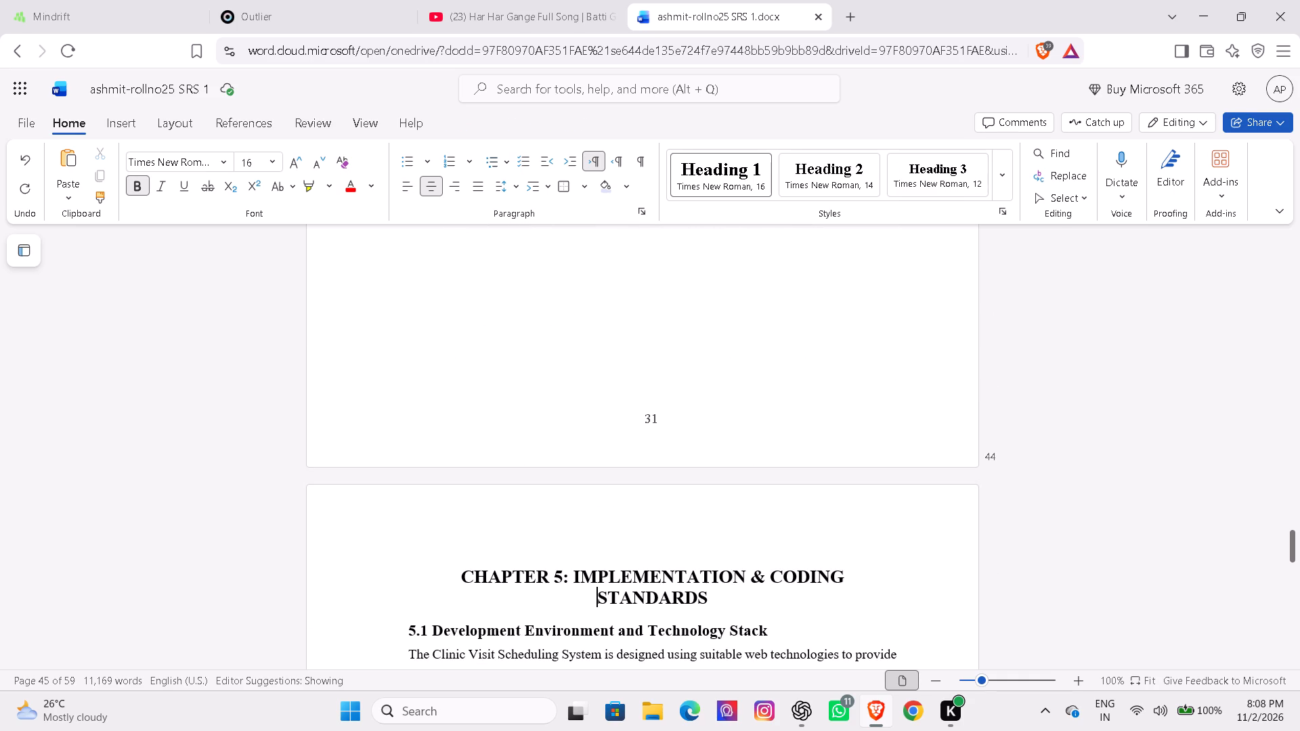
# Look through section 5.1 on the development environment and technology stack, down to the 5.2.1 Naming Conventions heading.
pyautogui.press('Down')
pyautogui.press('Down')
pyautogui.press('Down')
pyautogui.press('Down')
pyautogui.press('Down')
pyautogui.press('Down')
pyautogui.press('Down')
pyautogui.press('Down')
pyautogui.press('Down')
pyautogui.press('Down')
pyautogui.press('Down')
pyautogui.press('Down')
pyautogui.press('Down')
pyautogui.press('Down')
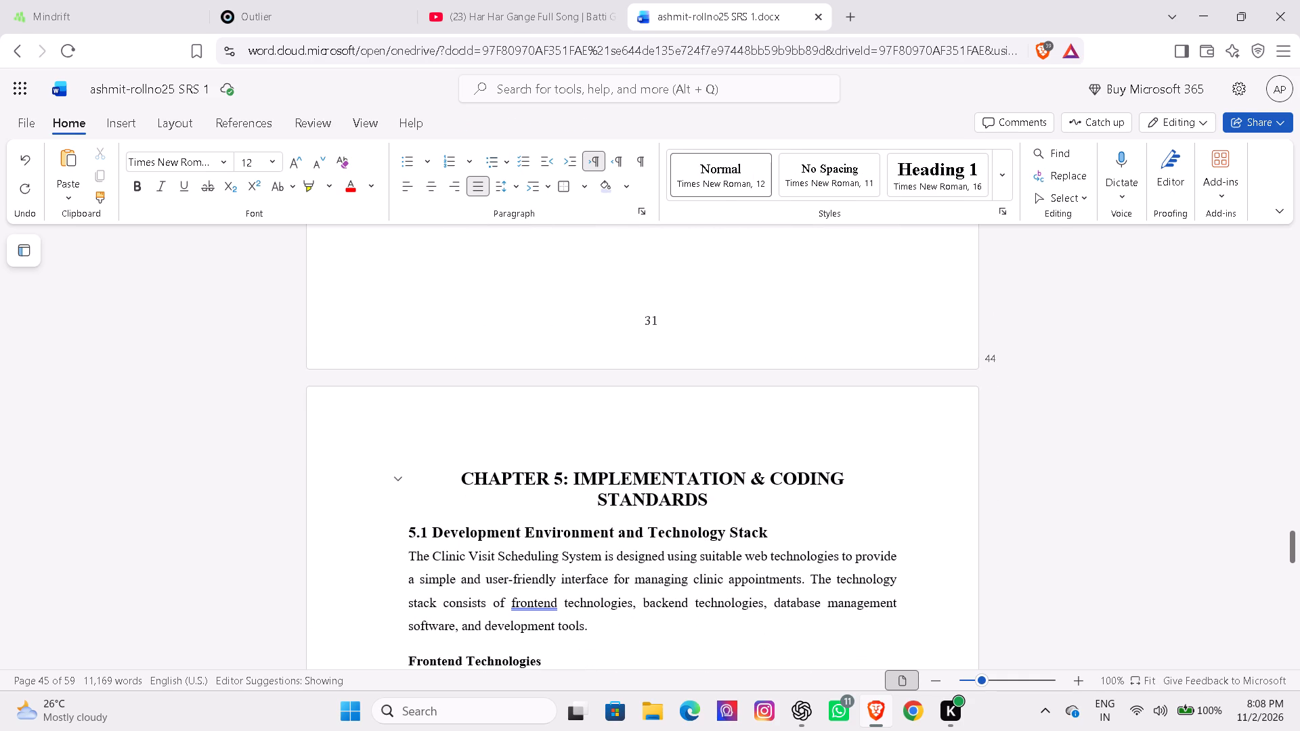
pyautogui.press('Down')
pyautogui.press('Down')
pyautogui.press('Down')
pyautogui.press('Down')
pyautogui.press('Down')
pyautogui.press('Down')
pyautogui.press('Down')
pyautogui.press('Down')
pyautogui.press('Down')
pyautogui.press('Down')
pyautogui.press('Down')
pyautogui.press('Down')
pyautogui.press('Down')
pyautogui.press('Down')
pyautogui.press('Down')
pyautogui.press('Down')
pyautogui.press('Down')
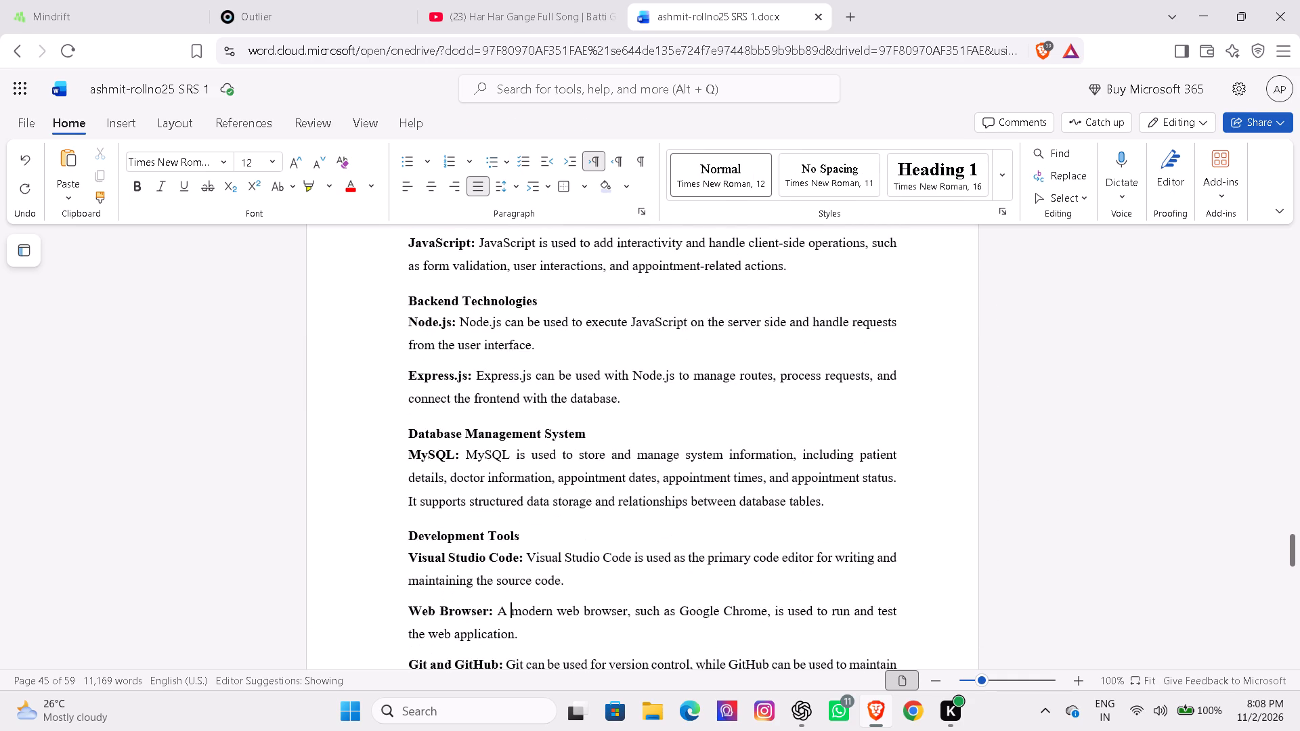
pyautogui.press('Down')
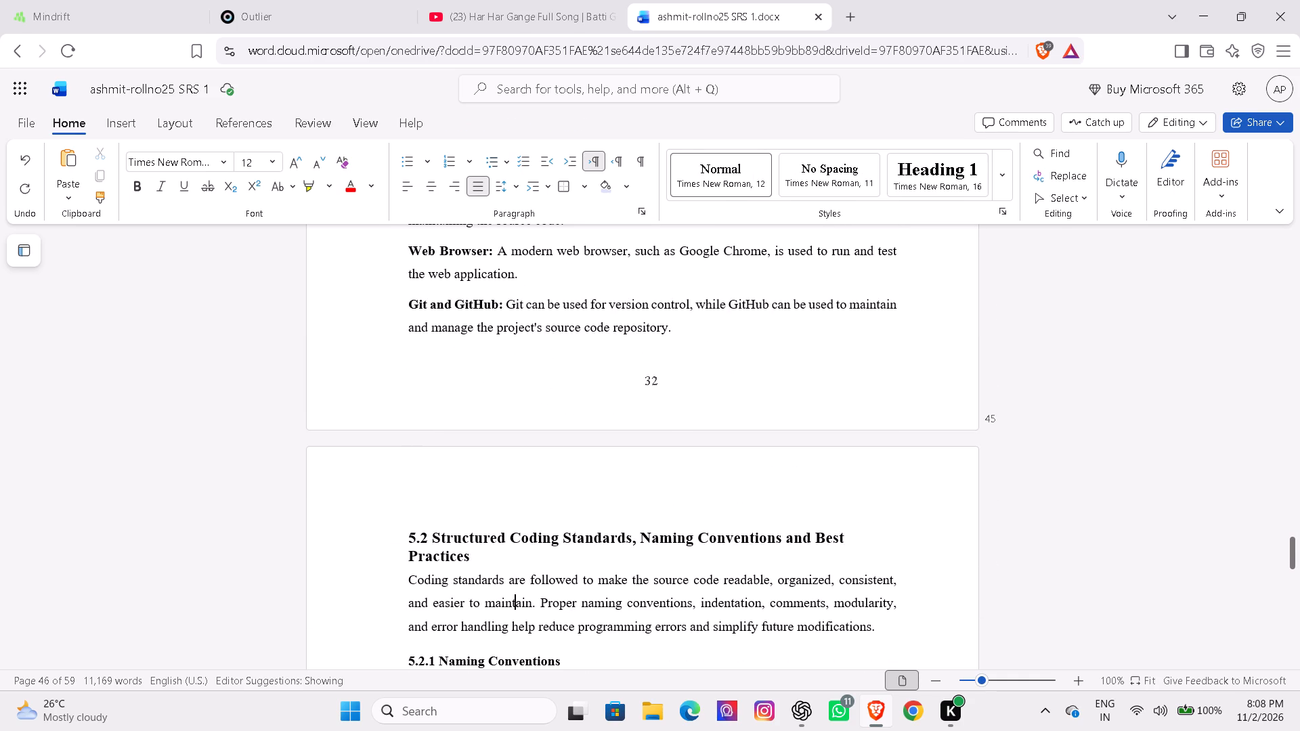
pyautogui.press('Down')
pyautogui.press('Down')
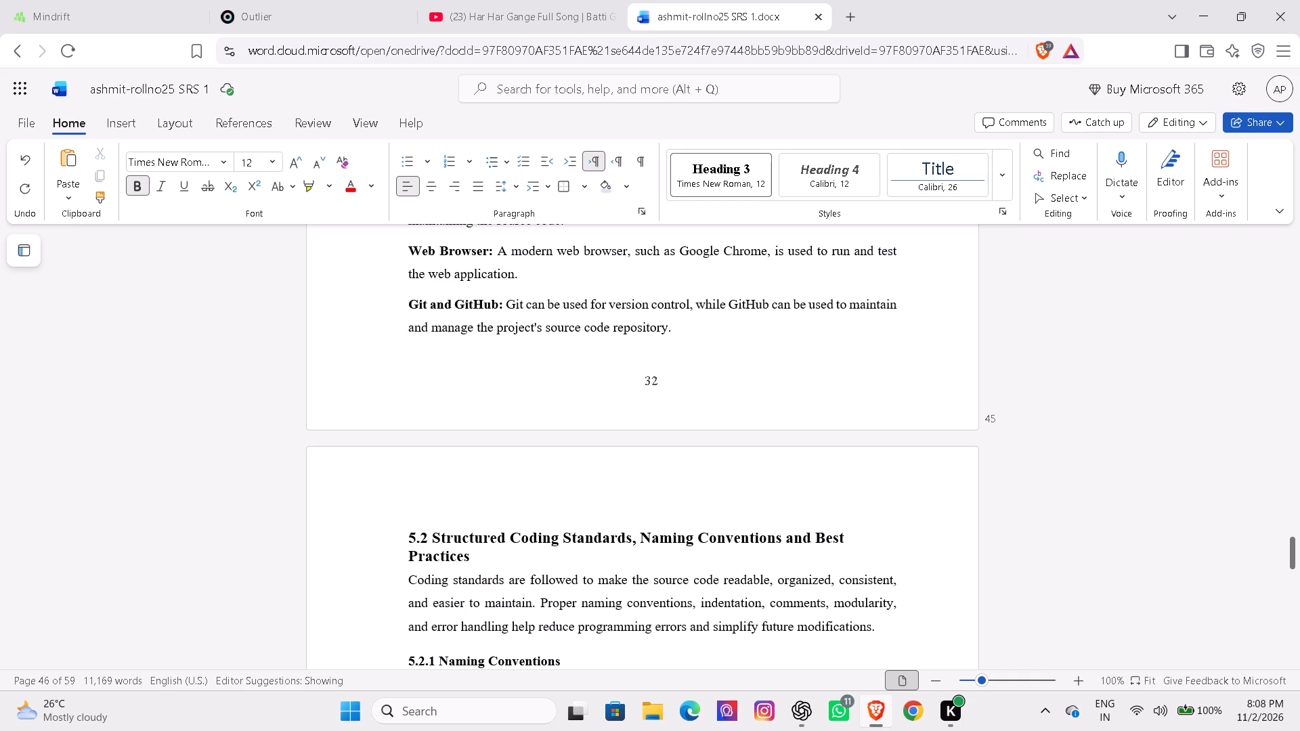
# Look back through the report from section 5.2 past the Chapter 4 class descriptions, up to the title page.
pyautogui.press('Up')
pyautogui.press('Up')
pyautogui.press('Up')
pyautogui.press('Up')
pyautogui.press('Up')
pyautogui.press('Up')
pyautogui.press('Up')
pyautogui.press('Up')
pyautogui.press('Up')
pyautogui.press('Up')
pyautogui.press('Up')
pyautogui.press('Up')
pyautogui.press('Up')
pyautogui.press('Up')
pyautogui.press('Up')
pyautogui.press('Up')
pyautogui.press('Up')
pyautogui.press('Up')
pyautogui.press('Up')
pyautogui.press('Up')
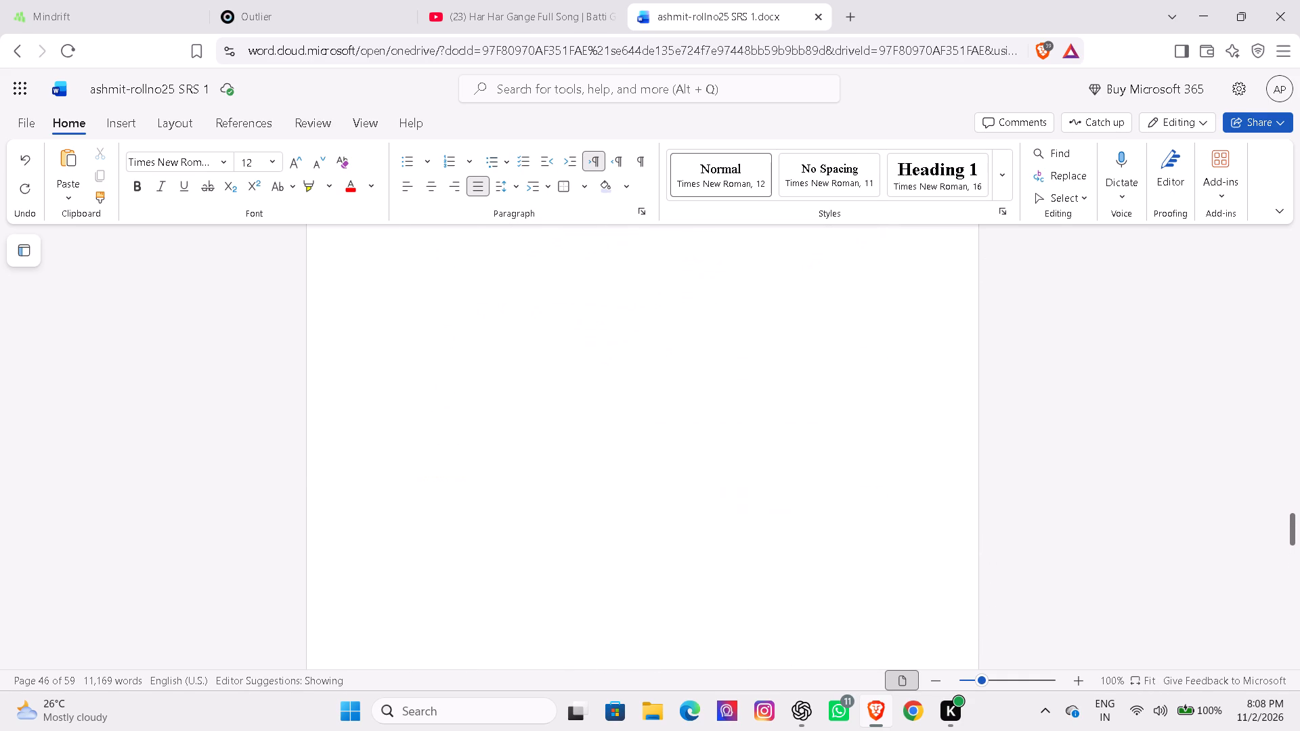
pyautogui.press('Up')
pyautogui.press('Up')
pyautogui.press('Up')
pyautogui.press('Up')
pyautogui.press('Up')
pyautogui.press('Up')
pyautogui.press('Up')
pyautogui.press('Up')
pyautogui.press('Up')
pyautogui.press('Up')
pyautogui.press('Up')
pyautogui.press('Up')
pyautogui.press('Up')
pyautogui.press('Up')
pyautogui.press('Up')
pyautogui.press('Up')
pyautogui.press('Up')
pyautogui.press('Up')
pyautogui.press('Up')
pyautogui.press('Up')
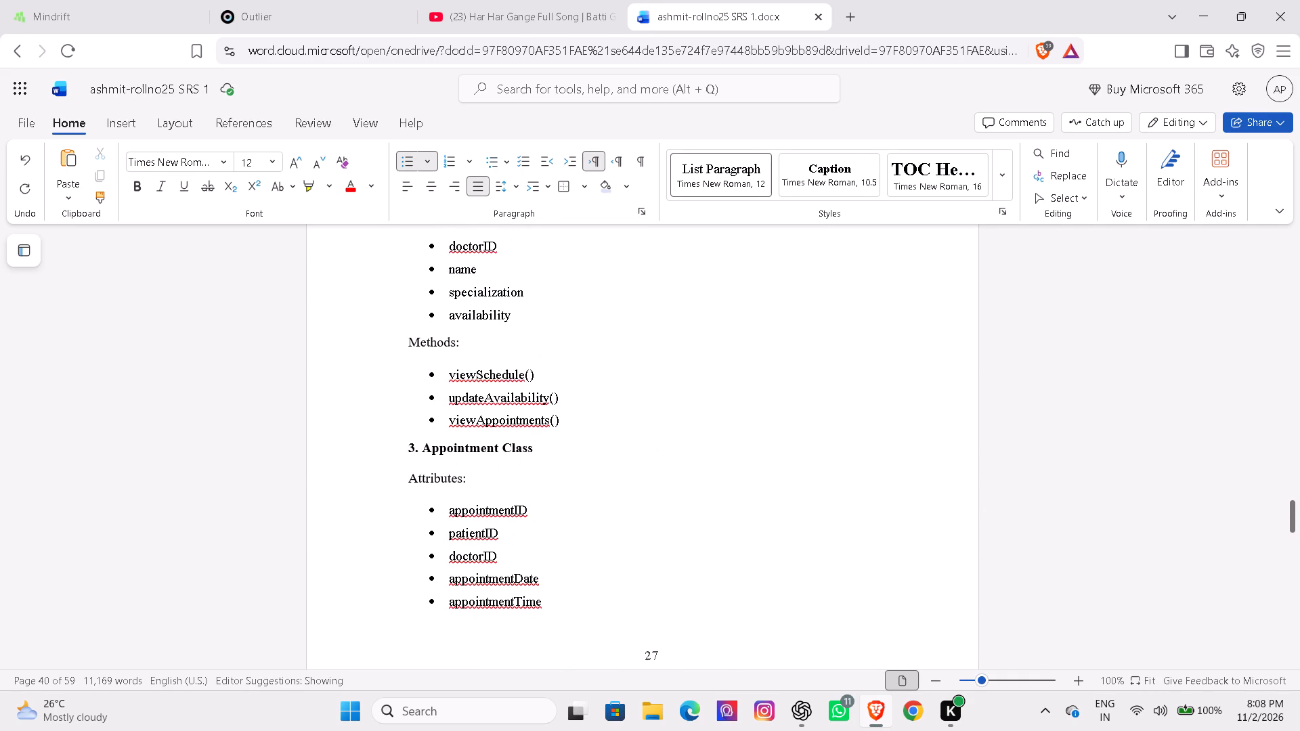
pyautogui.press('Up')
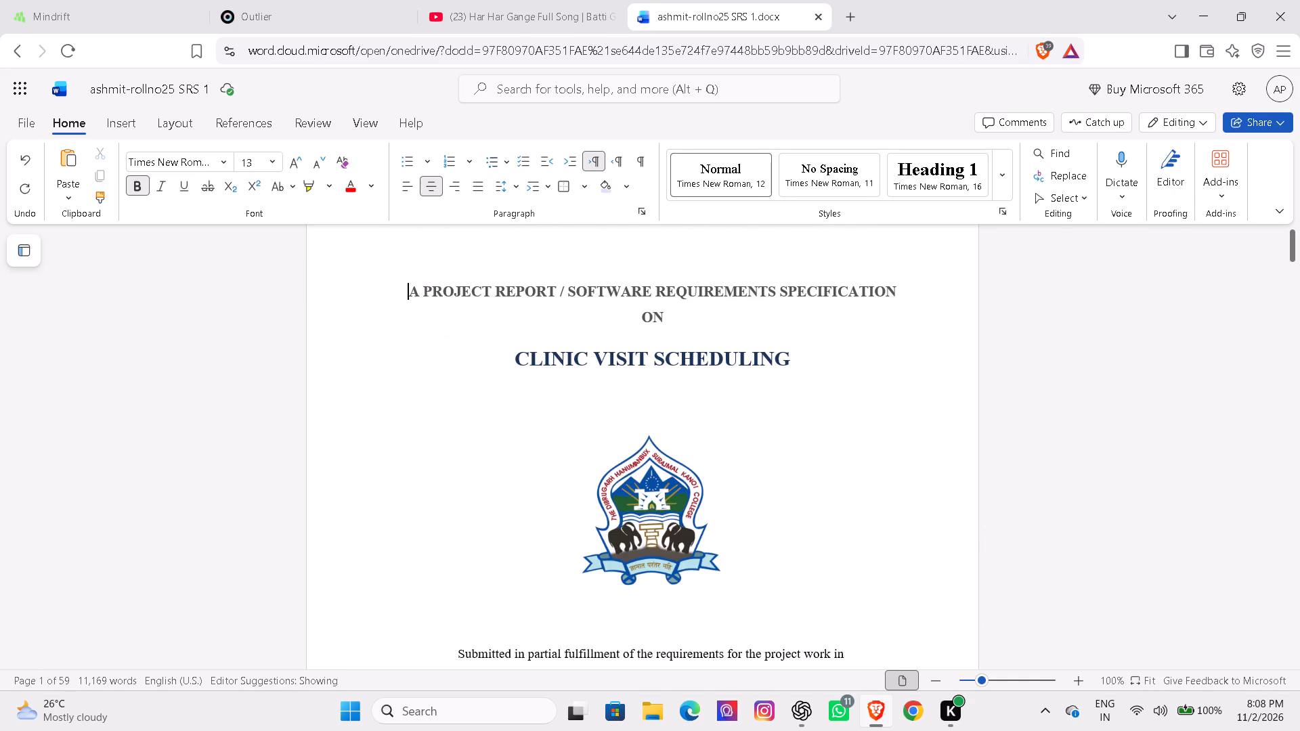
# Review the front matter from the title page through the coordinator and supervisor certificates and student declaration to the Acknowledgement.
pyautogui.press('Down')
pyautogui.press('Down')
pyautogui.press('Down')
pyautogui.press('Down')
pyautogui.press('Down')
pyautogui.press('Down')
pyautogui.press('Down')
pyautogui.press('Down')
pyautogui.press('Down')
pyautogui.press('Down')
pyautogui.press('Down')
pyautogui.press('Down')
pyautogui.press('Down')
pyautogui.press('Down')
pyautogui.press('Down')
pyautogui.press('Down')
pyautogui.press('Down')
pyautogui.press('Down')
pyautogui.press('Down')
pyautogui.press('Down')
pyautogui.press('Down')
pyautogui.press('Down')
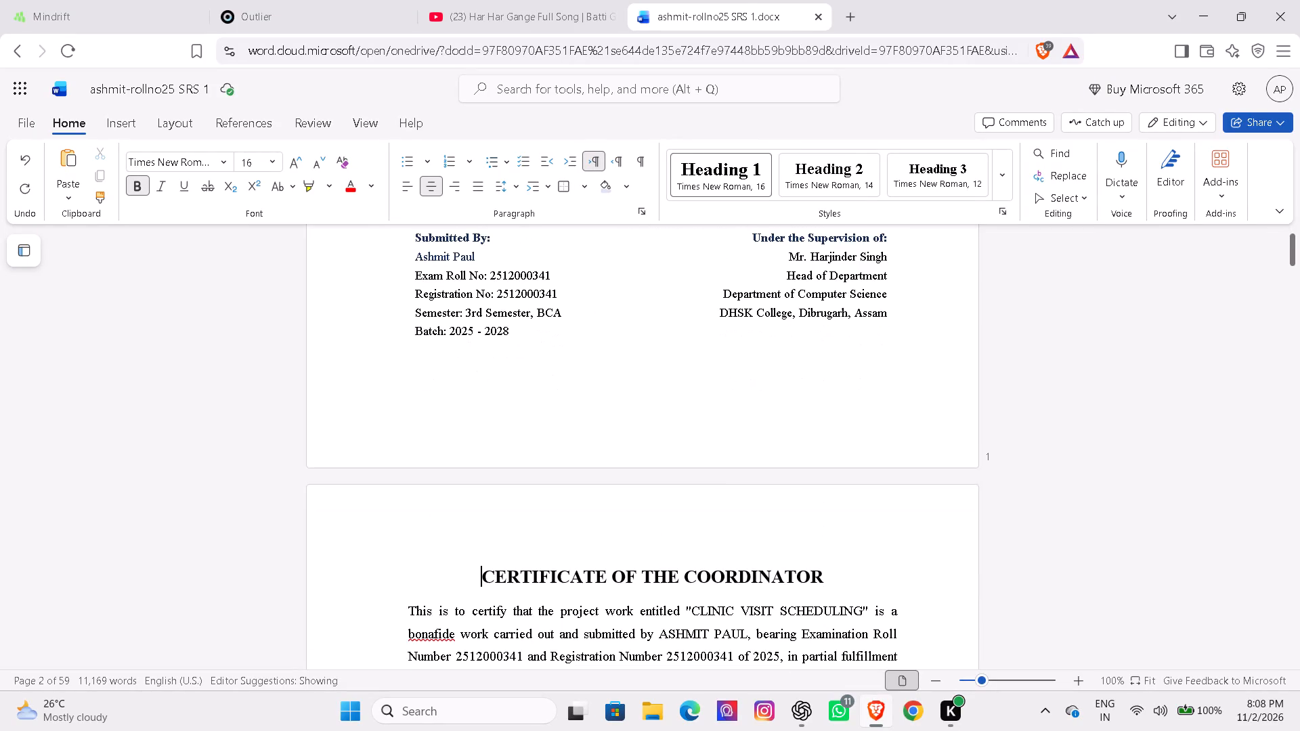
pyautogui.press('Down')
pyautogui.press('Down')
pyautogui.press('Down')
pyautogui.press('Down')
pyautogui.press('Down')
pyautogui.press('Down')
pyautogui.press('Down')
pyautogui.press('Down')
pyautogui.press('Down')
pyautogui.press('Down')
pyautogui.press('Down')
pyautogui.press('Down')
pyautogui.press('Down')
pyautogui.press('Down')
pyautogui.press('Down')
pyautogui.press('Down')
pyautogui.press('Down')
pyautogui.press('Down')
pyautogui.press('Down')
pyautogui.press('Down')
pyautogui.press('Down')
pyautogui.press('Down')
pyautogui.press('Down')
pyautogui.press('Down')
pyautogui.press('Down')
pyautogui.press('Down')
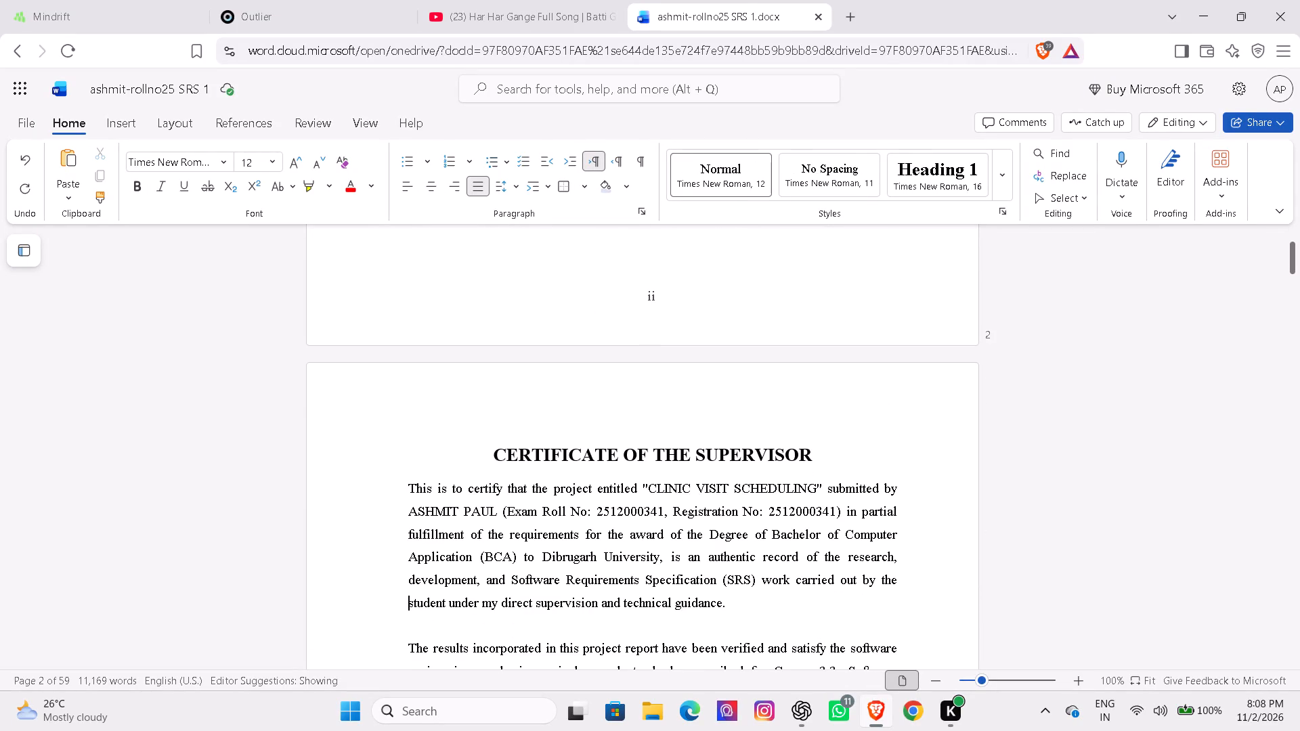
pyautogui.press('Down')
pyautogui.press('Down')
pyautogui.press('Down')
pyautogui.press('Down')
pyautogui.press('Down')
pyautogui.press('Down')
pyautogui.press('Down')
pyautogui.press('Down')
pyautogui.press('Down')
pyautogui.press('Down')
pyautogui.press('Down')
pyautogui.press('Down')
pyautogui.press('Down')
pyautogui.press('Down')
pyautogui.press('Down')
pyautogui.press('Down')
pyautogui.press('Down')
pyautogui.press('Down')
pyautogui.press('Down')
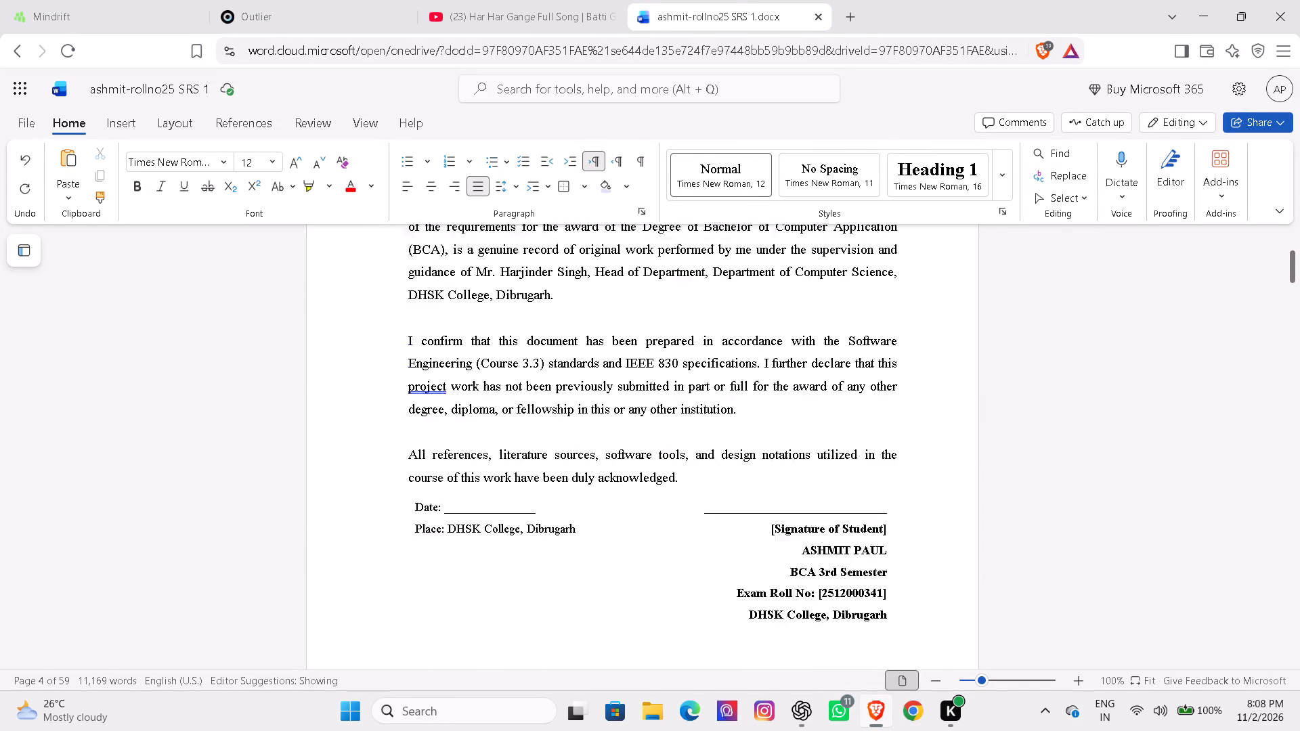
pyautogui.press('Down')
pyautogui.press('Down')
pyautogui.press('Down')
pyautogui.press('Down')
pyautogui.press('Down')
pyautogui.press('Down')
pyautogui.press('Down')
pyautogui.press('Down')
pyautogui.press('Down')
pyautogui.press('Down')
pyautogui.press('Down')
pyautogui.press('Down')
pyautogui.press('Down')
pyautogui.press('Down')
pyautogui.press('Down')
pyautogui.press('Down')
pyautogui.press('Down')
pyautogui.press('Down')
pyautogui.press('Down')
pyautogui.press('Down')
pyautogui.press('Down')
pyautogui.press('Down')
pyautogui.press('Down')
pyautogui.press('Down')
pyautogui.press('Down')
pyautogui.press('Down')
pyautogui.press('Down')
pyautogui.press('Down')
pyautogui.press('Down')
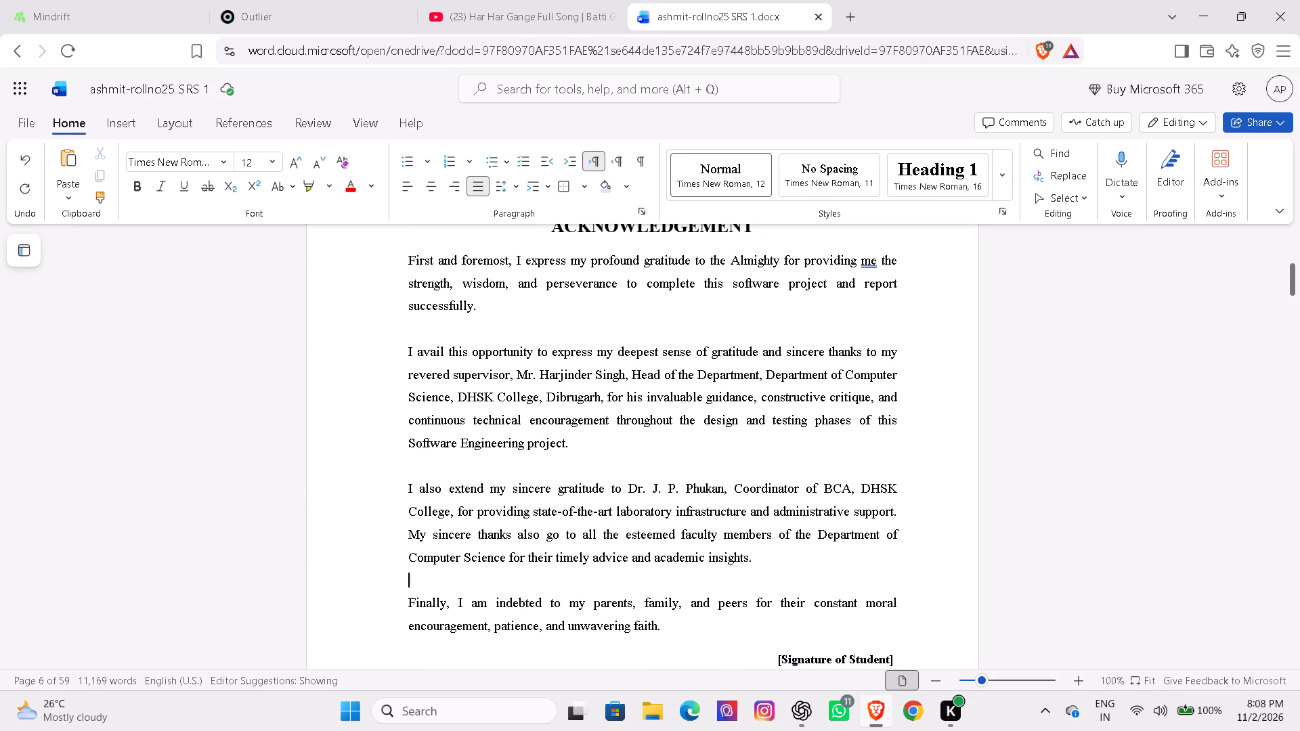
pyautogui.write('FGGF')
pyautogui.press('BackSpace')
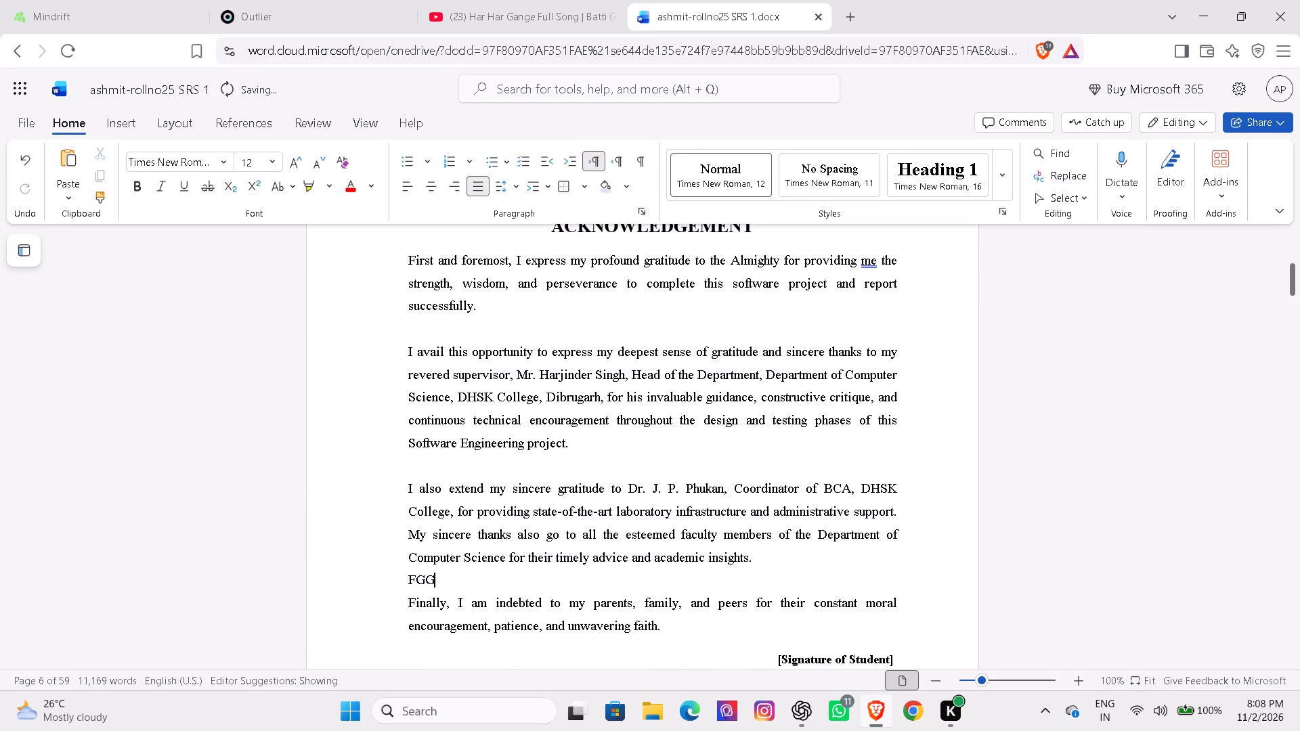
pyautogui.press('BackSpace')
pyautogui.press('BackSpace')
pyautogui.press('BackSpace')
# Review the end of the Acknowledgement and the opening paragraphs of the Abstract.
pyautogui.press('Down')
pyautogui.press('Down')
pyautogui.press('Down')
pyautogui.press('Down')
pyautogui.press('Down')
pyautogui.press('Down')
pyautogui.press('Down')
pyautogui.press('Down')
pyautogui.press('Down')
pyautogui.press('Down')
pyautogui.press('Down')
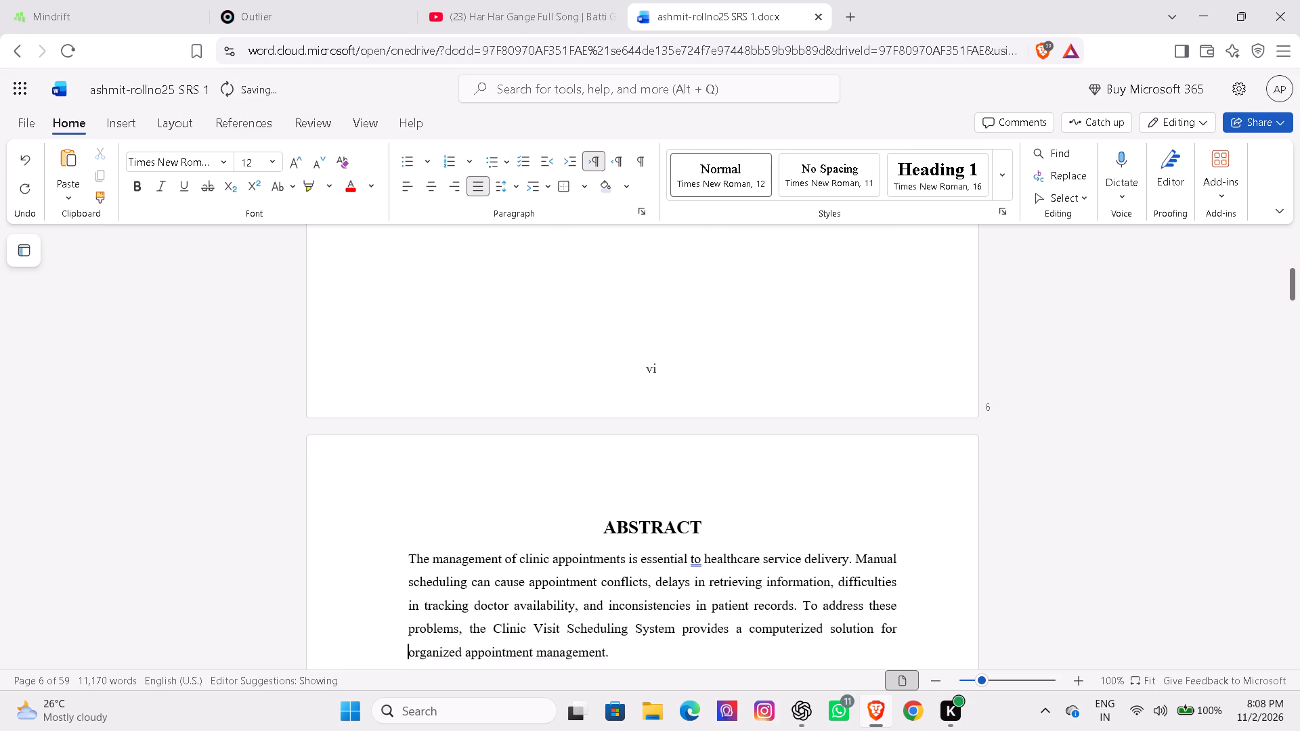
pyautogui.press('Down')
pyautogui.press('Down')
pyautogui.press('Down')
pyautogui.press('Down')
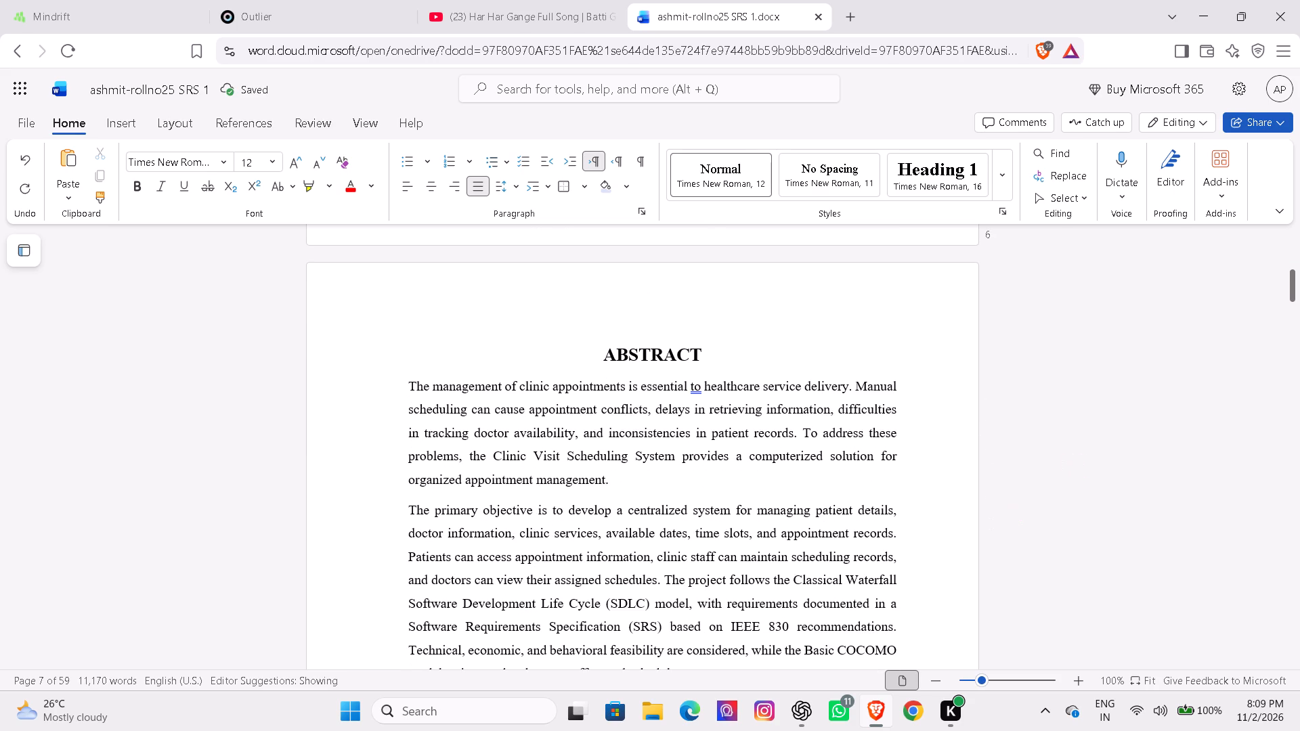
# Look through the rest of the Abstract and the contents table's section headings and page numbers, down to the List of Tables.
pyautogui.press('Down')
pyautogui.press('Down')
pyautogui.press('Down')
pyautogui.press('Down')
pyautogui.press('Down')
pyautogui.press('Down')
pyautogui.press('Down')
pyautogui.press('Down')
pyautogui.press('Down')
pyautogui.press('Down')
pyautogui.press('Down')
pyautogui.press('Down')
pyautogui.press('Down')
pyautogui.press('Down')
pyautogui.press('Down')
pyautogui.press('Down')
pyautogui.press('Down')
pyautogui.press('Down')
pyautogui.press('Down')
pyautogui.press('Down')
pyautogui.press('Down')
pyautogui.press('Down')
pyautogui.press('Down')
pyautogui.press('Down')
pyautogui.press('Down')
pyautogui.press('Down')
pyautogui.press('Down')
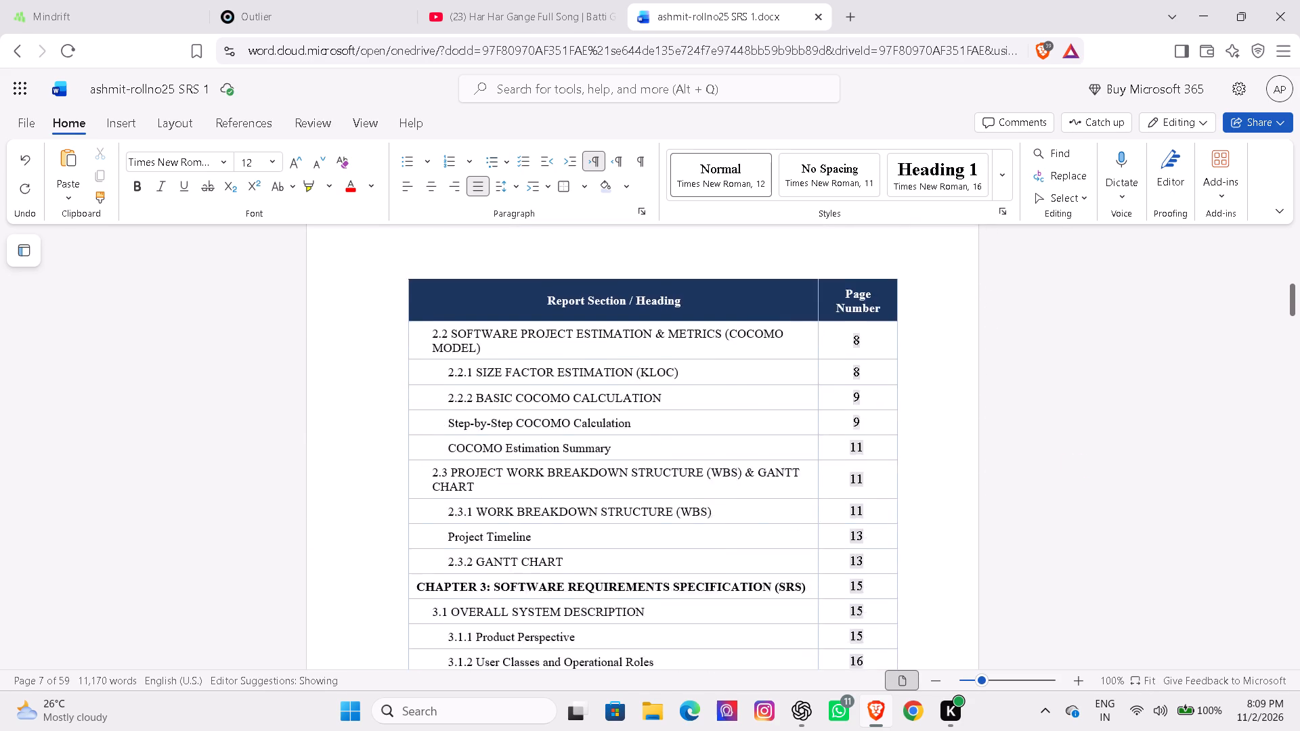
pyautogui.press('Down')
pyautogui.press('Down')
pyautogui.press('Down')
pyautogui.press('Down')
pyautogui.press('Down')
pyautogui.press('Down')
pyautogui.press('Down')
pyautogui.press('Down')
pyautogui.press('Down')
pyautogui.press('Down')
pyautogui.press('Down')
pyautogui.press('Down')
pyautogui.press('Down')
pyautogui.press('Down')
pyautogui.press('Down')
pyautogui.press('Down')
pyautogui.press('Down')
pyautogui.press('Down')
pyautogui.press('Down')
pyautogui.press('Down')
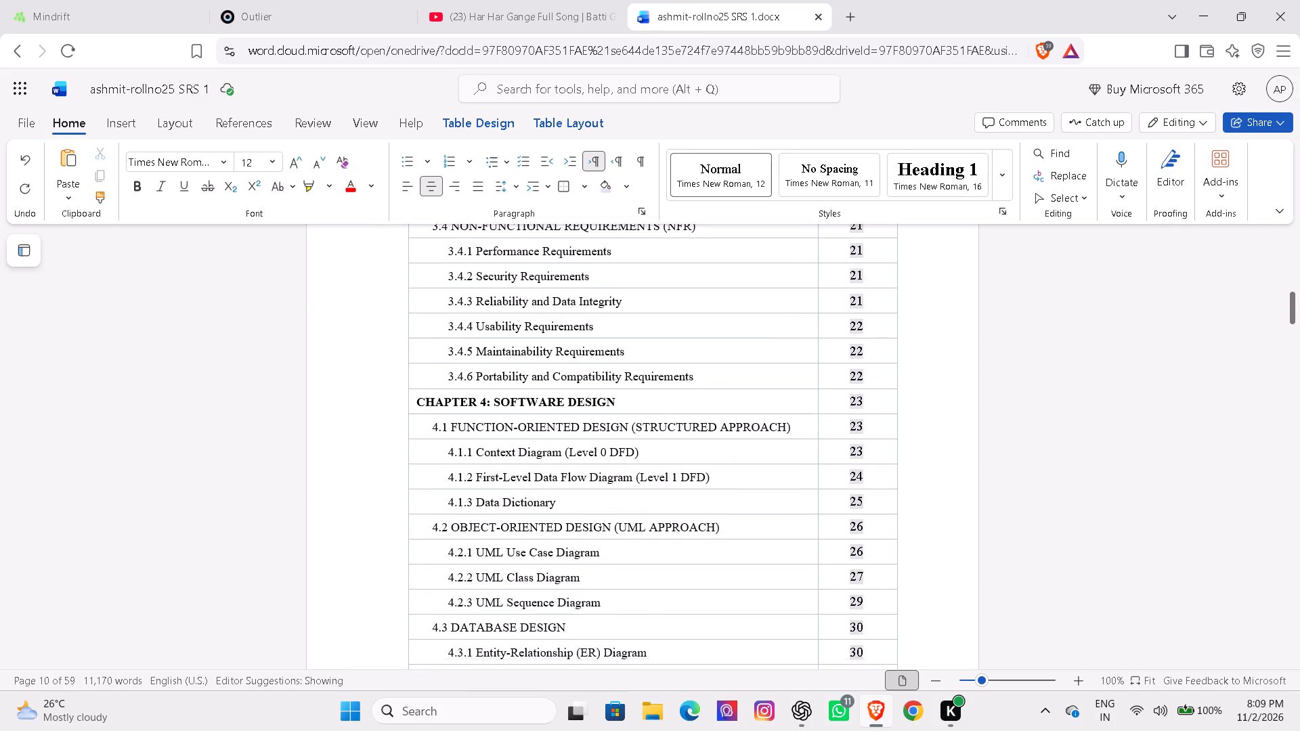
pyautogui.press('Down')
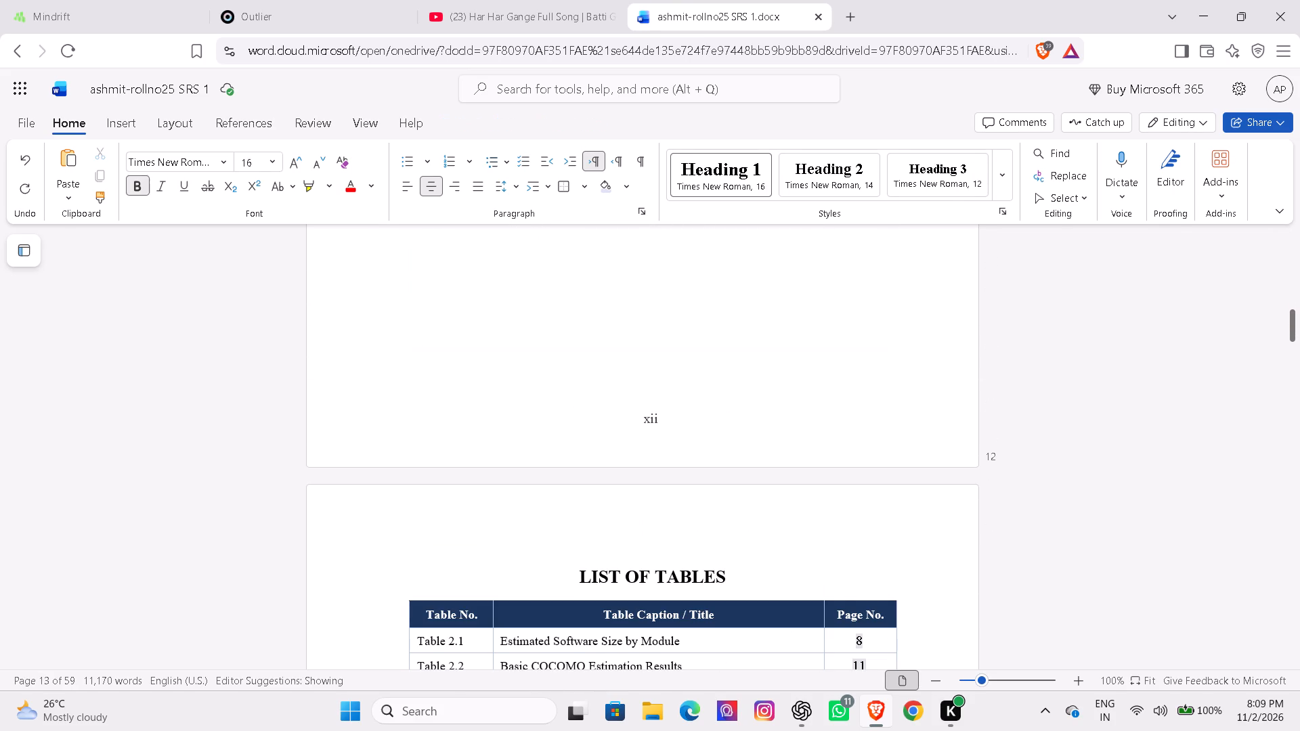
# Check the List of Tables and the page layout leading into Chapter 1: Introduction & Project Overview.
pyautogui.press('Down')
pyautogui.press('Down')
pyautogui.press('Down')
pyautogui.press('Down')
pyautogui.press('Down')
pyautogui.press('Down')
pyautogui.press('Down')
pyautogui.press('Down')
pyautogui.press('Down')
pyautogui.press('Down')
pyautogui.press('Down')
pyautogui.press('Down')
pyautogui.press('Down')
pyautogui.press('Down')
pyautogui.press('Down')
pyautogui.press('Down')
pyautogui.press('Down')
pyautogui.press('Down')
pyautogui.press('Down')
pyautogui.press('Down')
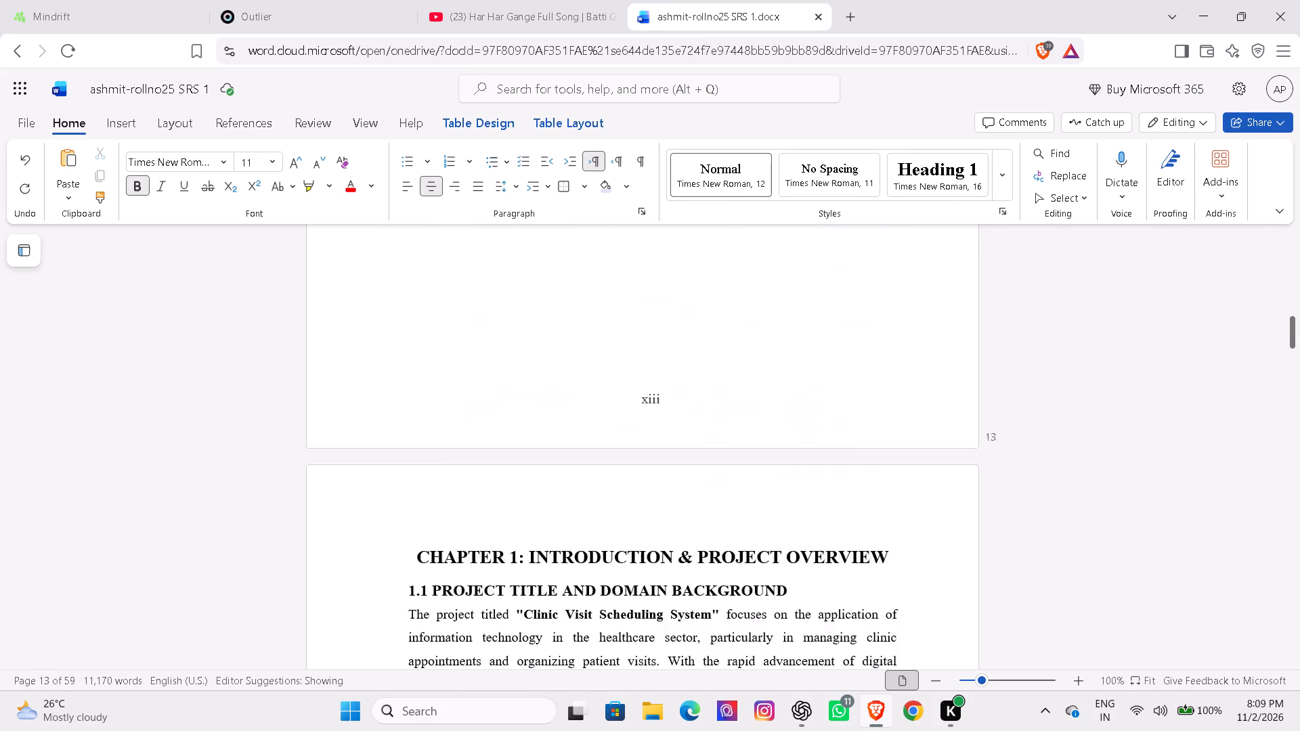
# Review Chapter 1 from section 1.1 on the title and domain background to the Project Aim in section 1.3.
pyautogui.press('Down')
pyautogui.press('Down')
pyautogui.press('Down')
pyautogui.press('Down')
pyautogui.press('Down')
pyautogui.press('Down')
pyautogui.press('Down')
pyautogui.press('Down')
pyautogui.press('Down')
pyautogui.press('Down')
pyautogui.press('Down')
pyautogui.press('Down')
pyautogui.press('Down')
pyautogui.press('Down')
pyautogui.press('Down')
pyautogui.press('Down')
pyautogui.press('Down')
pyautogui.press('Down')
pyautogui.press('Down')
pyautogui.press('Down')
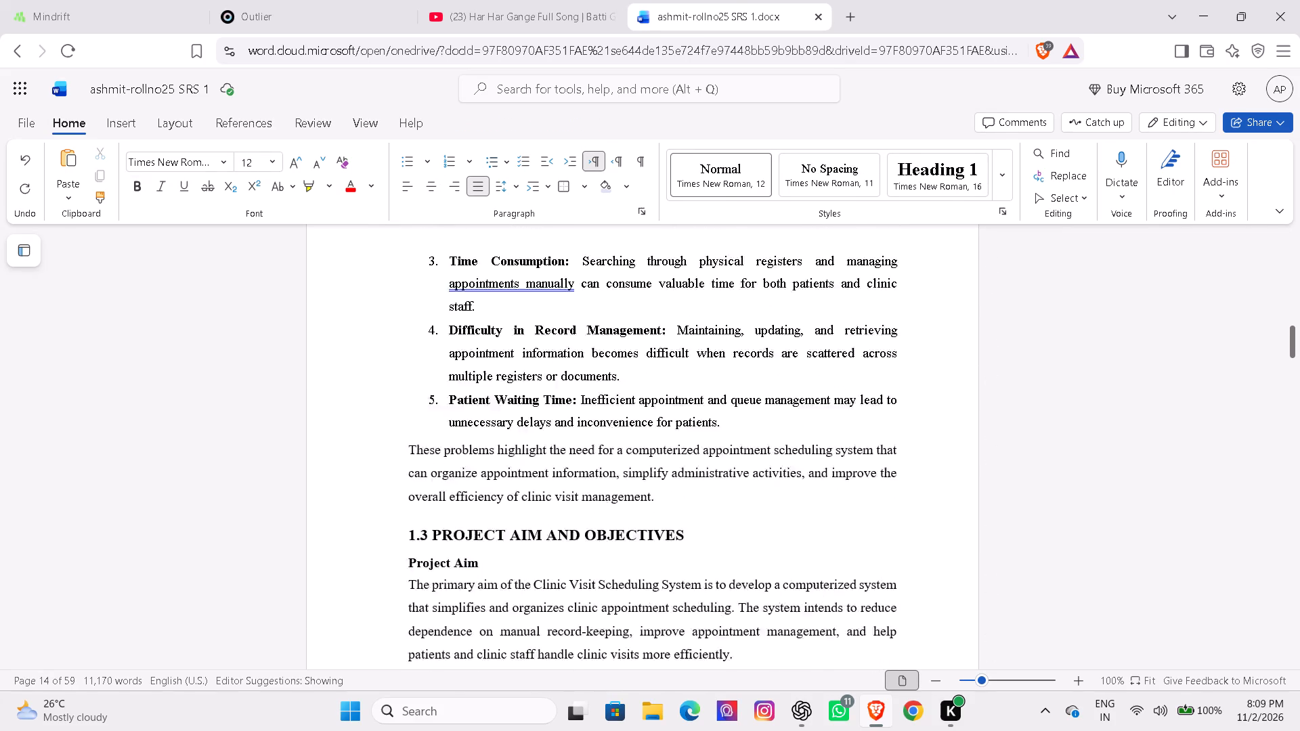
# Review the rest of section 1.3, the in-scope features in 1.4.1, and the text down to 1.5.1 Technical Feasibility.
pyautogui.press('Down')
pyautogui.press('Down')
pyautogui.press('Down')
pyautogui.press('Down')
pyautogui.press('Down')
pyautogui.press('Down')
pyautogui.press('Down')
pyautogui.press('Down')
pyautogui.press('Down')
pyautogui.press('Down')
pyautogui.press('Down')
pyautogui.press('Down')
pyautogui.press('Down')
pyautogui.press('Down')
pyautogui.press('Down')
pyautogui.press('Down')
pyautogui.press('Down')
pyautogui.press('Down')
pyautogui.press('Down')
pyautogui.press('Down')
pyautogui.press('Down')
pyautogui.press('Down')
pyautogui.press('Down')
pyautogui.press('Down')
pyautogui.press('Down')
pyautogui.press('Down')
pyautogui.press('Down')
pyautogui.press('Down')
pyautogui.press('Down')
pyautogui.press('Down')
pyautogui.press('Down')
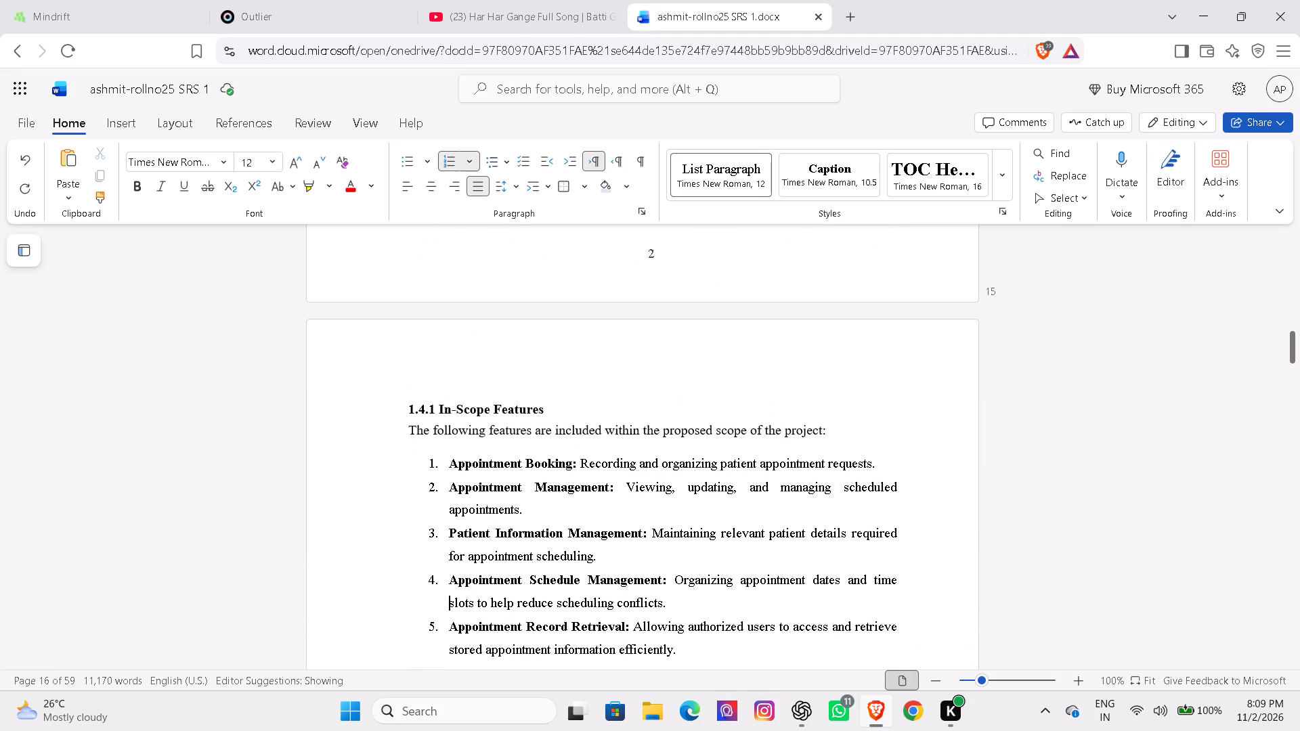
pyautogui.press('Down')
pyautogui.press('Down')
pyautogui.press('Down')
pyautogui.press('Down')
pyautogui.press('Down')
pyautogui.press('Down')
pyautogui.press('Down')
pyautogui.press('Down')
pyautogui.press('Down')
pyautogui.press('Down')
pyautogui.press('Down')
pyautogui.press('Down')
pyautogui.press('Down')
pyautogui.press('Down')
pyautogui.press('Down')
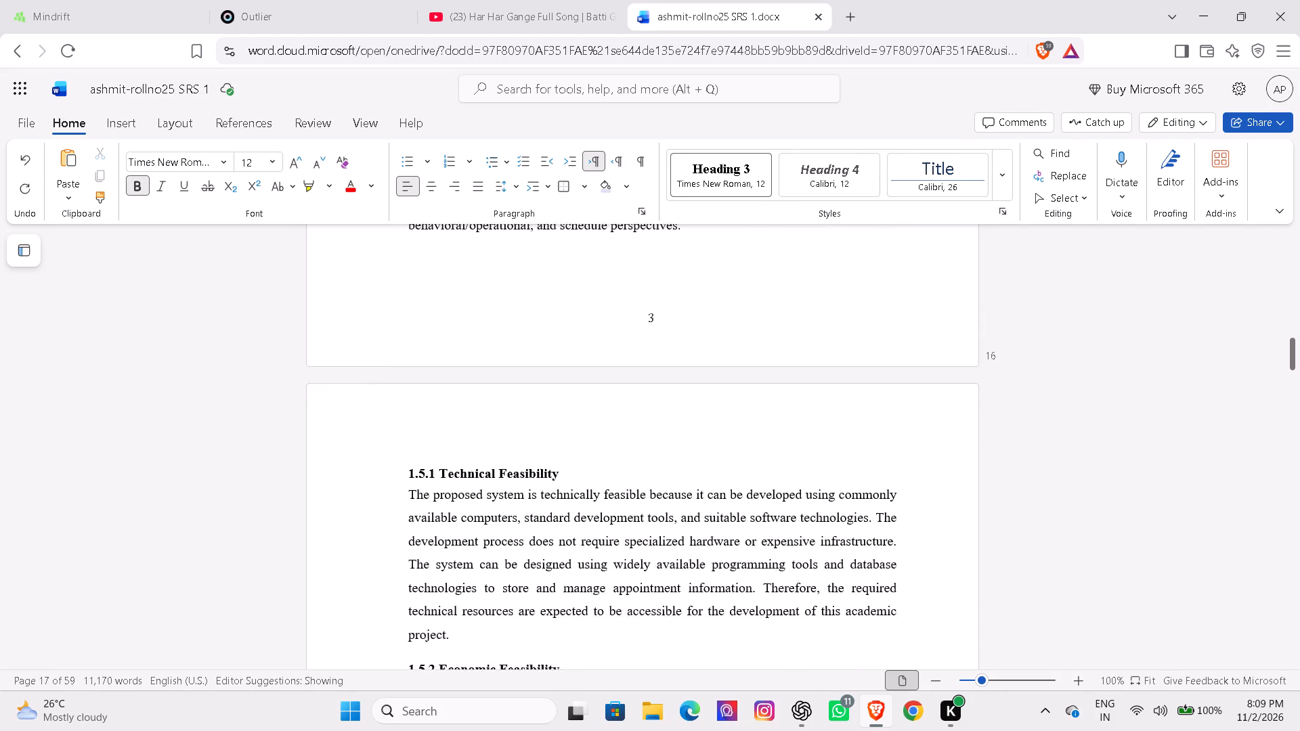
# Review the feasibility sections from 1.5.1 Technical Feasibility to the opening of 1.5.4 Schedule Feasibility.
pyautogui.press('Down')
pyautogui.press('Down')
pyautogui.press('Down')
pyautogui.press('Down')
pyautogui.press('Down')
pyautogui.press('Down')
pyautogui.press('Down')
pyautogui.press('Down')
pyautogui.press('Down')
pyautogui.press('Down')
pyautogui.press('Down')
pyautogui.press('Down')
pyautogui.press('Down')
pyautogui.press('Down')
pyautogui.press('Down')
pyautogui.press('Down')
pyautogui.press('Down')
pyautogui.press('Down')
pyautogui.press('Down')
pyautogui.press('Down')
pyautogui.press('Down')
pyautogui.press('Down')
pyautogui.press('Down')
pyautogui.press('Down')
pyautogui.press('Down')
pyautogui.press('Down')
pyautogui.press('Down')
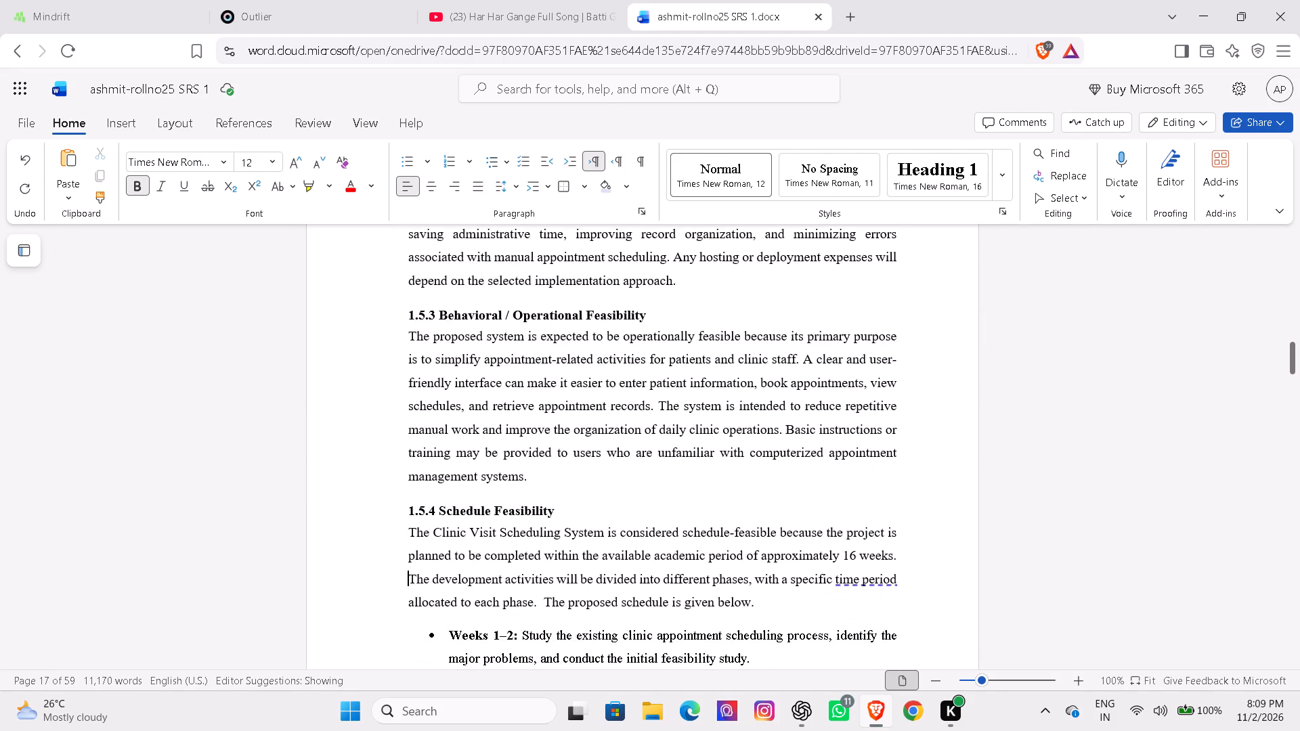
# Check the proposed week-by-week schedule in 1.5.4 and the closing paragraph of Chapter 1.
pyautogui.press('Down')
pyautogui.press('Down')
pyautogui.press('Down')
pyautogui.press('Down')
pyautogui.press('Down')
pyautogui.press('Down')
pyautogui.press('Down')
pyautogui.press('Down')
pyautogui.press('Down')
pyautogui.press('Down')
pyautogui.press('Down')
pyautogui.press('Down')
pyautogui.press('Down')
pyautogui.press('Down')
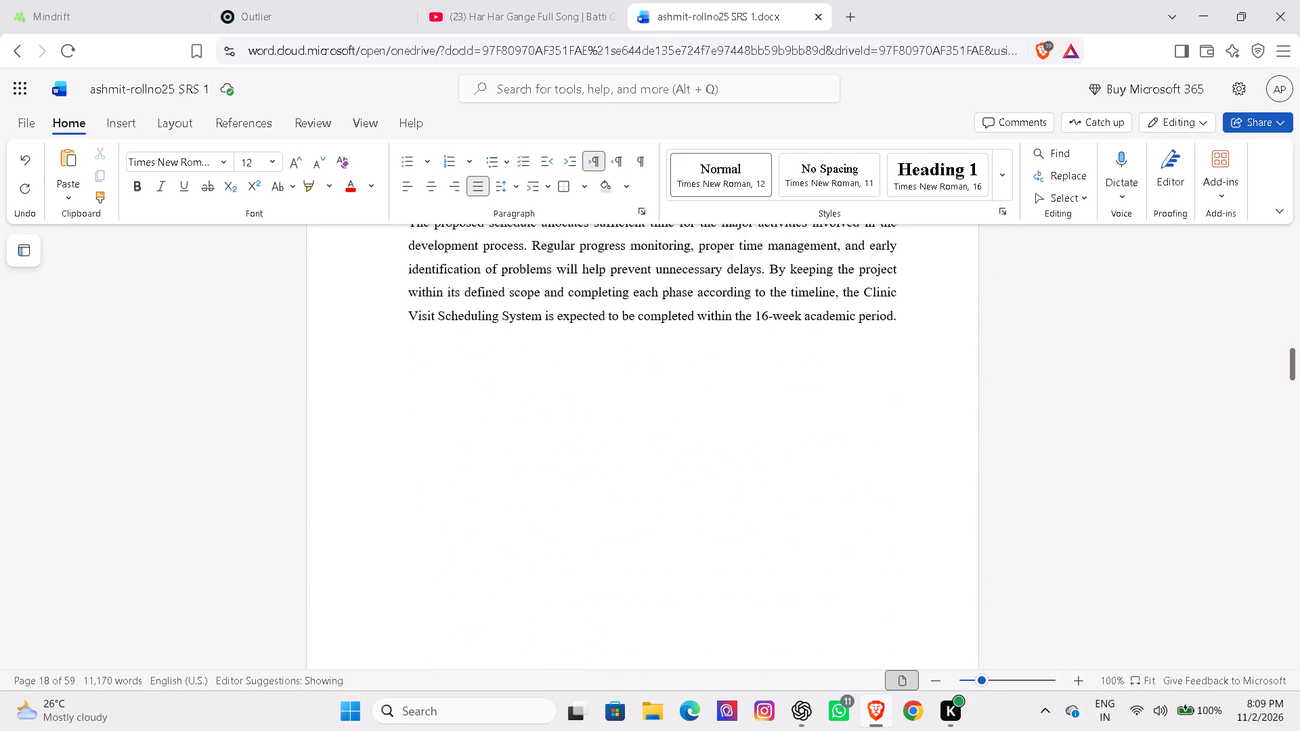
# Review Chapter 2 from section 2.1 on SDLC model selection through the six phases of the Waterfall Model.
pyautogui.press('Down')
pyautogui.press('Down')
pyautogui.press('Down')
pyautogui.press('Down')
pyautogui.press('Down')
pyautogui.press('Down')
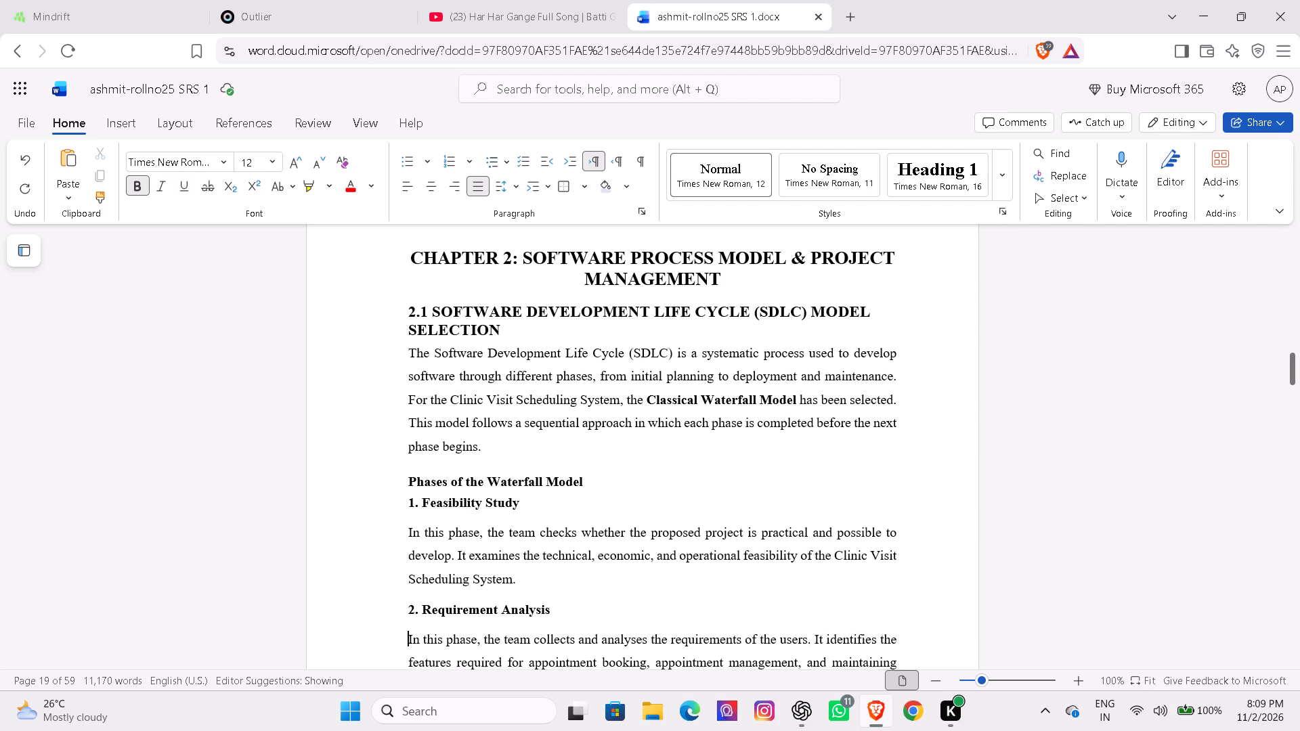
pyautogui.press('Down')
pyautogui.press('Down')
pyautogui.press('Down')
pyautogui.press('Down')
pyautogui.press('Down')
pyautogui.press('Down')
pyautogui.press('Down')
pyautogui.press('Down')
pyautogui.press('Down')
pyautogui.press('Down')
pyautogui.press('Down')
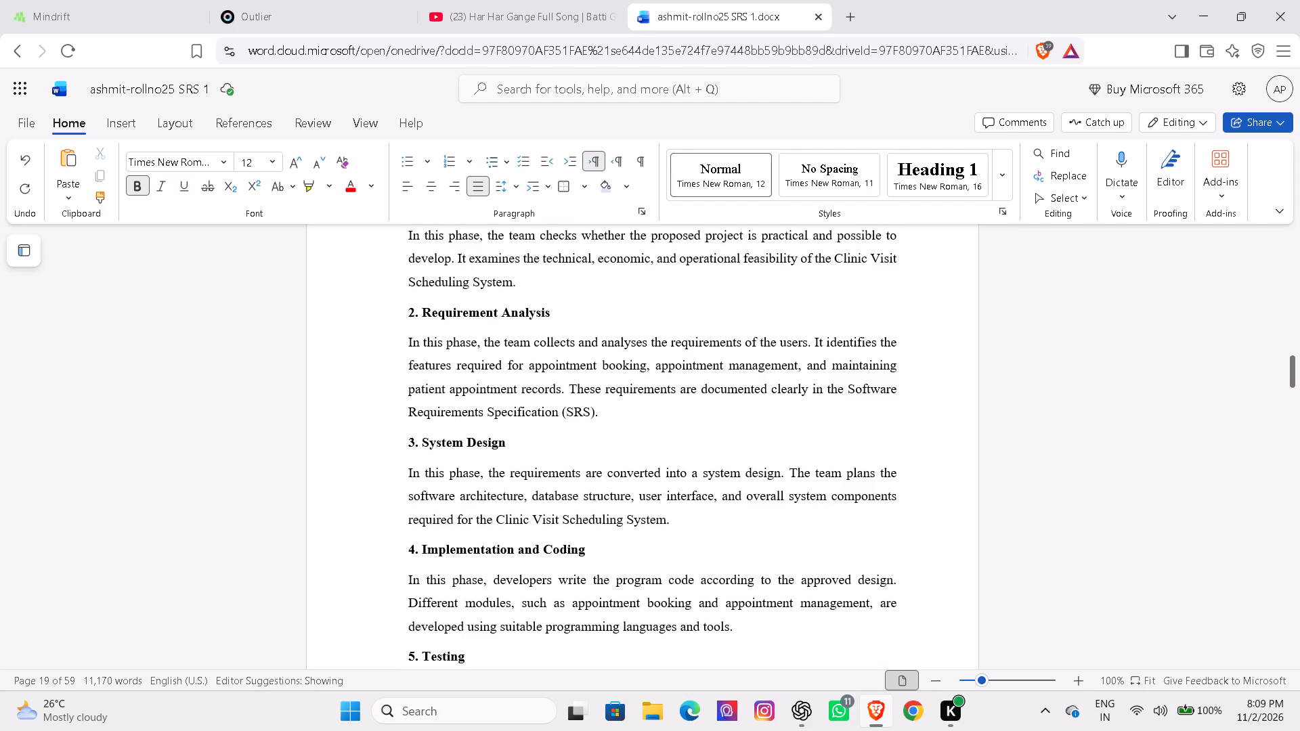
pyautogui.press('Down')
pyautogui.press('Down')
pyautogui.press('Down')
pyautogui.press('Down')
pyautogui.press('Down')
pyautogui.press('Down')
pyautogui.press('Down')
pyautogui.press('Down')
pyautogui.press('Down')
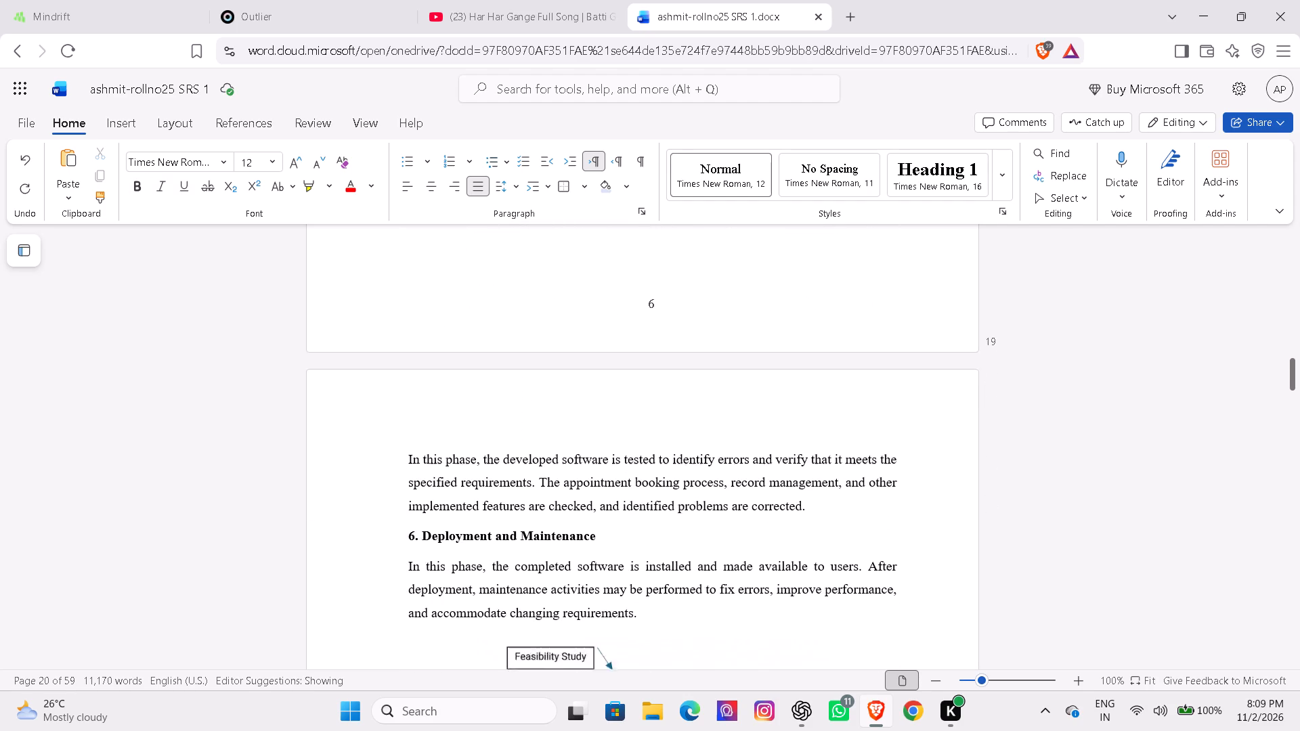
# Check the Waterfall diagram in Figure 2.1 and the reasons in 2.1.1 Justification for Model Selection, down to heading 2.2.
pyautogui.press('Down')
pyautogui.press('Down')
pyautogui.press('Down')
pyautogui.press('Down')
pyautogui.press('Down')
pyautogui.press('Down')
pyautogui.press('Down')
pyautogui.press('Down')
pyautogui.press('Down')
pyautogui.press('Down')
pyautogui.press('Down')
pyautogui.press('Down')
pyautogui.press('Down')
pyautogui.press('Down')
pyautogui.press('Down')
pyautogui.press('Down')
pyautogui.press('Down')
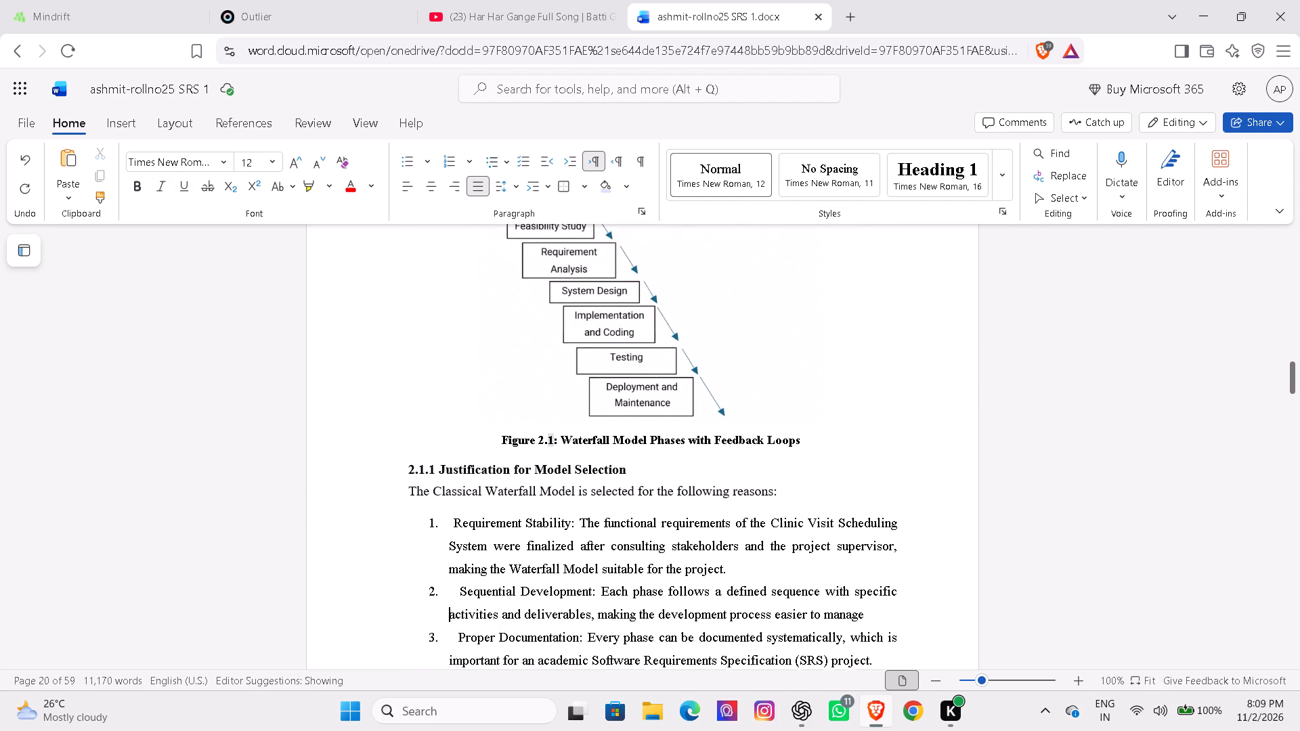
pyautogui.press('Down')
pyautogui.press('Down')
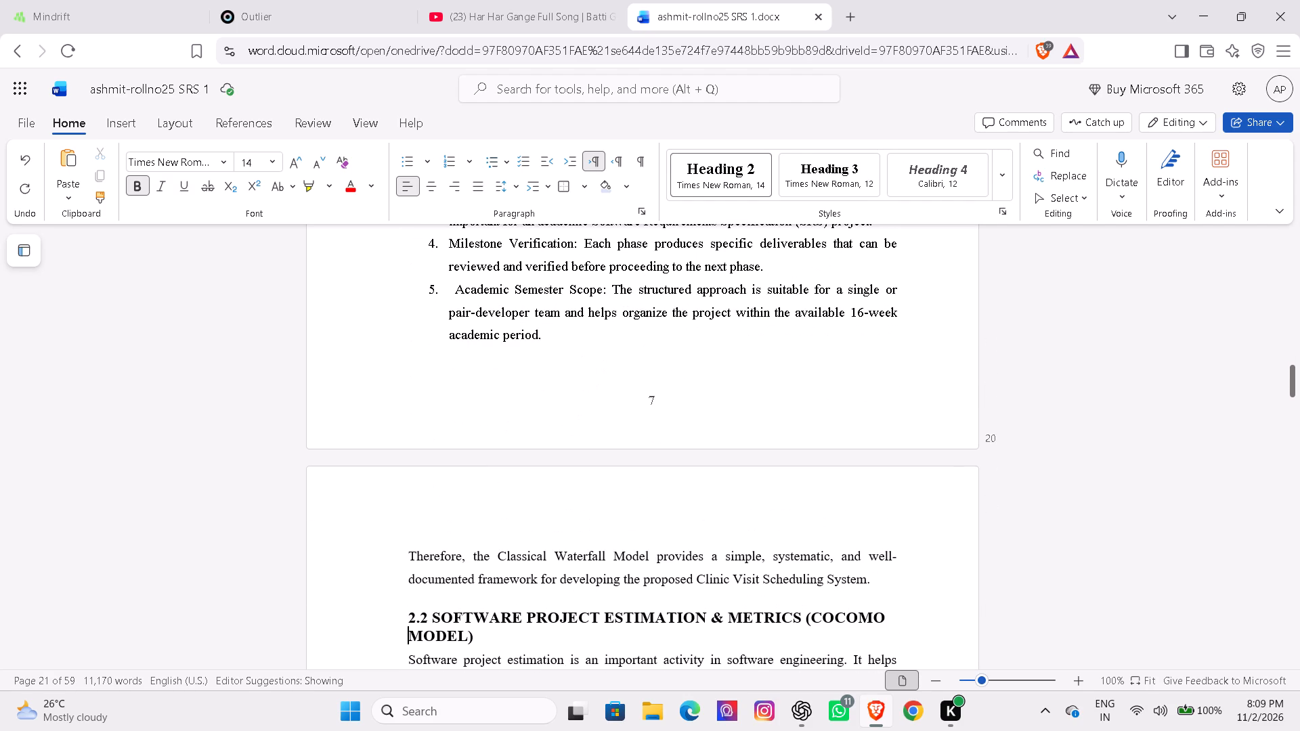
# Read the introduction of section 2.2 on software project estimation and the three COCOMO modes.
pyautogui.press('Down')
pyautogui.press('Down')
pyautogui.press('Down')
pyautogui.press('Down')
pyautogui.press('Down')
pyautogui.press('Down')
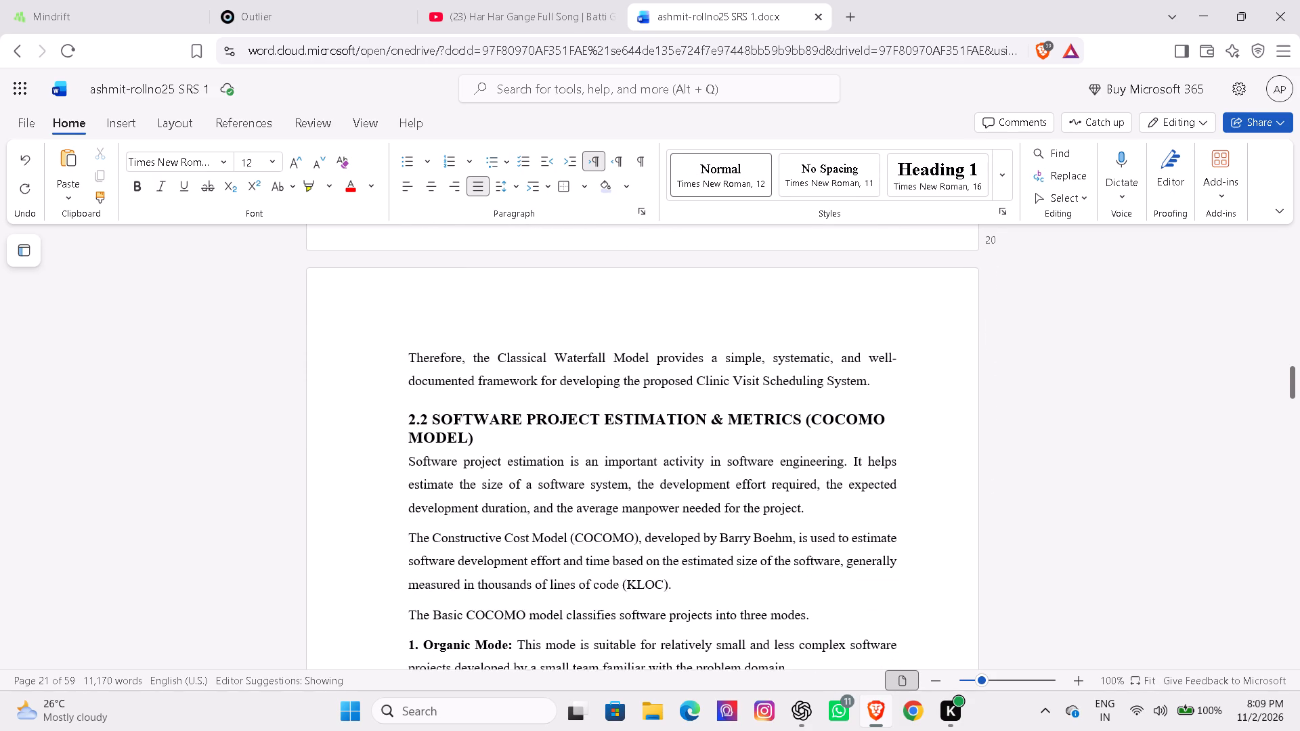
pyautogui.press('Down')
pyautogui.press('Down')
pyautogui.press('Down')
pyautogui.press('Down')
pyautogui.press('Down')
pyautogui.press('Down')
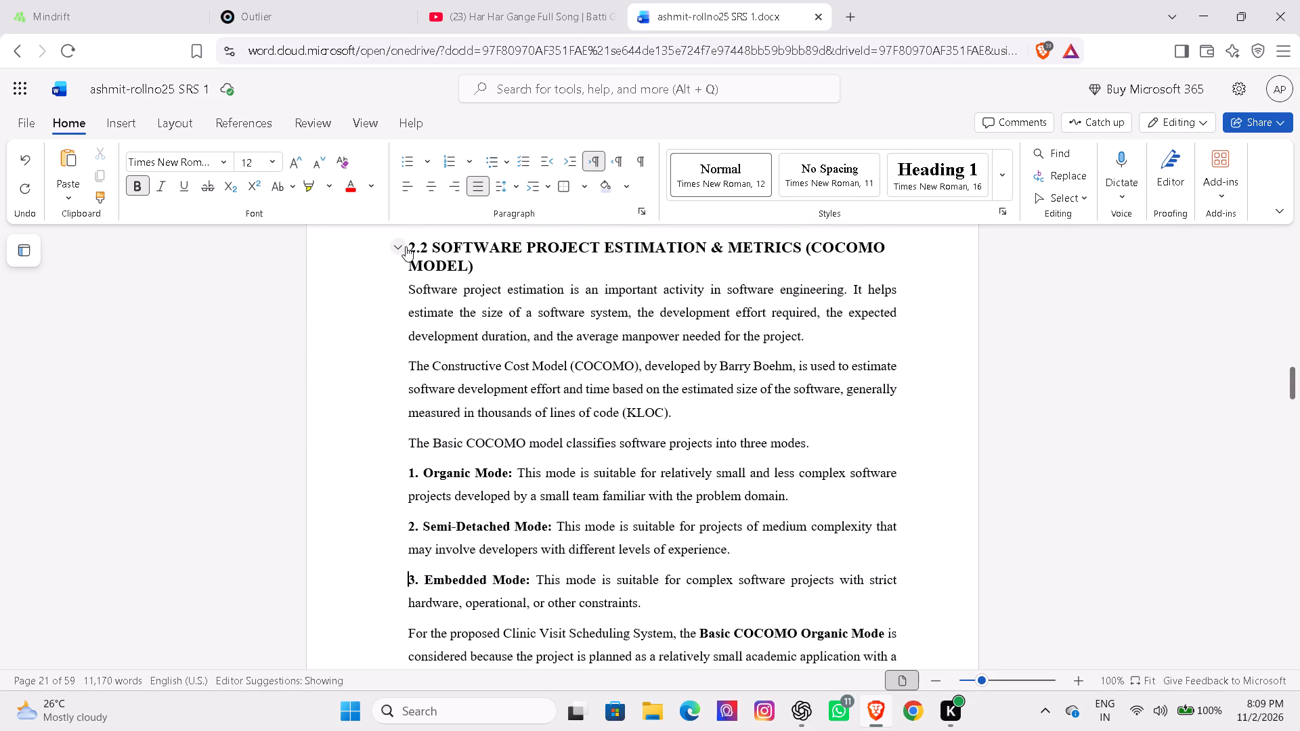
# Delete the section 2.2 heading and all its introductory COCOMO text down to heading 2.2.1, including the leftover blank line.
pyautogui.click(406, 246)
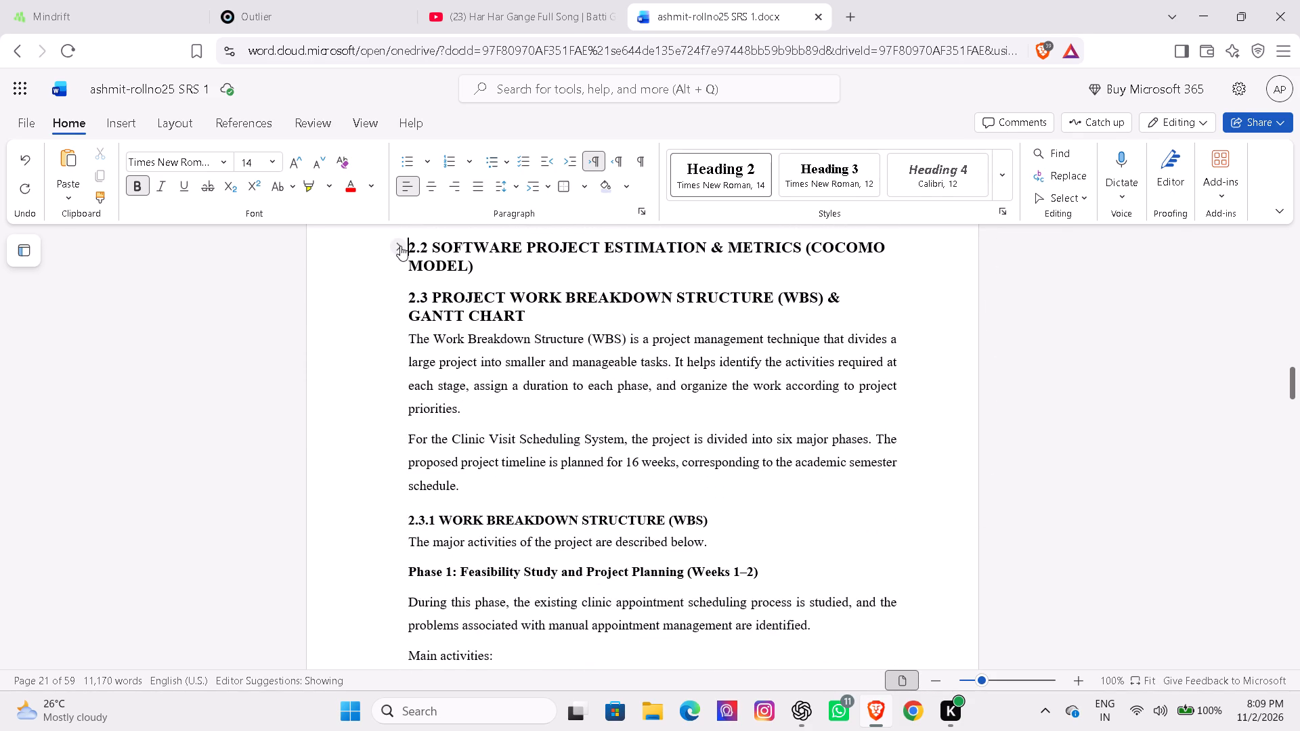
pyautogui.click(400, 244)
pyautogui.moveTo(409, 244); pyautogui.dragTo(605, 523)
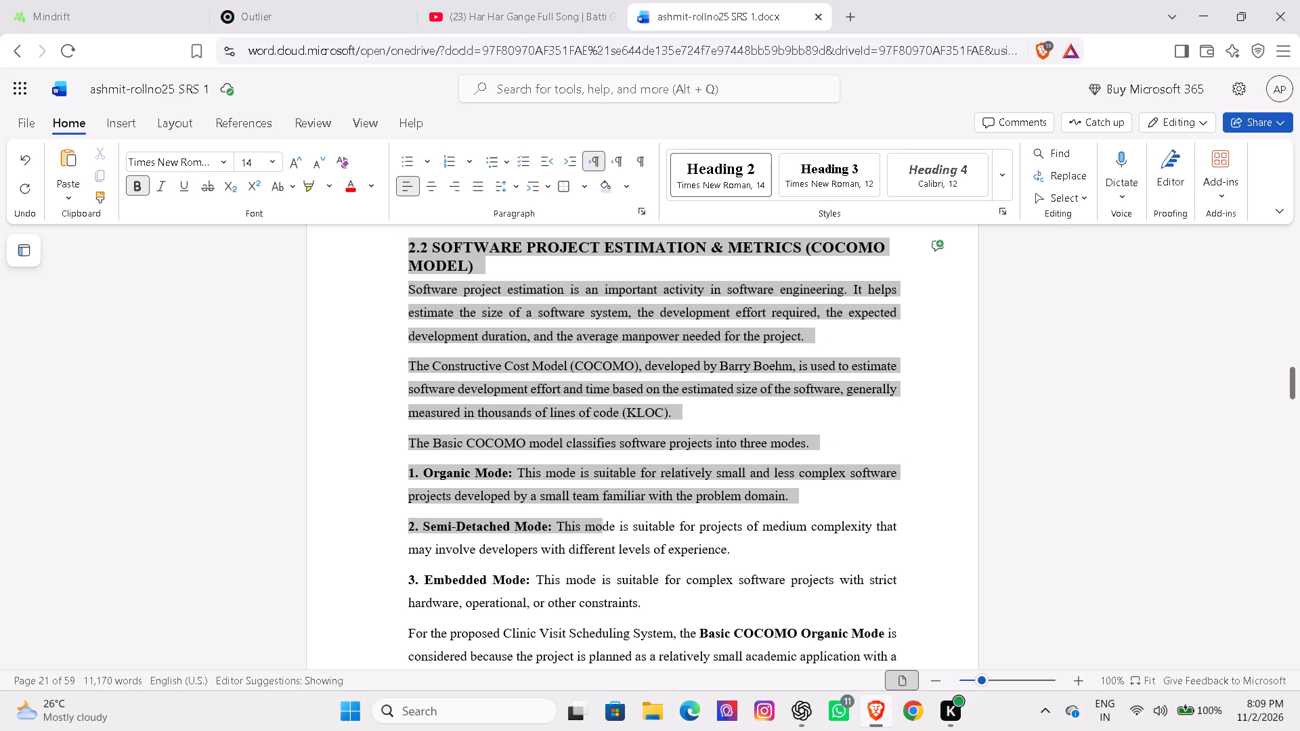
pyautogui.moveTo(605, 523); pyautogui.dragTo(602, 627)
pyautogui.press('BackSpace')
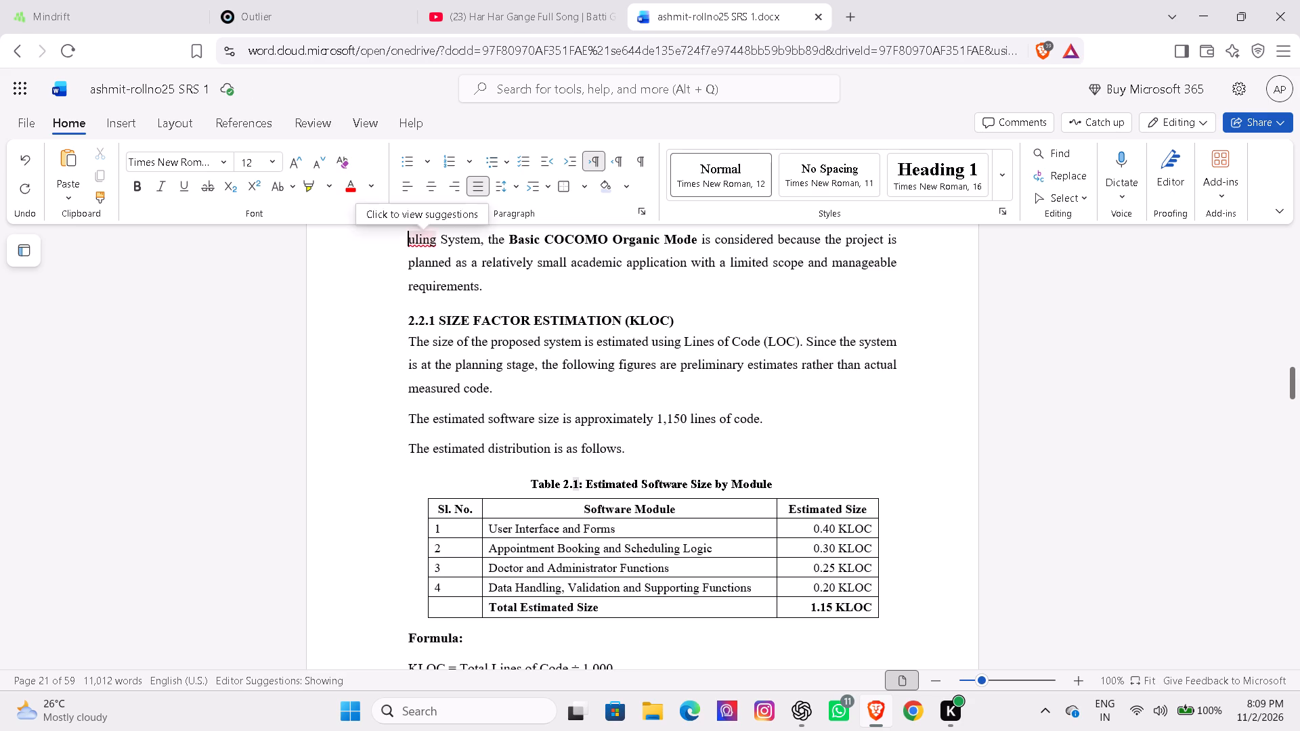
pyautogui.moveTo(410, 240); pyautogui.dragTo(493, 267)
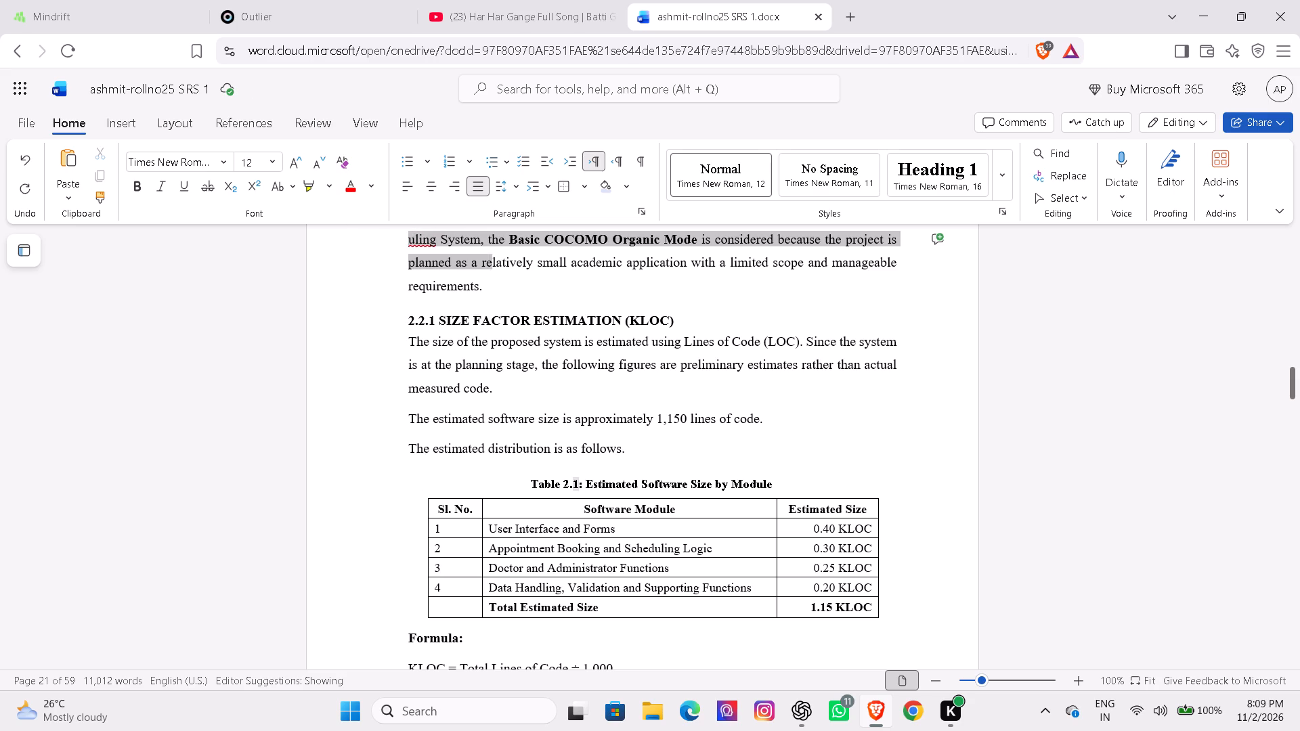
pyautogui.moveTo(493, 267); pyautogui.dragTo(513, 289)
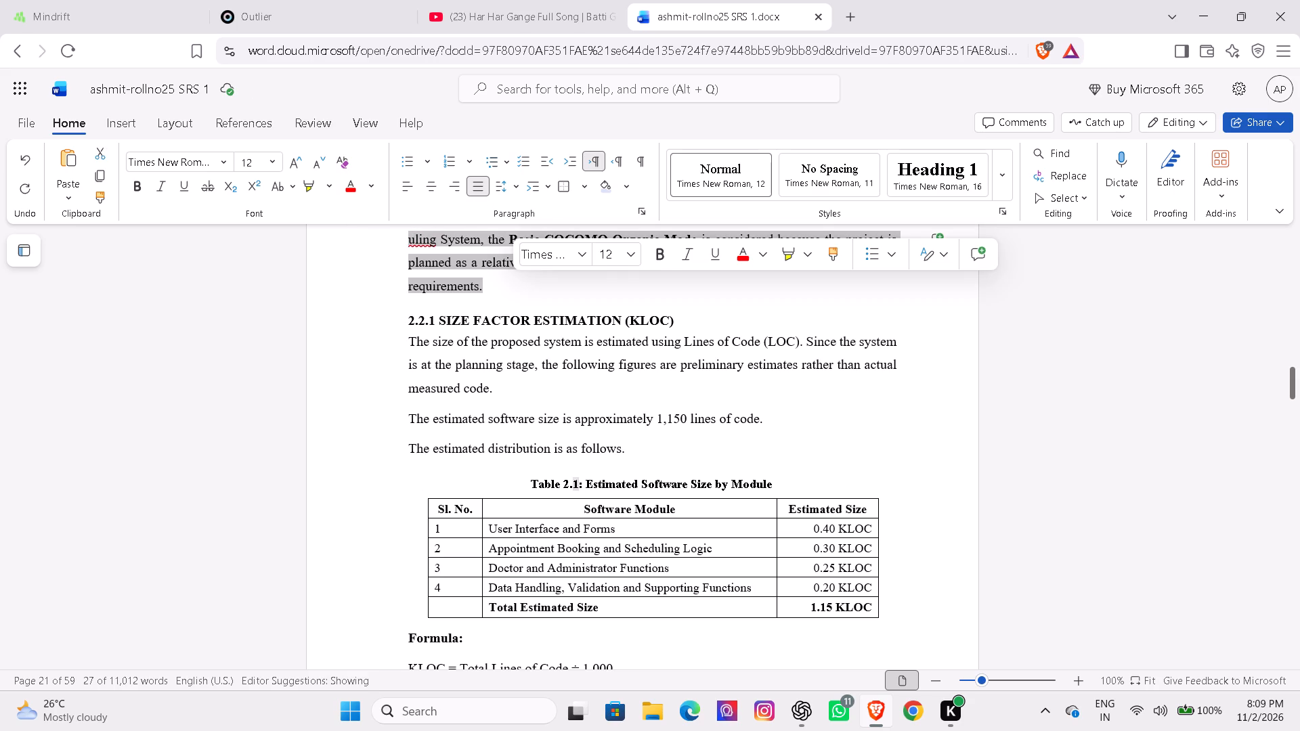
pyautogui.press('BackSpace')
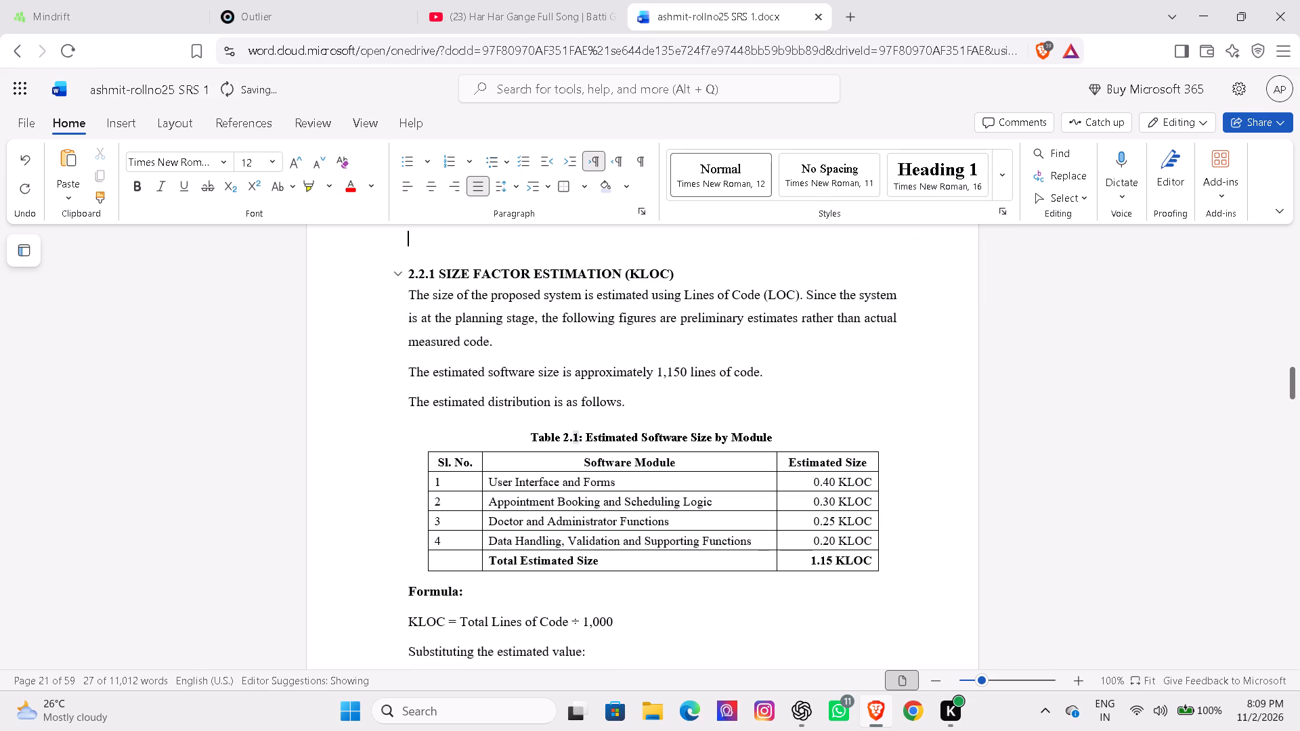
pyautogui.press('BackSpace')
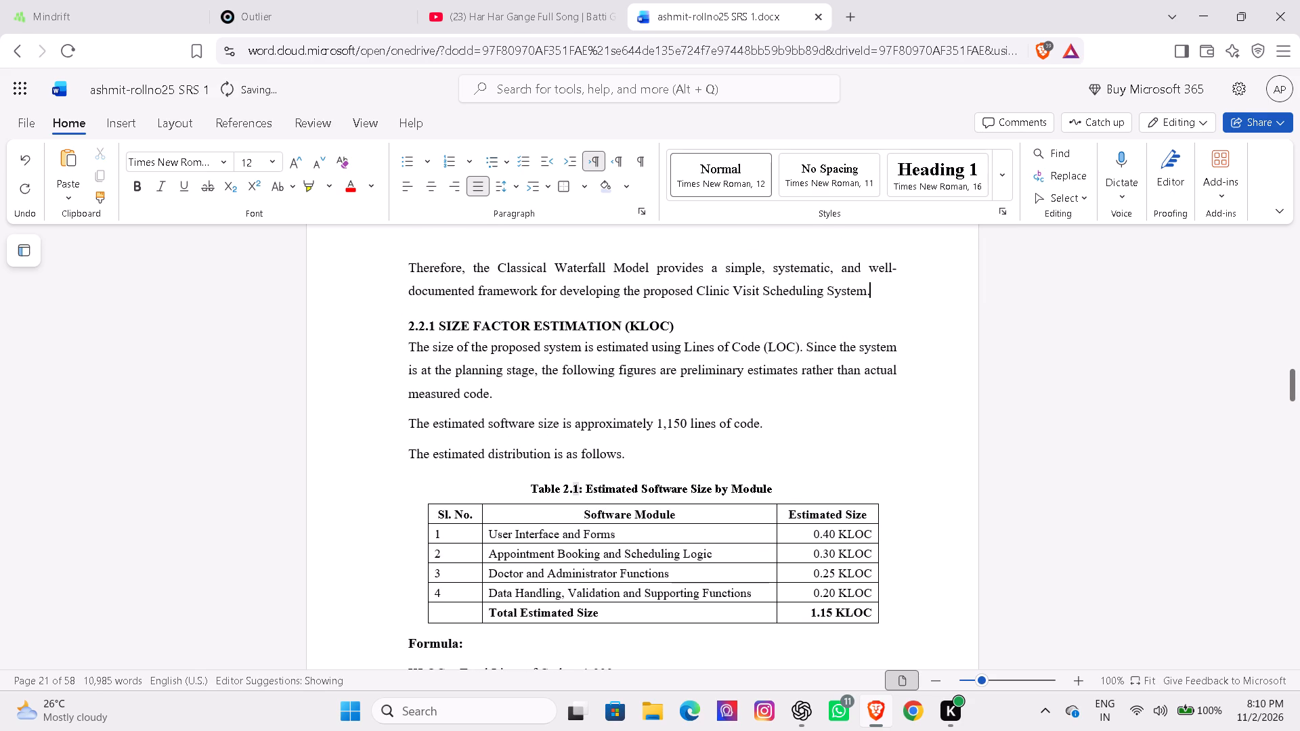
# Look through 2.2.1 Size Factor Estimation, Table 2.1 and the COCOMO formulas up to Average Team Size.
pyautogui.press('Down')
pyautogui.press('Down')
pyautogui.press('Down')
pyautogui.press('Down')
pyautogui.press('Down')
pyautogui.press('Down')
pyautogui.press('Down')
pyautogui.press('Down')
pyautogui.press('Down')
pyautogui.press('Down')
pyautogui.press('Down')
pyautogui.press('Down')
pyautogui.press('Down')
pyautogui.press('Down')
pyautogui.press('Down')
pyautogui.press('Down')
pyautogui.press('Down')
pyautogui.press('Down')
pyautogui.press('Down')
pyautogui.press('Down')
pyautogui.press('Down')
pyautogui.press('Down')
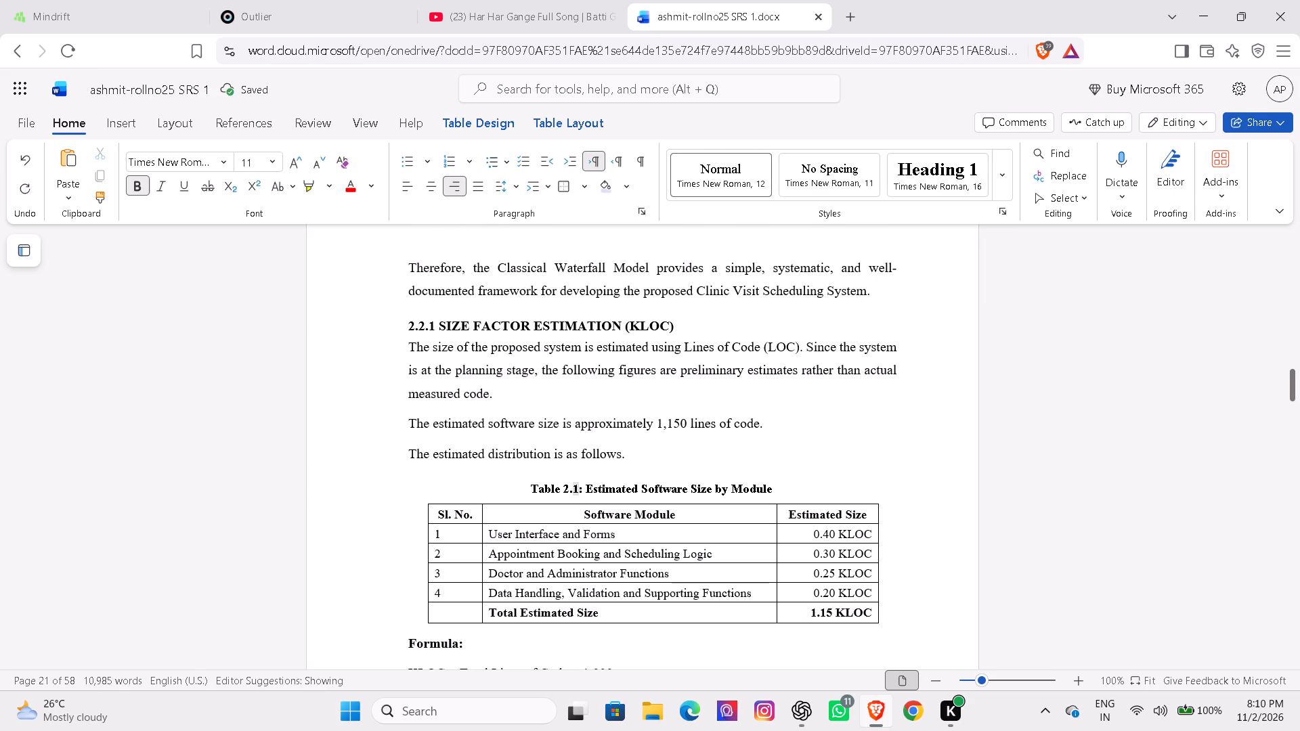
pyautogui.press('Down')
pyautogui.press('Down')
pyautogui.press('Down')
pyautogui.press('Down')
pyautogui.press('Down')
pyautogui.press('Down')
pyautogui.press('Down')
pyautogui.press('Down')
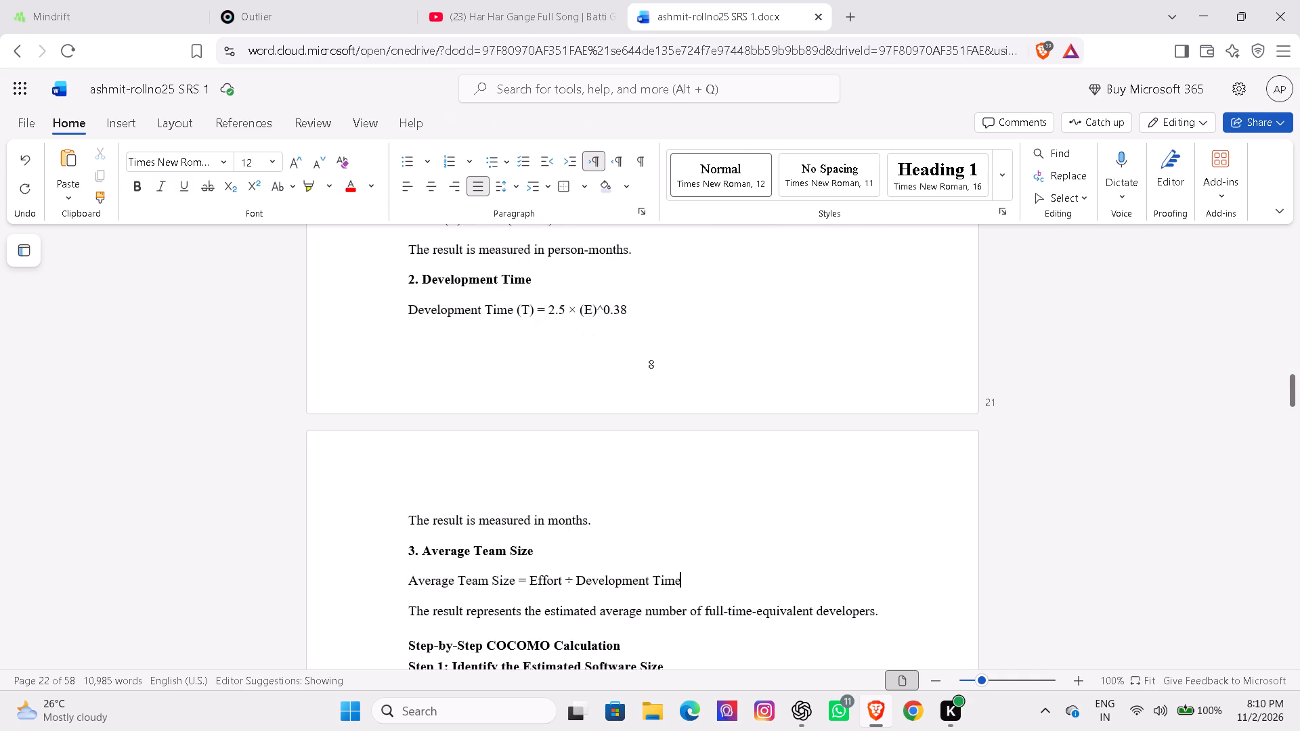
# Look through the step-by-step COCOMO calculation, from Step 1 on software size to Step 4 on average team size.
pyautogui.press('Down')
pyautogui.press('Down')
pyautogui.press('Down')
pyautogui.press('Down')
pyautogui.press('Down')
pyautogui.press('Down')
pyautogui.press('Down')
pyautogui.press('Down')
pyautogui.press('Down')
pyautogui.press('Down')
pyautogui.press('Down')
pyautogui.press('Down')
pyautogui.press('Down')
pyautogui.press('Down')
pyautogui.press('Down')
pyautogui.press('Down')
pyautogui.press('Down')
pyautogui.press('Down')
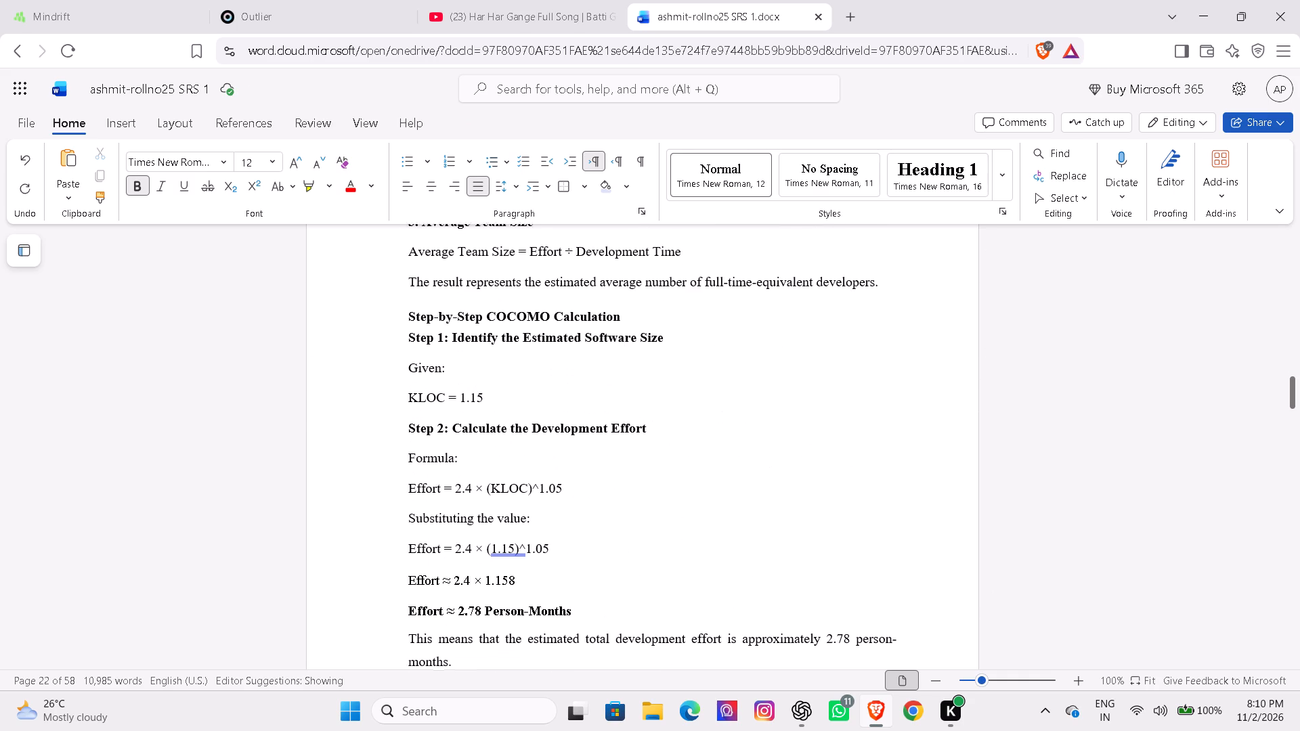
pyautogui.press('Down')
pyautogui.press('Down')
pyautogui.press('Down')
pyautogui.press('Down')
pyautogui.press('Down')
pyautogui.press('Down')
pyautogui.press('Down')
pyautogui.press('Down')
pyautogui.press('Down')
pyautogui.press('Down')
pyautogui.press('Down')
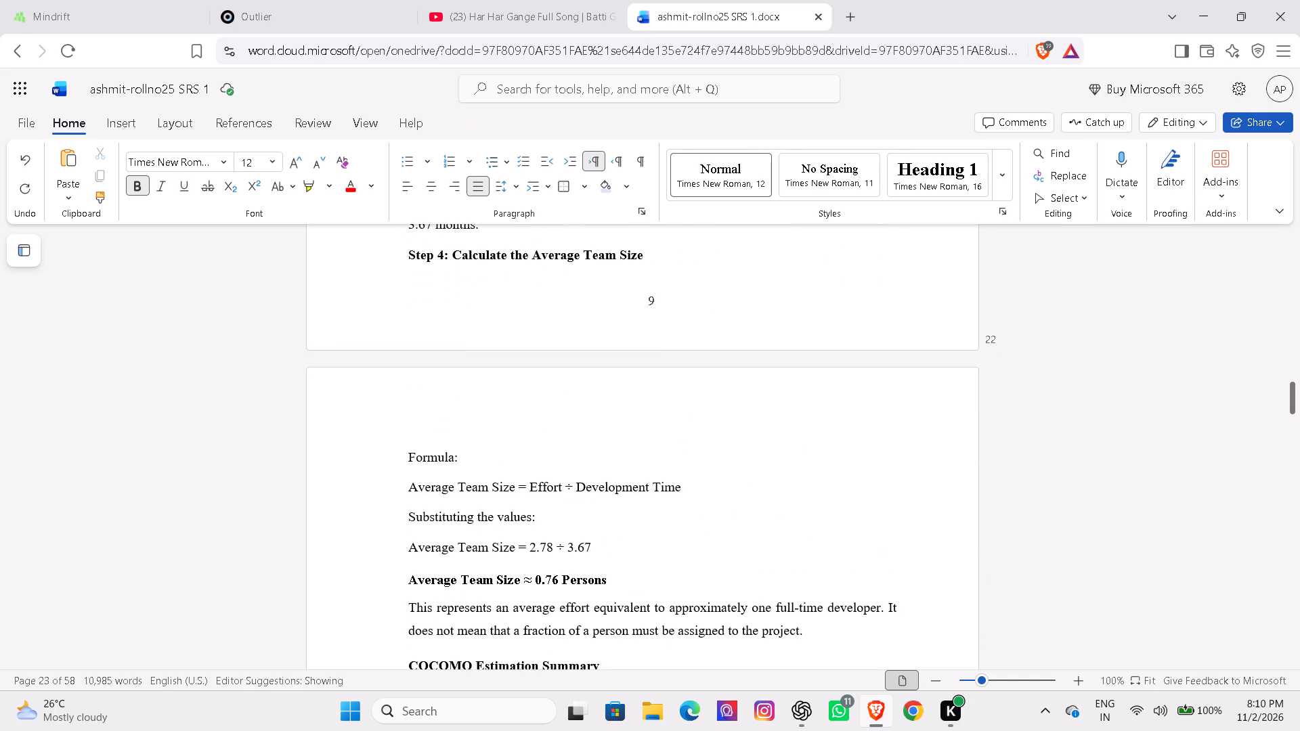
# Review the average team size result, the COCOMO Estimation Summary and Table 2.2, down to heading 2.3.
pyautogui.press('Down')
pyautogui.press('Down')
pyautogui.press('Down')
pyautogui.press('Down')
pyautogui.press('Down')
pyautogui.press('Down')
pyautogui.press('Down')
pyautogui.press('Down')
pyautogui.press('Down')
pyautogui.press('Down')
pyautogui.press('Down')
pyautogui.press('Down')
pyautogui.press('Down')
pyautogui.press('Down')
pyautogui.press('Down')
pyautogui.press('Down')
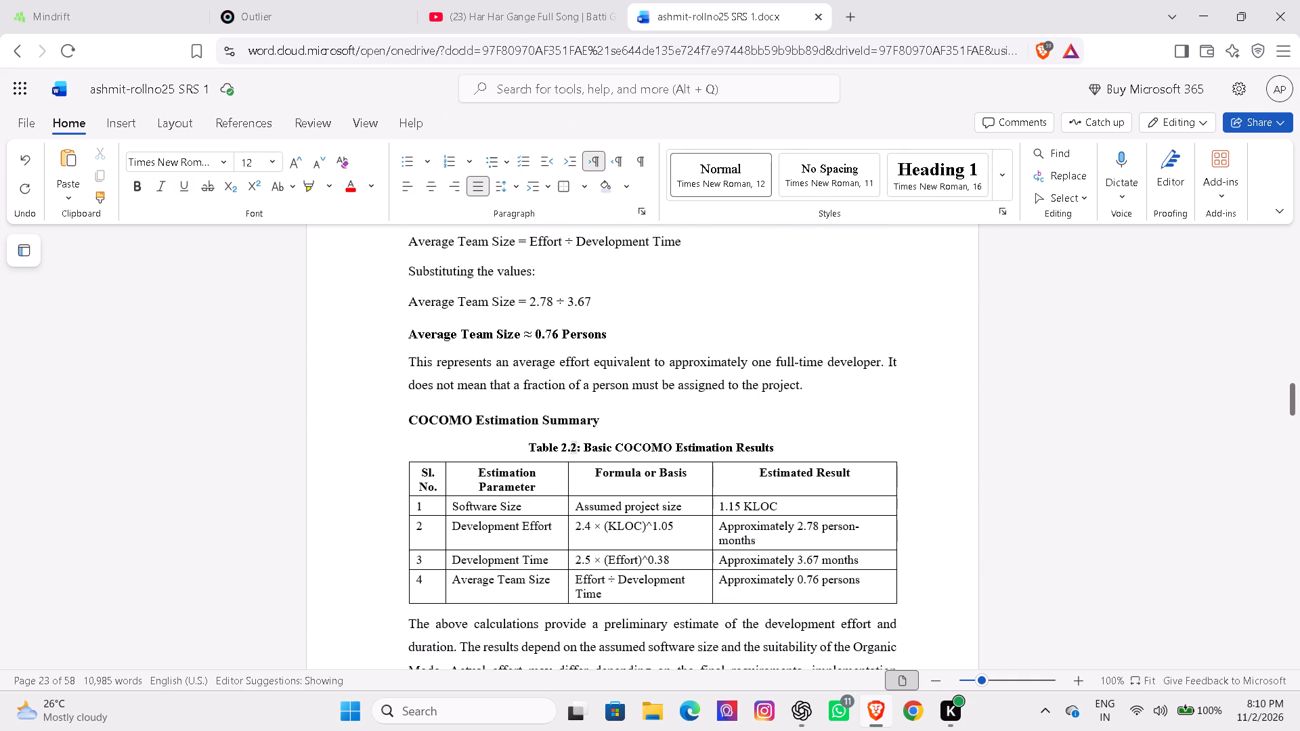
pyautogui.press('Down')
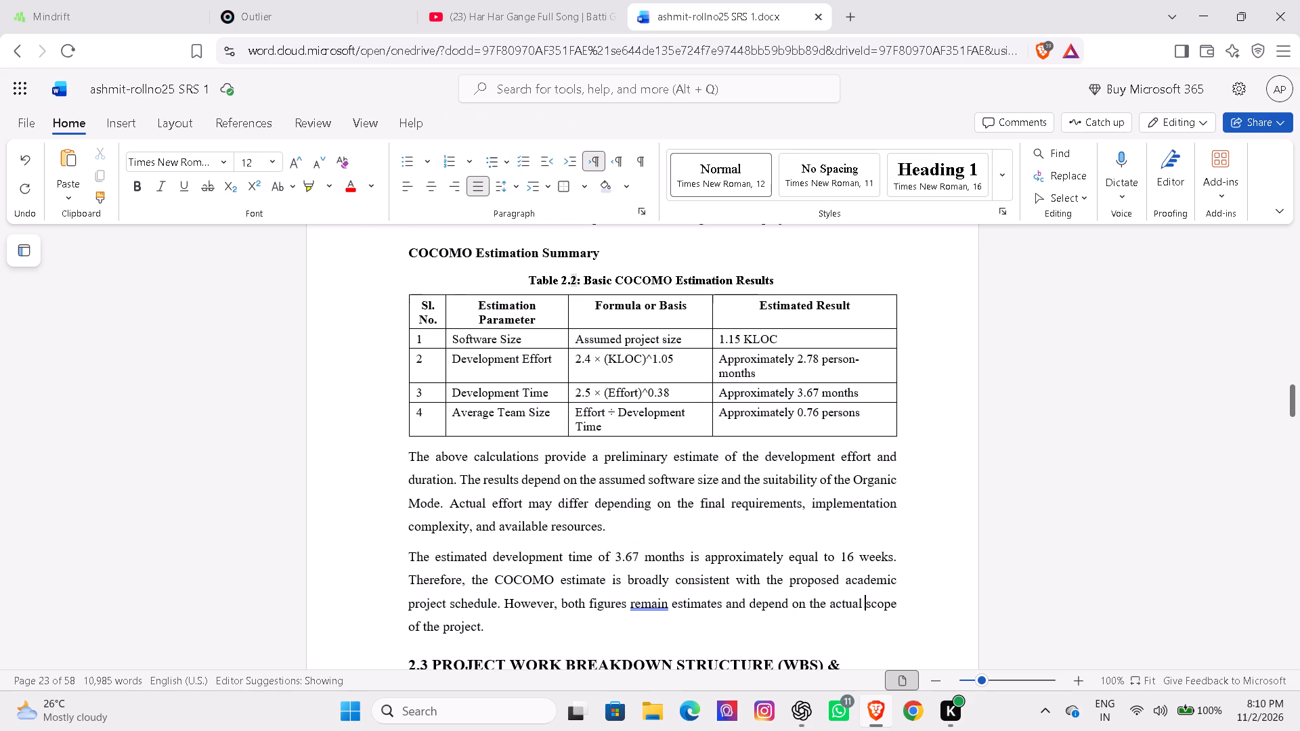
# Delete Table 2.2 with its caption and the two closing COCOMO paragraphs directly above heading 2.3.
pyautogui.moveTo(487, 627); pyautogui.dragTo(477, 617)
pyautogui.moveTo(477, 617); pyautogui.dragTo(428, 274)
pyautogui.press('BackSpace')
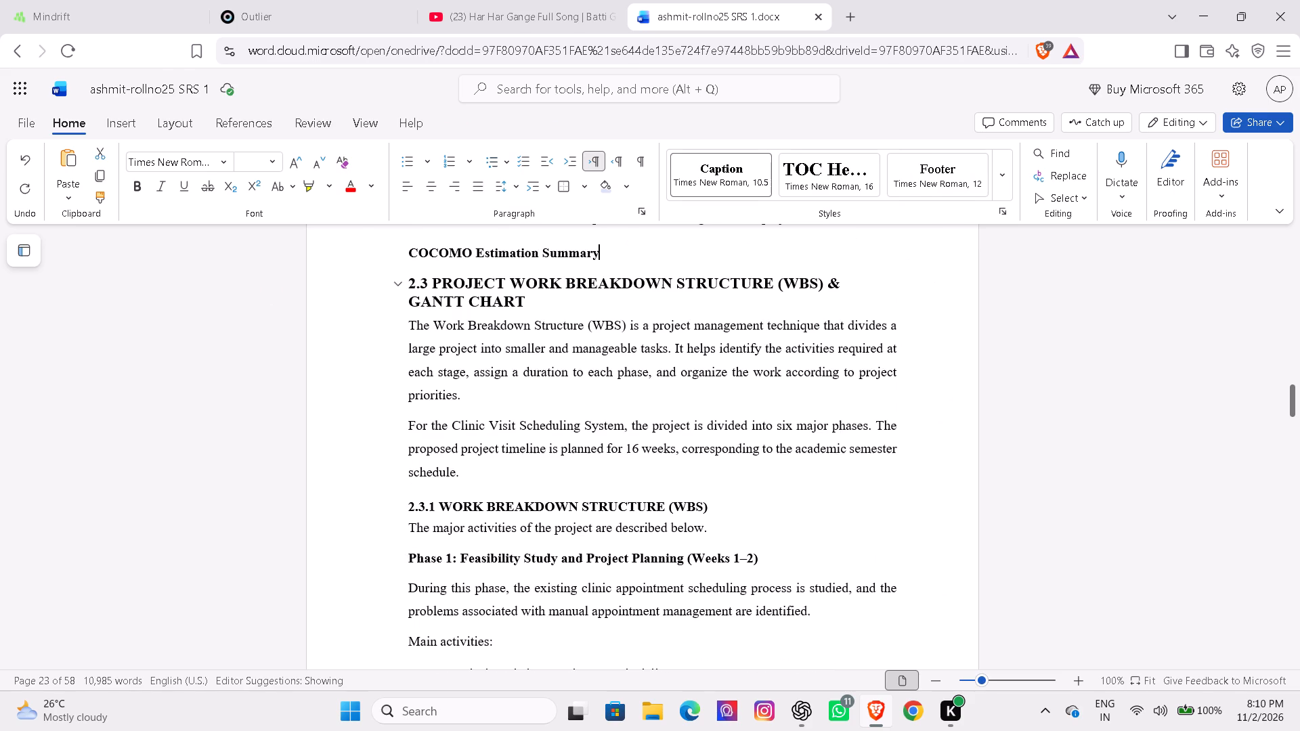
# Delete the COCOMO Estimation Summary heading and the preceding average-effort explanation back to "approximately one full-".
pyautogui.press('BackSpace')
pyautogui.press('BackSpace')
pyautogui.press('BackSpace')
pyautogui.press('BackSpace')
pyautogui.press('BackSpace')
pyautogui.press('BackSpace')
pyautogui.press('BackSpace')
pyautogui.press('BackSpace')
pyautogui.press('BackSpace')
pyautogui.press('BackSpace')
pyautogui.press('BackSpace')
pyautogui.press('BackSpace')
pyautogui.press('BackSpace')
pyautogui.press('BackSpace')
pyautogui.press('BackSpace')
pyautogui.press('BackSpace')
pyautogui.press('BackSpace')
pyautogui.press('BackSpace')
pyautogui.press('BackSpace')
pyautogui.press('BackSpace')
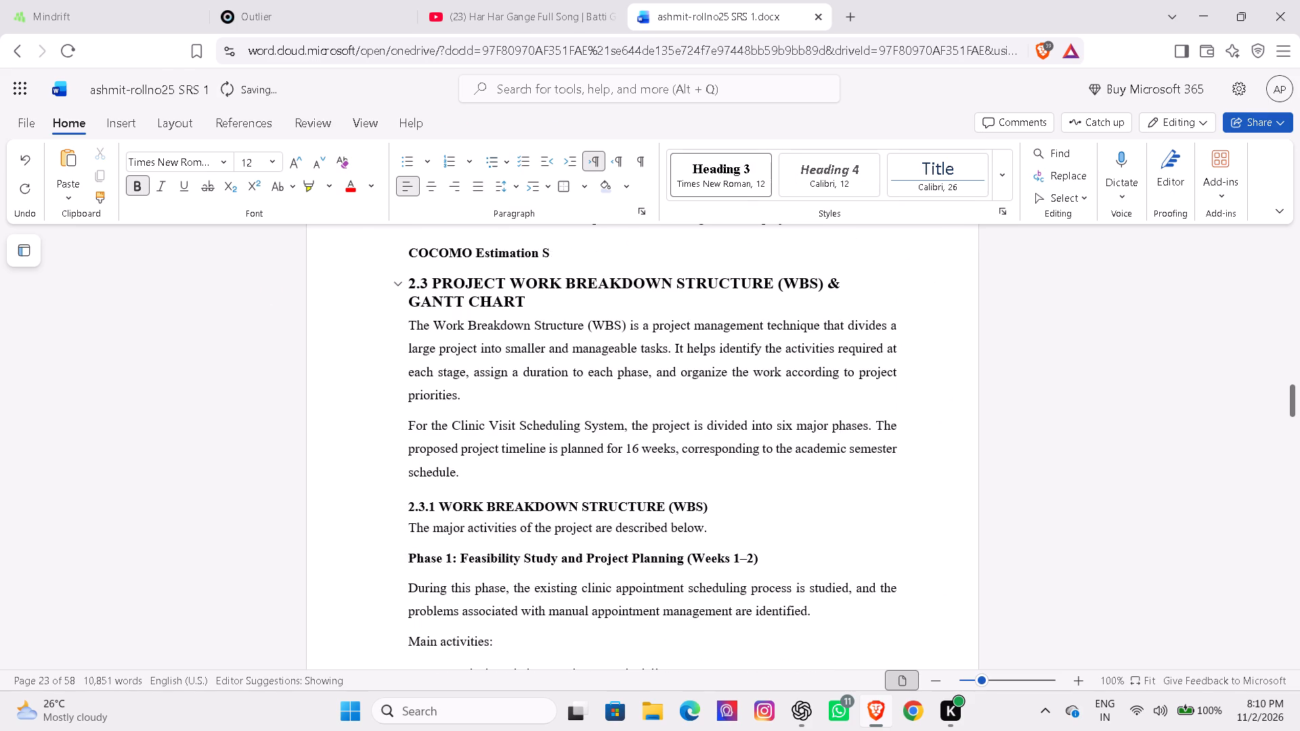
pyautogui.press('BackSpace')
pyautogui.press('BackSpace')
pyautogui.press('BackSpace')
pyautogui.press('BackSpace')
pyautogui.press('BackSpace')
pyautogui.press('BackSpace')
pyautogui.press('BackSpace')
pyautogui.press('BackSpace')
pyautogui.press('BackSpace')
pyautogui.press('BackSpace')
pyautogui.press('BackSpace')
pyautogui.press('BackSpace')
pyautogui.press('BackSpace')
pyautogui.press('BackSpace')
pyautogui.press('BackSpace')
pyautogui.press('BackSpace')
pyautogui.press('BackSpace')
pyautogui.press('BackSpace')
pyautogui.press('BackSpace')
pyautogui.press('BackSpace')
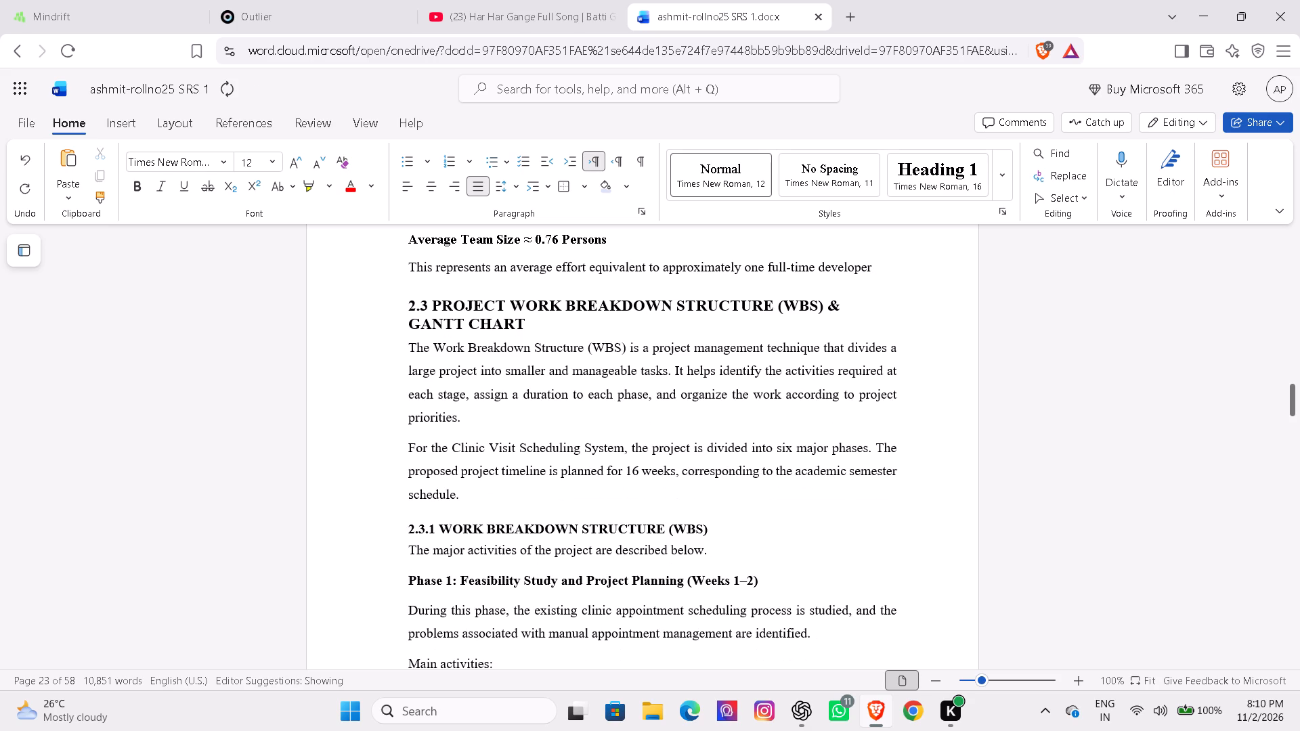
# Delete the Step 4 heading, its formula and substitution lines, and the start of the "Average Team Size = 2.78 ÷ 3.67" line.
pyautogui.press('Up')
pyautogui.press('Up')
pyautogui.press('Up')
pyautogui.press('Up')
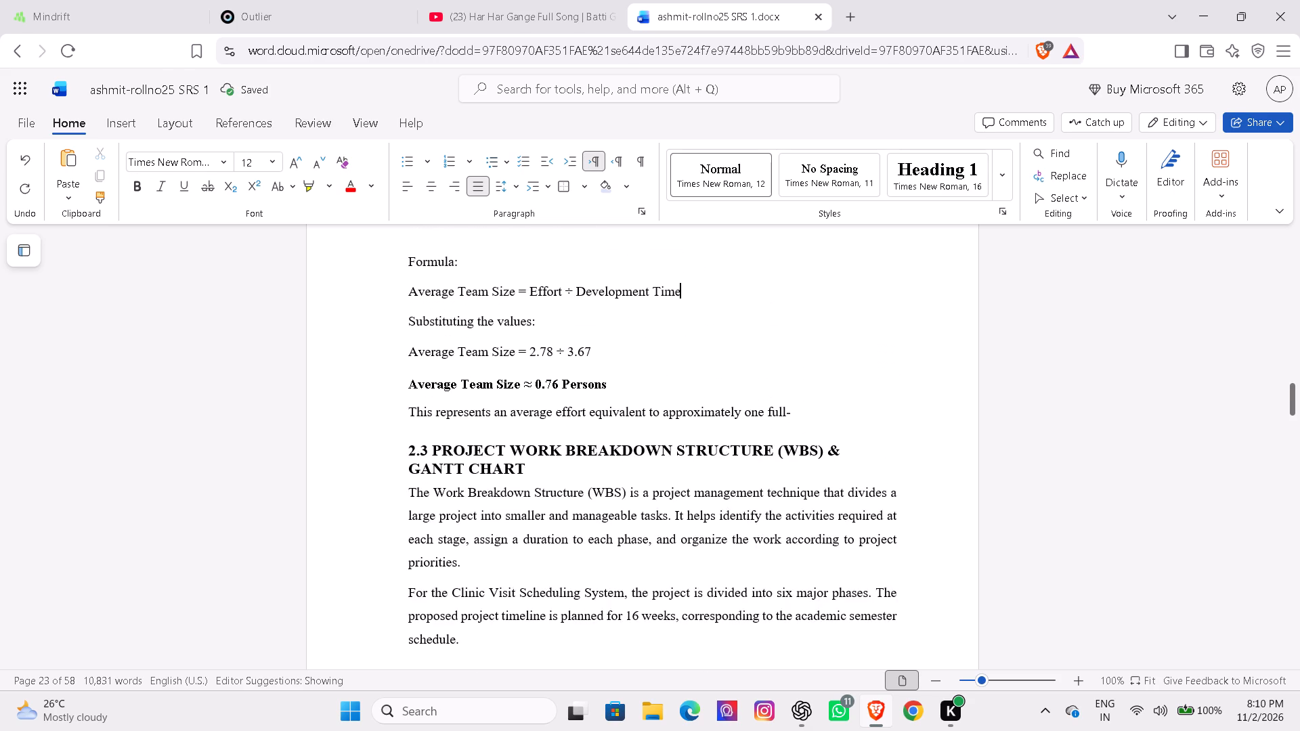
pyautogui.press('Up')
pyautogui.press('Up')
pyautogui.press('Up')
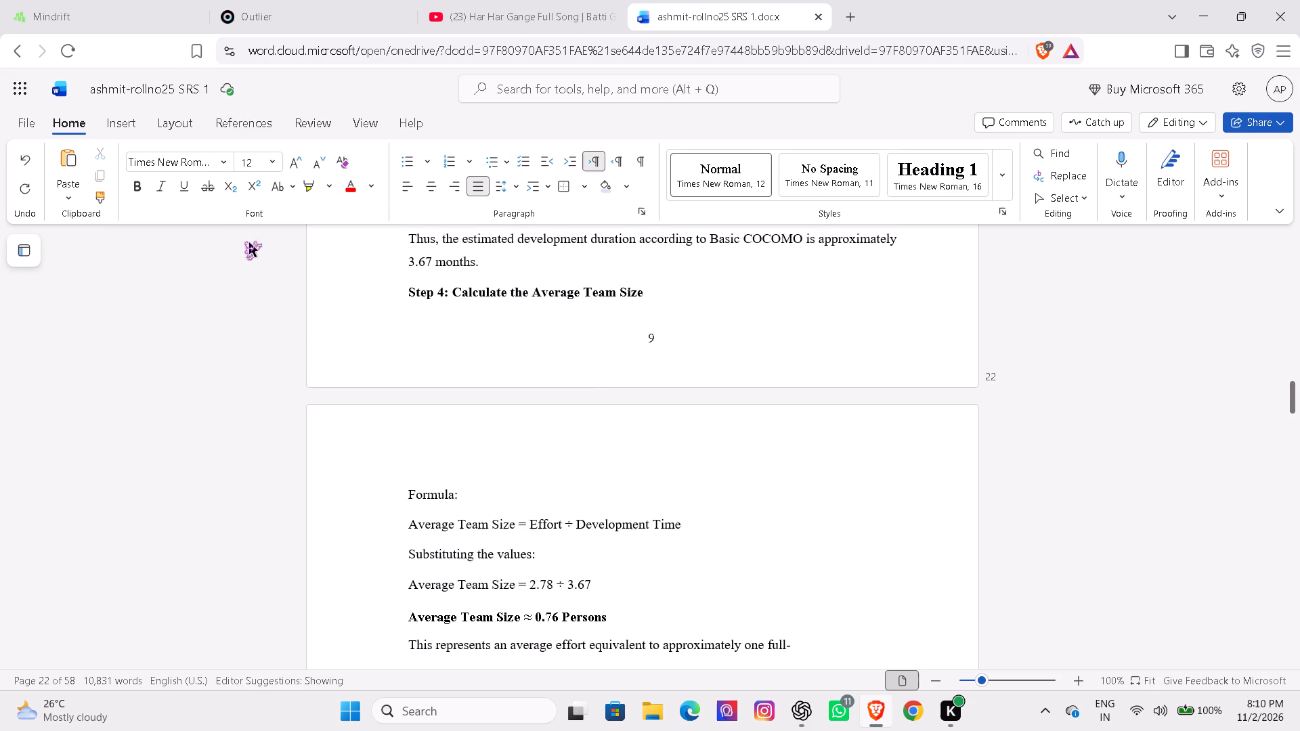
pyautogui.moveTo(408, 286); pyautogui.dragTo(450, 392)
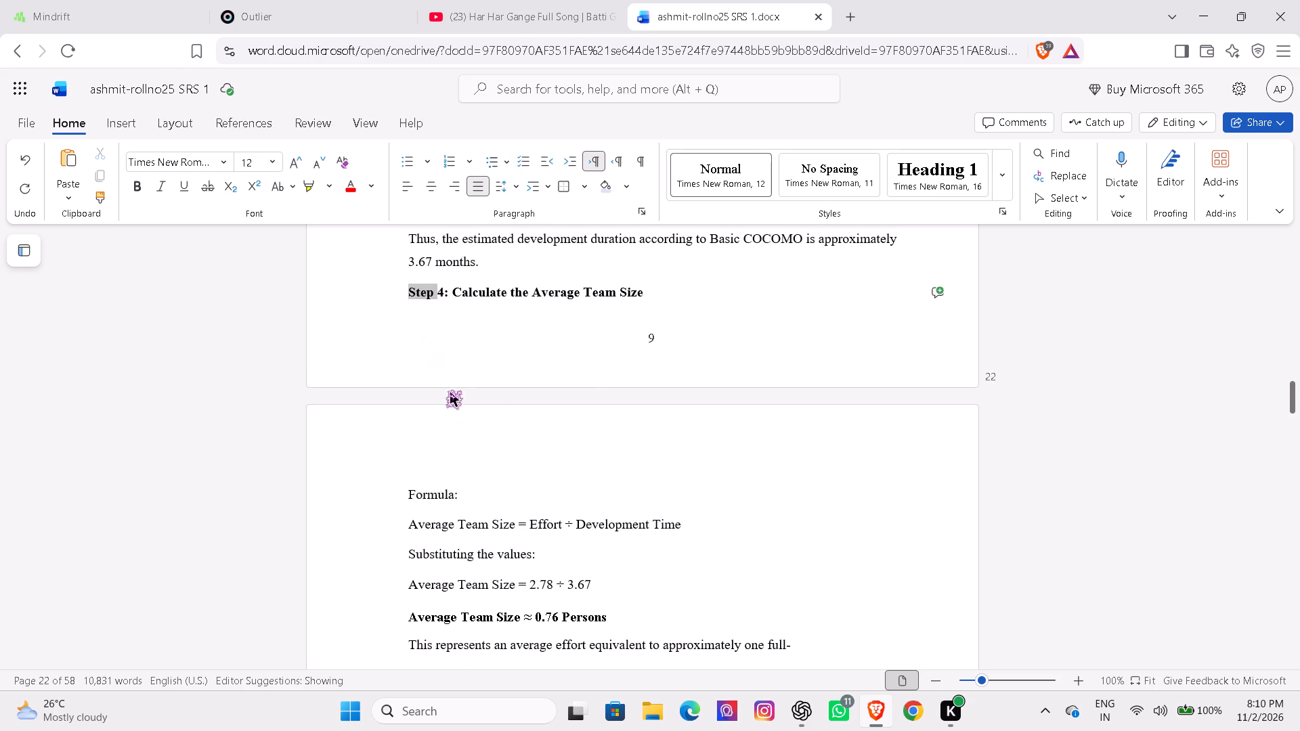
pyautogui.moveTo(450, 392); pyautogui.dragTo(504, 586)
pyautogui.press('BackSpace')
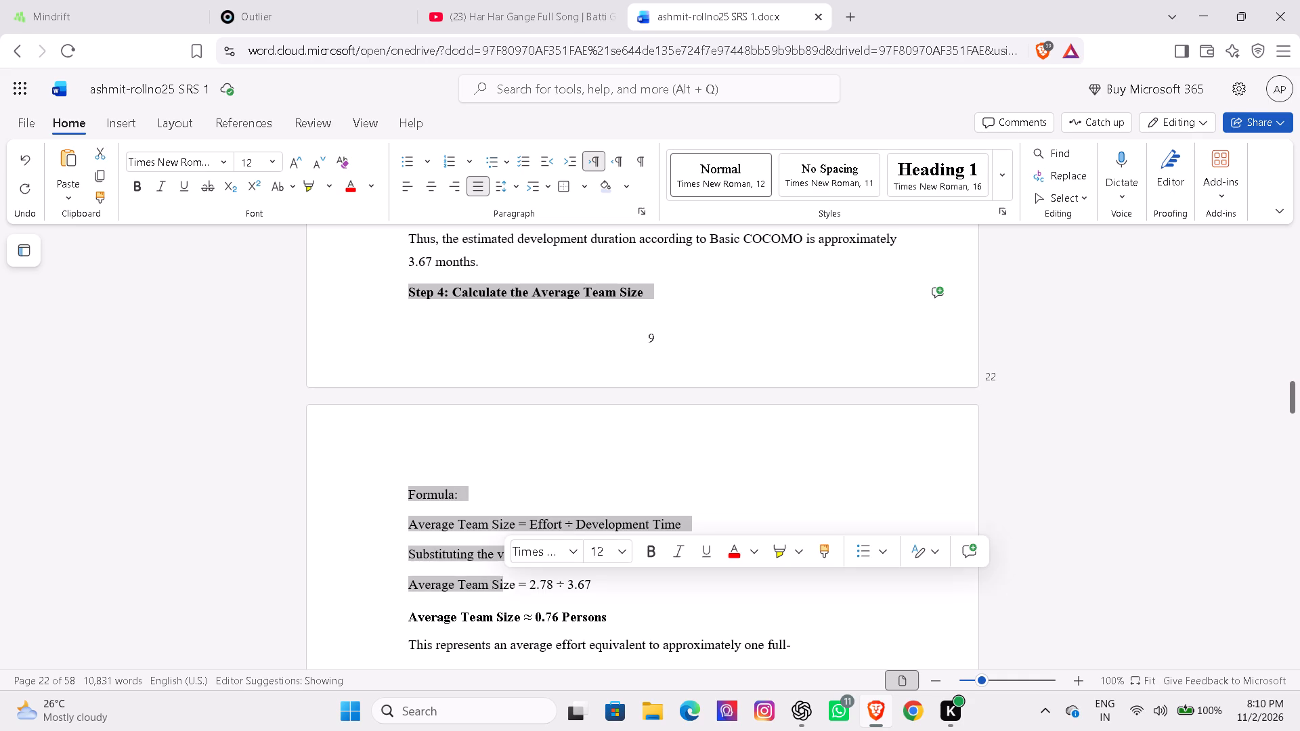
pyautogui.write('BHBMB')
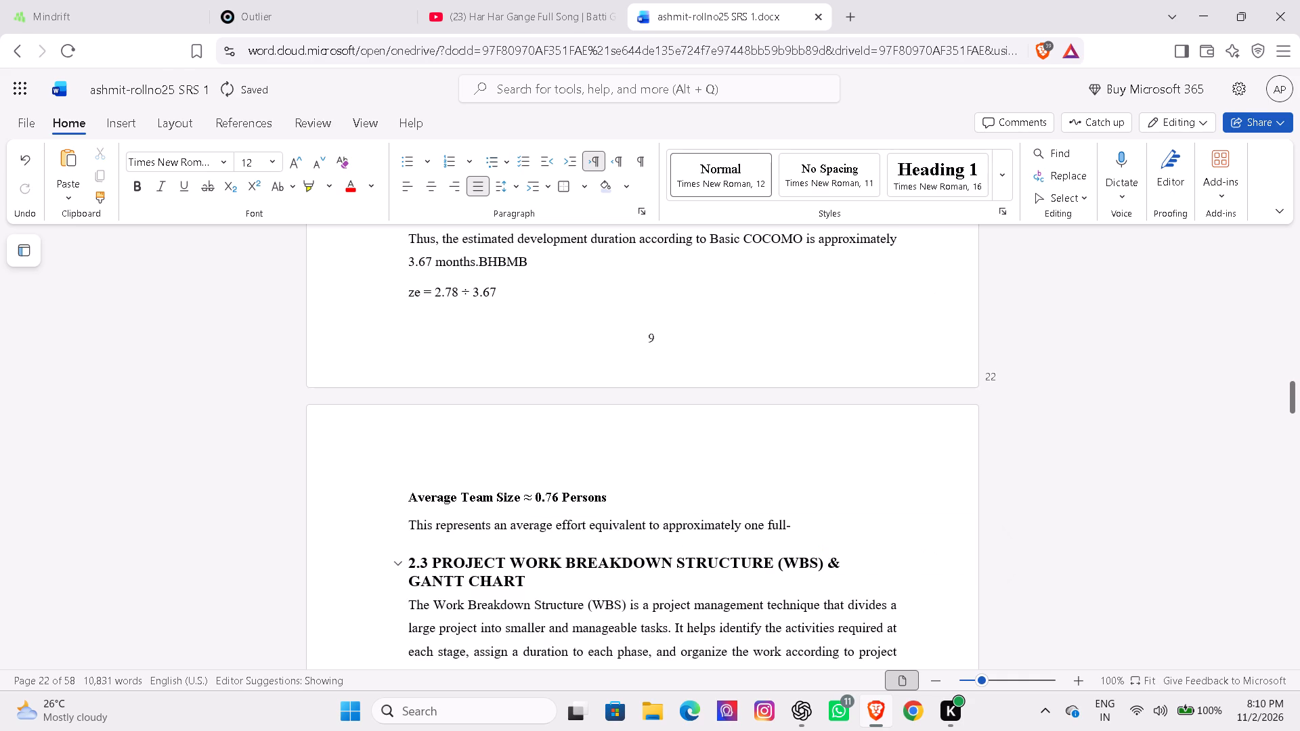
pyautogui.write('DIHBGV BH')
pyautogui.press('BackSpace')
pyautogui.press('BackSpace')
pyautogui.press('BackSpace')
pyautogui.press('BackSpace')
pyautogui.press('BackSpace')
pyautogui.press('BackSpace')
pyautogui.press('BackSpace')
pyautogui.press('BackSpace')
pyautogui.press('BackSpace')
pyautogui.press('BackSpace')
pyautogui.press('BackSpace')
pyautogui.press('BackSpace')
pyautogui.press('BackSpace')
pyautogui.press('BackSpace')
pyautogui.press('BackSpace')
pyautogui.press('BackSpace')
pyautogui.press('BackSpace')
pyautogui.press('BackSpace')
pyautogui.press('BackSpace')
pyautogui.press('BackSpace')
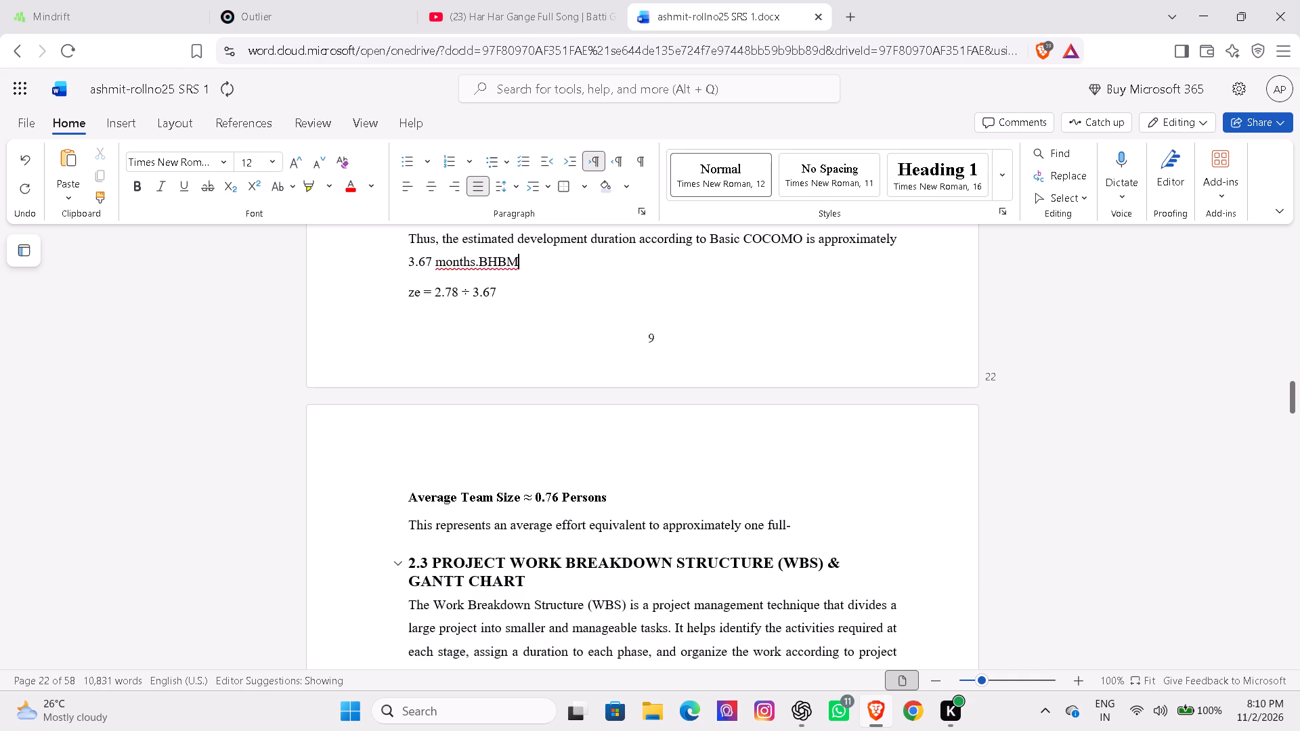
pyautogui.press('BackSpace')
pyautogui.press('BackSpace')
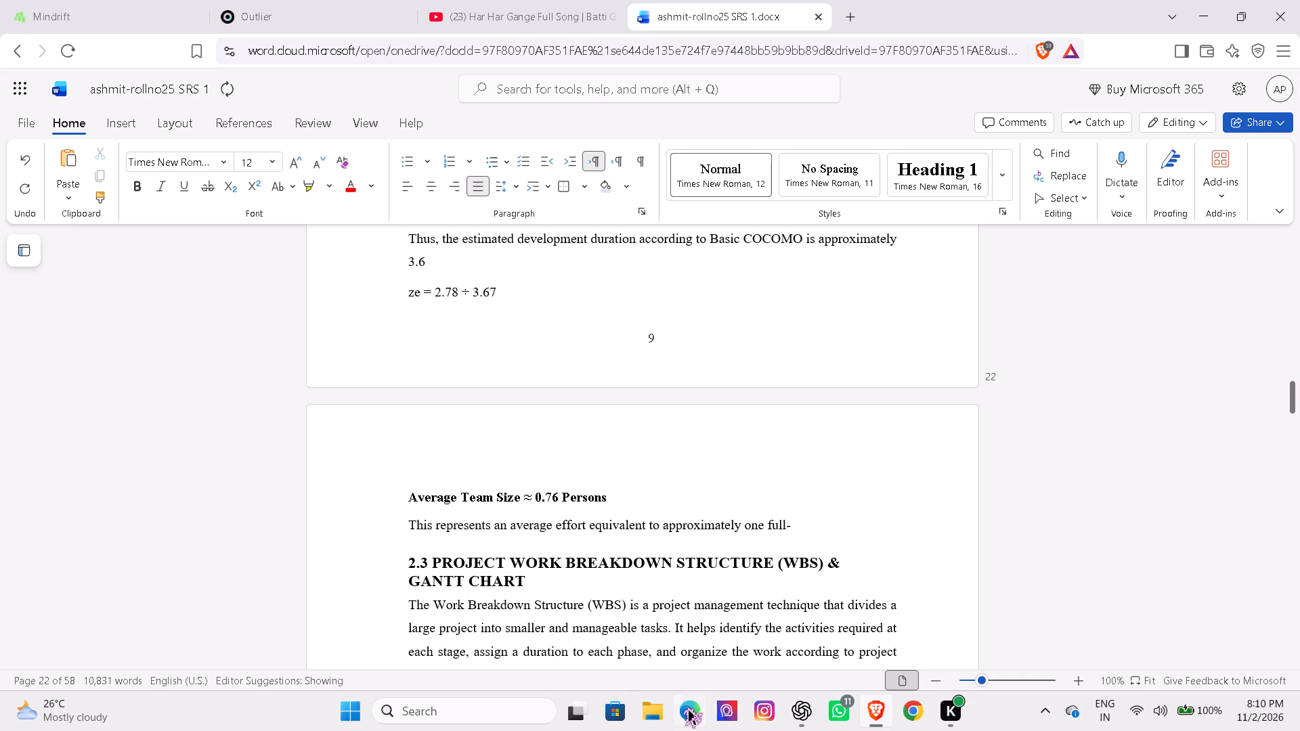
# Delete the remaining average team size values, result and explanatory sentence, including the leftover characters just above heading 2.3.
pyautogui.moveTo(785, 527); pyautogui.dragTo(615, 483)
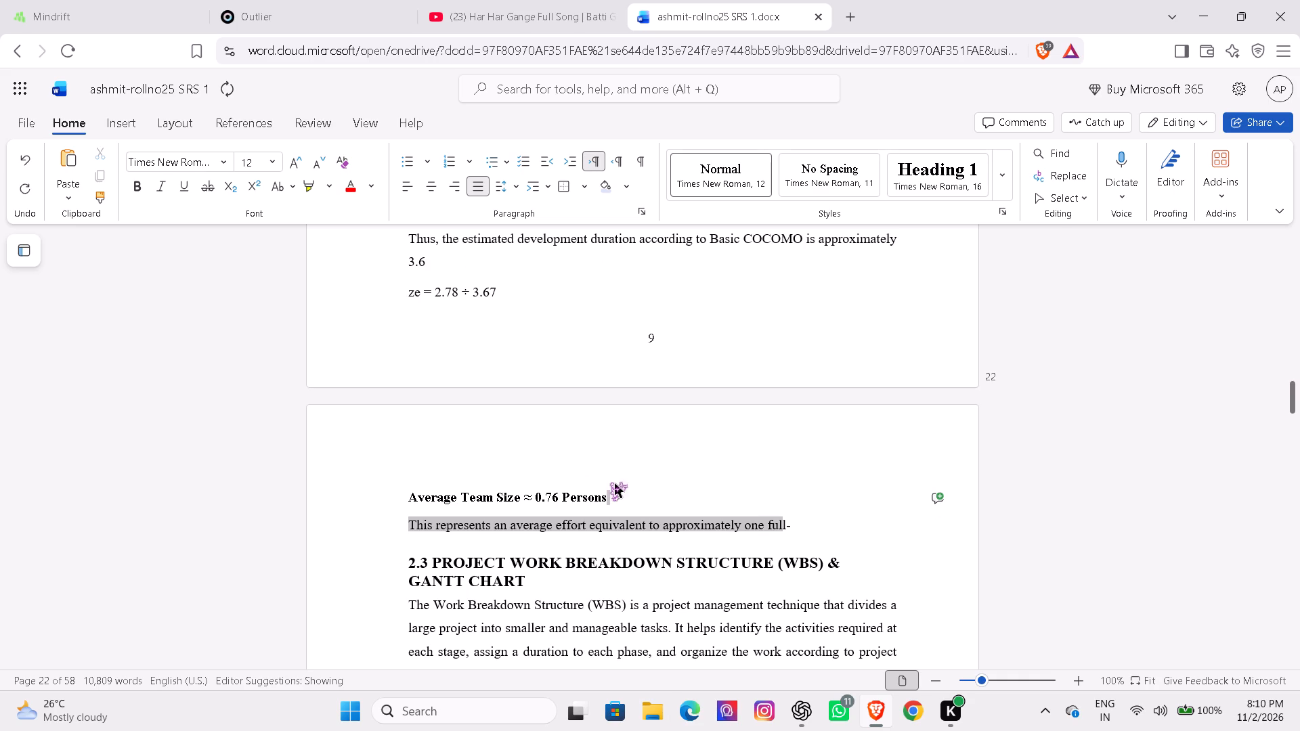
pyautogui.moveTo(615, 483); pyautogui.dragTo(437, 376)
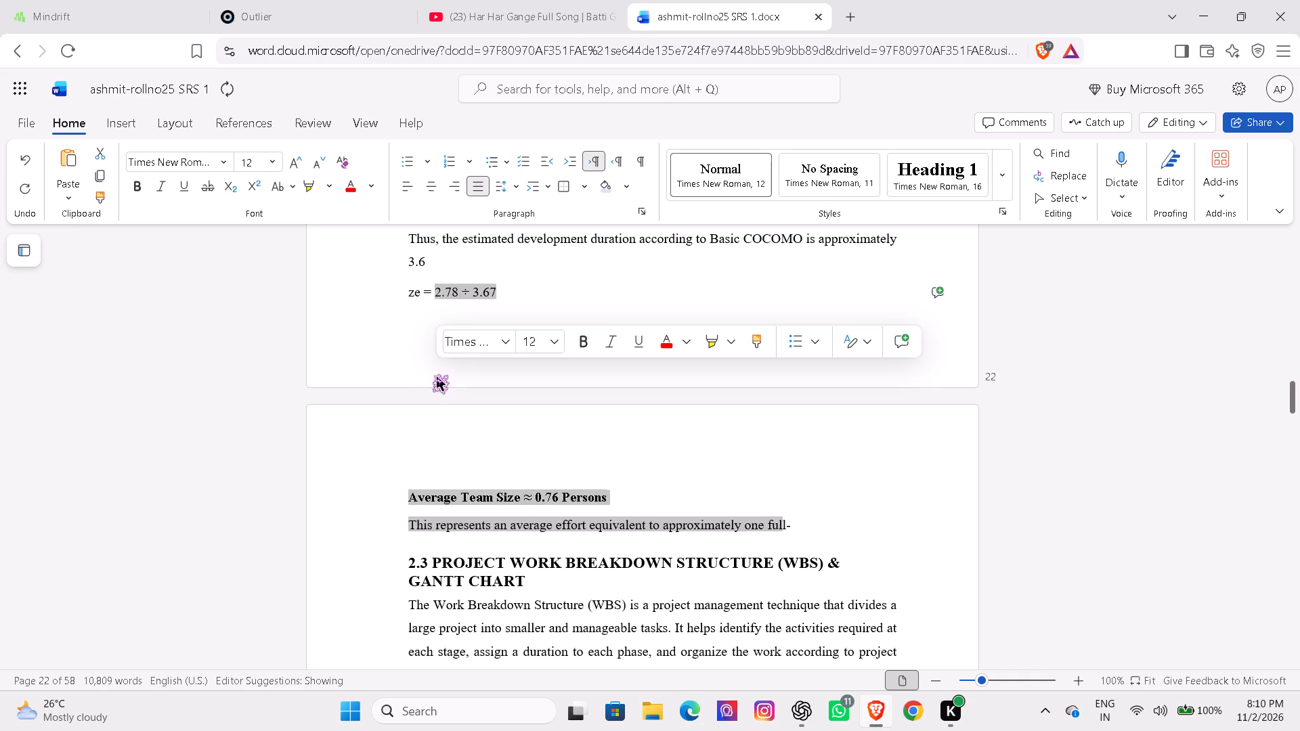
pyautogui.press('BackSpace')
pyautogui.click(437, 376)
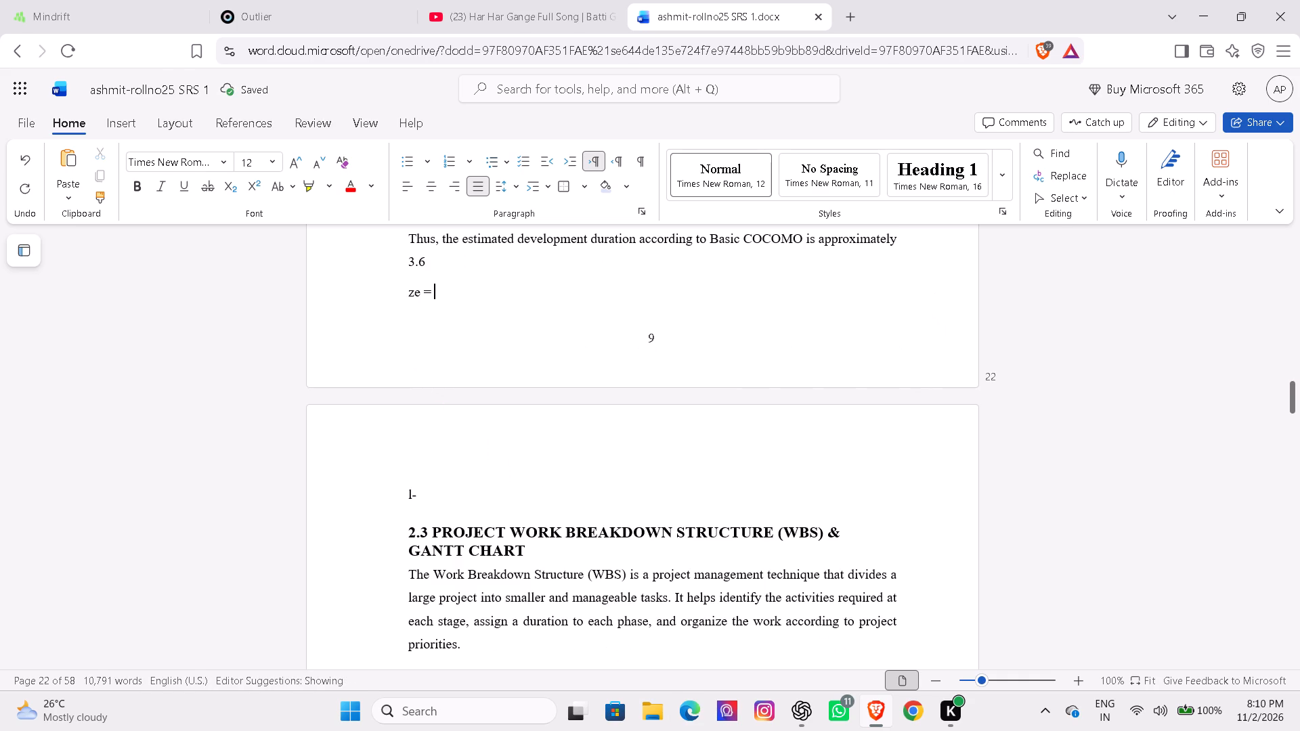
pyautogui.press('Right')
pyautogui.press('Right')
pyautogui.click(455, 485)
pyautogui.press('BackSpace')
pyautogui.press('BackSpace')
pyautogui.press('BackSpace')
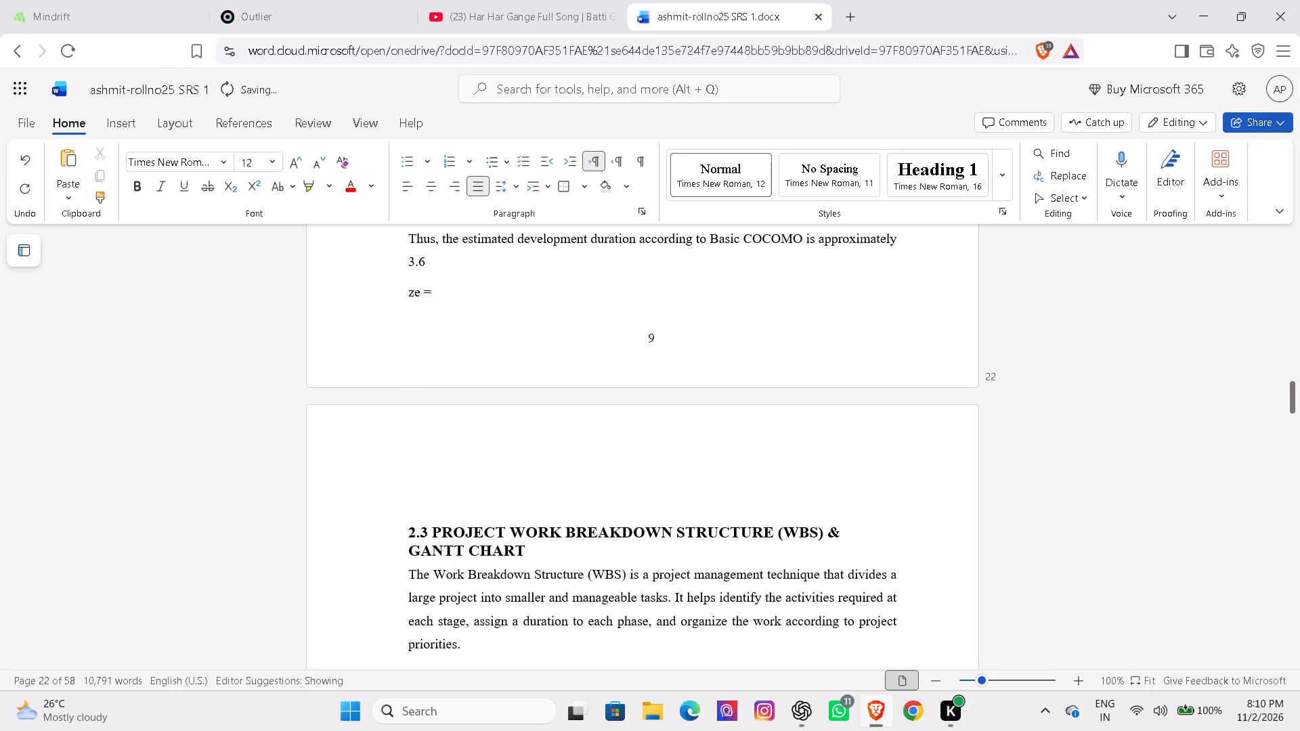
# Delete the leftover "ze =" and Step 3's development time explanation, result and substitution lines above heading 2.3, back to "Subst".
pyautogui.press('BackSpace')
pyautogui.press('BackSpace')
pyautogui.press('BackSpace')
pyautogui.press('BackSpace')
pyautogui.press('BackSpace')
pyautogui.press('BackSpace')
pyautogui.press('BackSpace')
pyautogui.press('BackSpace')
pyautogui.press('BackSpace')
pyautogui.press('BackSpace')
pyautogui.press('BackSpace')
pyautogui.press('BackSpace')
pyautogui.press('BackSpace')
pyautogui.press('BackSpace')
pyautogui.press('BackSpace')
pyautogui.press('BackSpace')
pyautogui.press('BackSpace')
pyautogui.press('BackSpace')
pyautogui.press('BackSpace')
pyautogui.press('BackSpace')
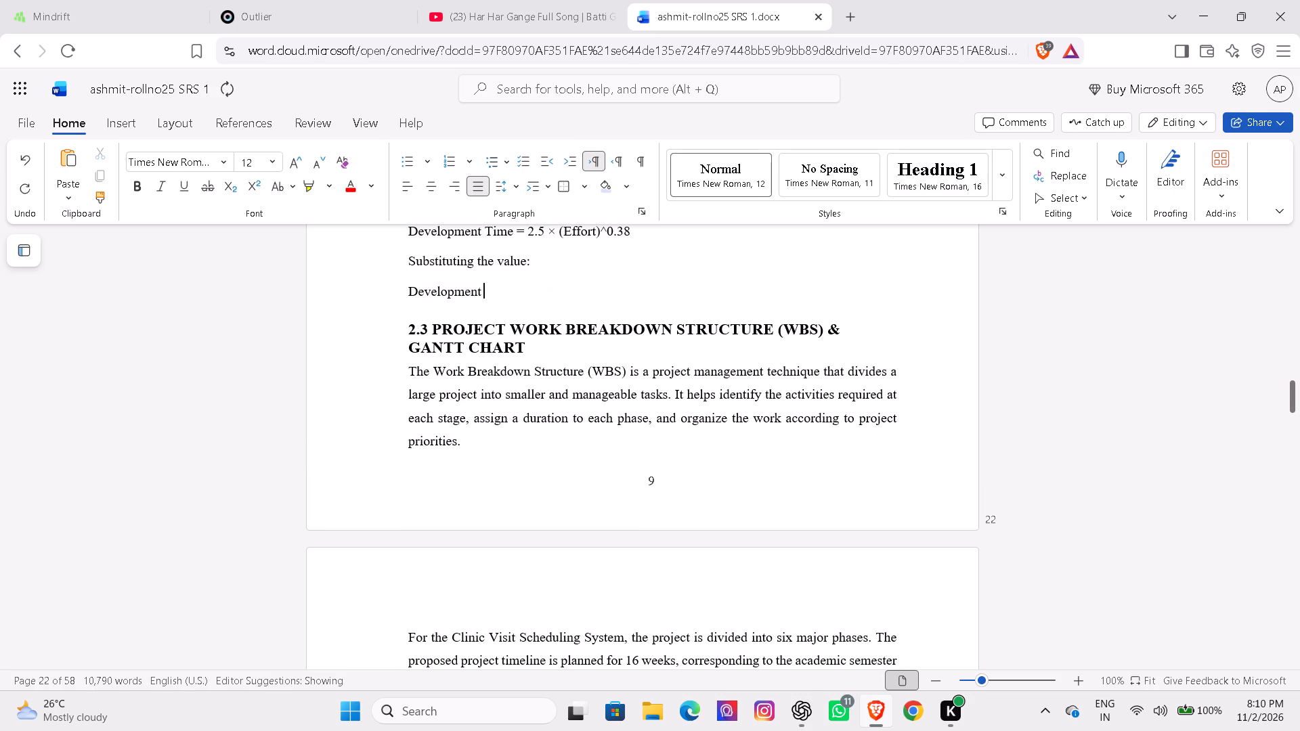
# Delete everything from heading 2.2.1 Size Factor Estimation through Table 2.1 and section 2.2.2 to the start of the Step-by-Step COCOMO Calculation heading.
pyautogui.press('Up')
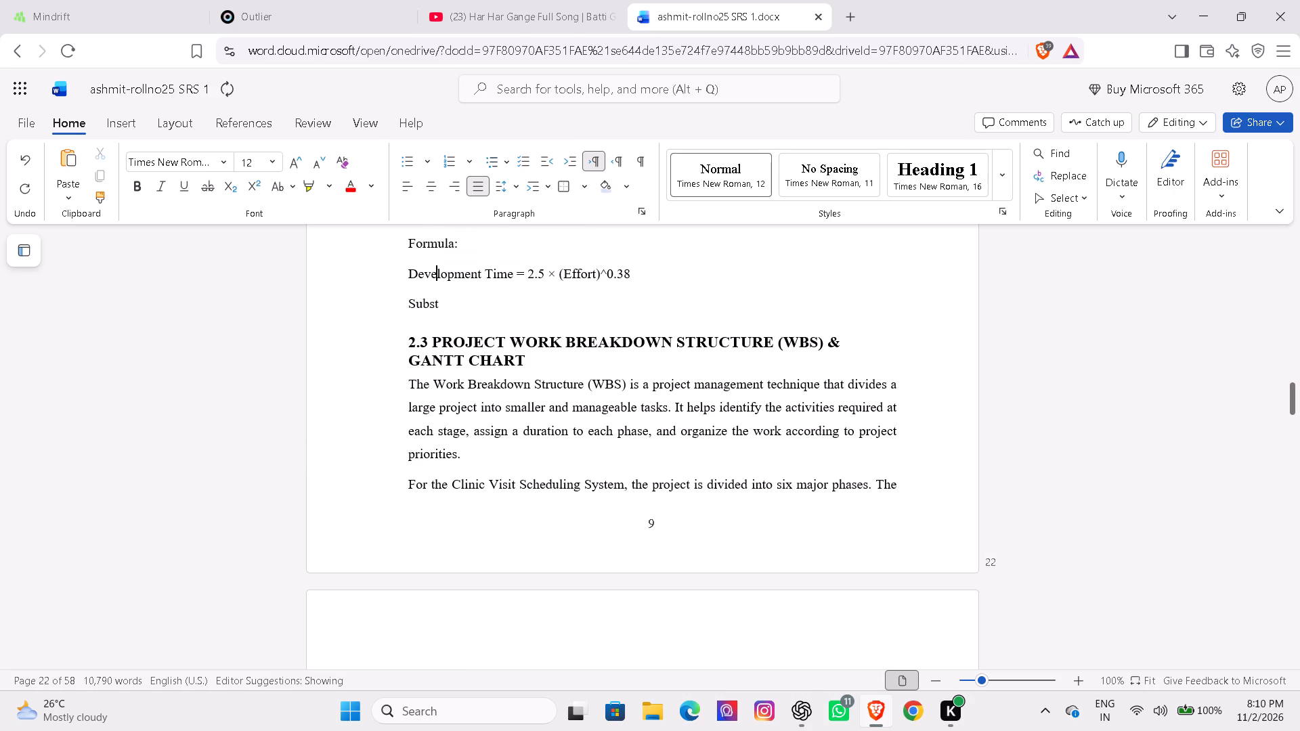
pyautogui.press('Up')
pyautogui.press('Up')
pyautogui.press('Up')
pyautogui.press('Up')
pyautogui.press('Up')
pyautogui.press('Up')
pyautogui.press('Up')
pyautogui.press('Up')
pyautogui.press('Up')
pyautogui.press('Up')
pyautogui.press('Up')
pyautogui.press('Up')
pyautogui.press('Up')
pyautogui.press('Up')
pyautogui.press('Up')
pyautogui.press('Up')
pyautogui.press('Up')
pyautogui.press('Up')
pyautogui.press('Up')
pyautogui.press('Up')
pyautogui.press('Up')
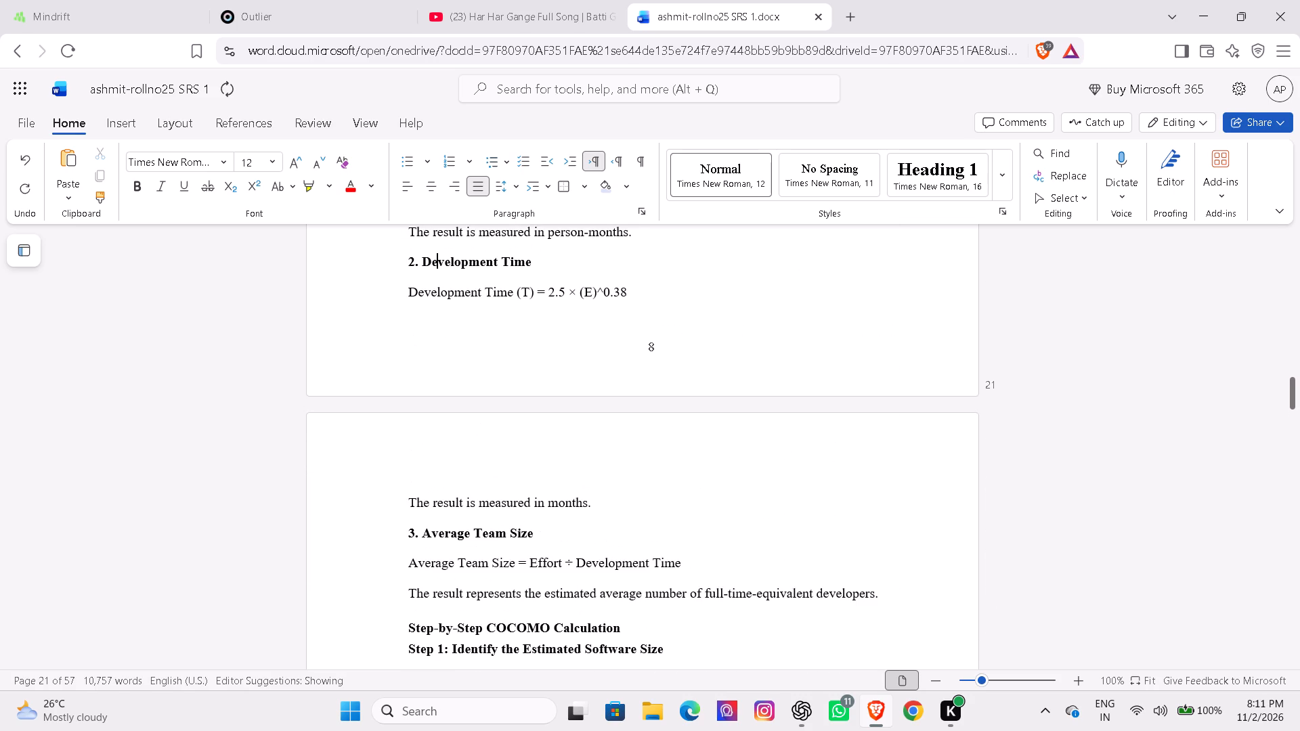
pyautogui.press('Up')
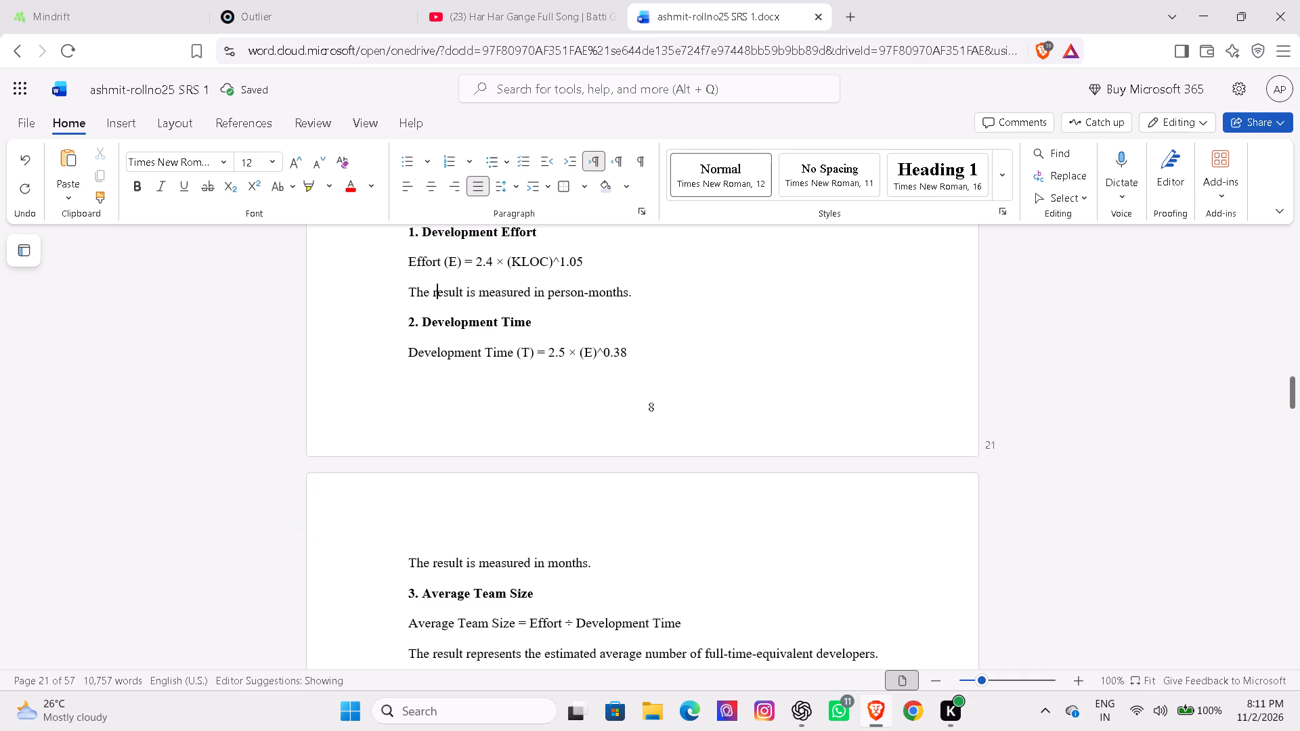
pyautogui.press('Up')
pyautogui.press('Up')
pyautogui.press('Up')
pyautogui.press('Up')
pyautogui.press('Up')
pyautogui.press('Up')
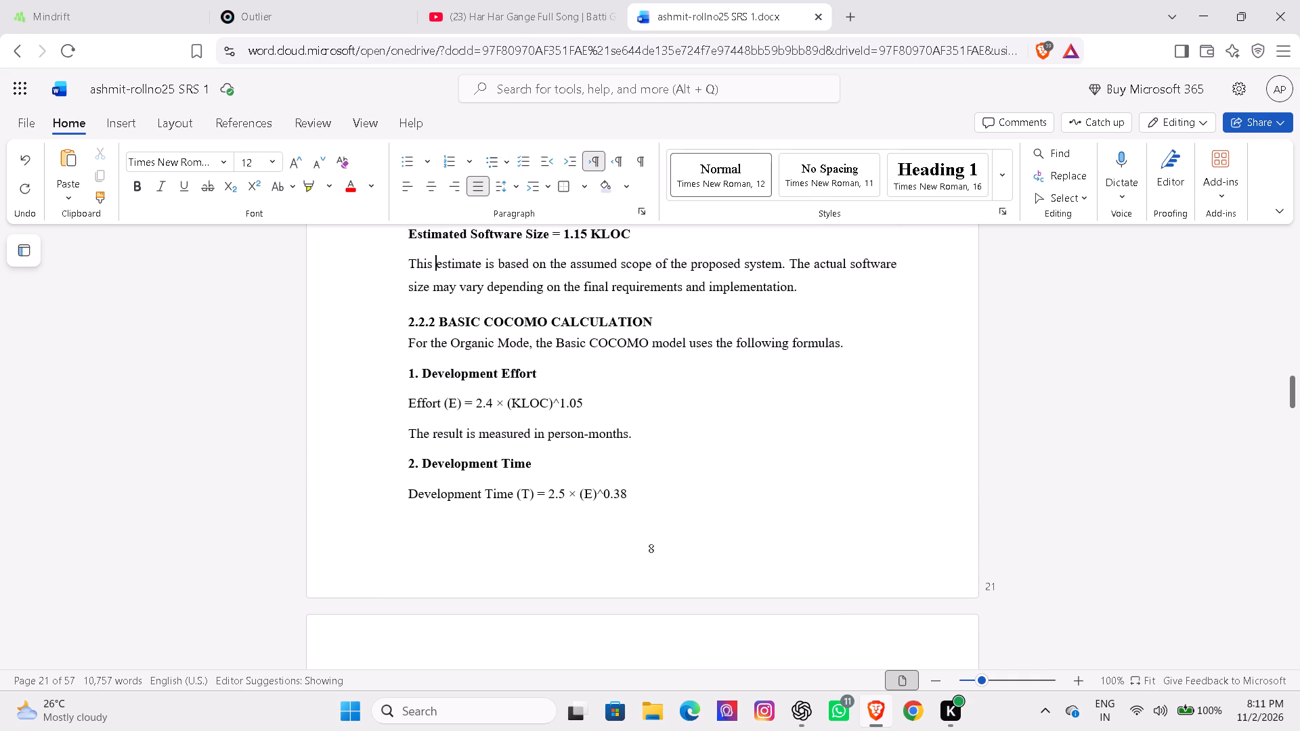
pyautogui.press('Up')
pyautogui.press('Up')
pyautogui.press('Up')
pyautogui.press('Up')
pyautogui.press('Up')
pyautogui.press('Up')
pyautogui.press('Up')
pyautogui.press('Up')
pyautogui.press('Up')
pyautogui.press('Up')
pyautogui.press('Up')
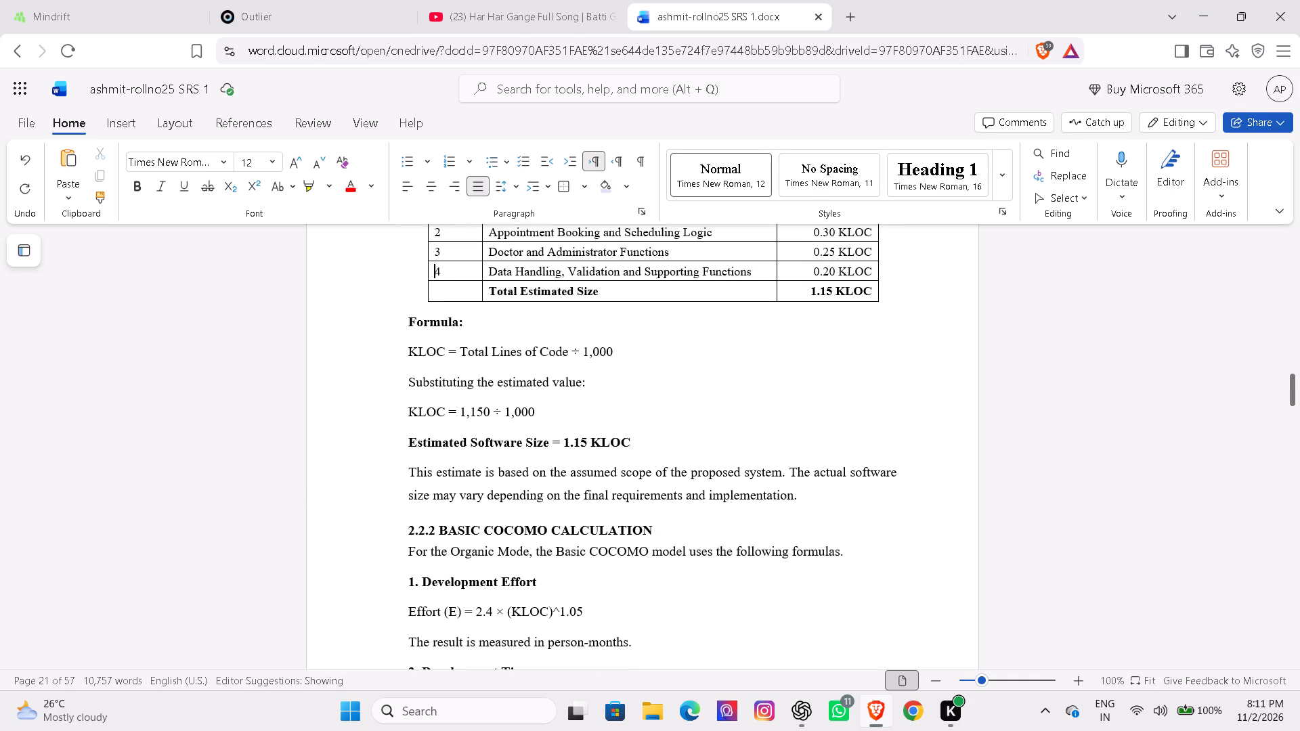
pyautogui.press('Up')
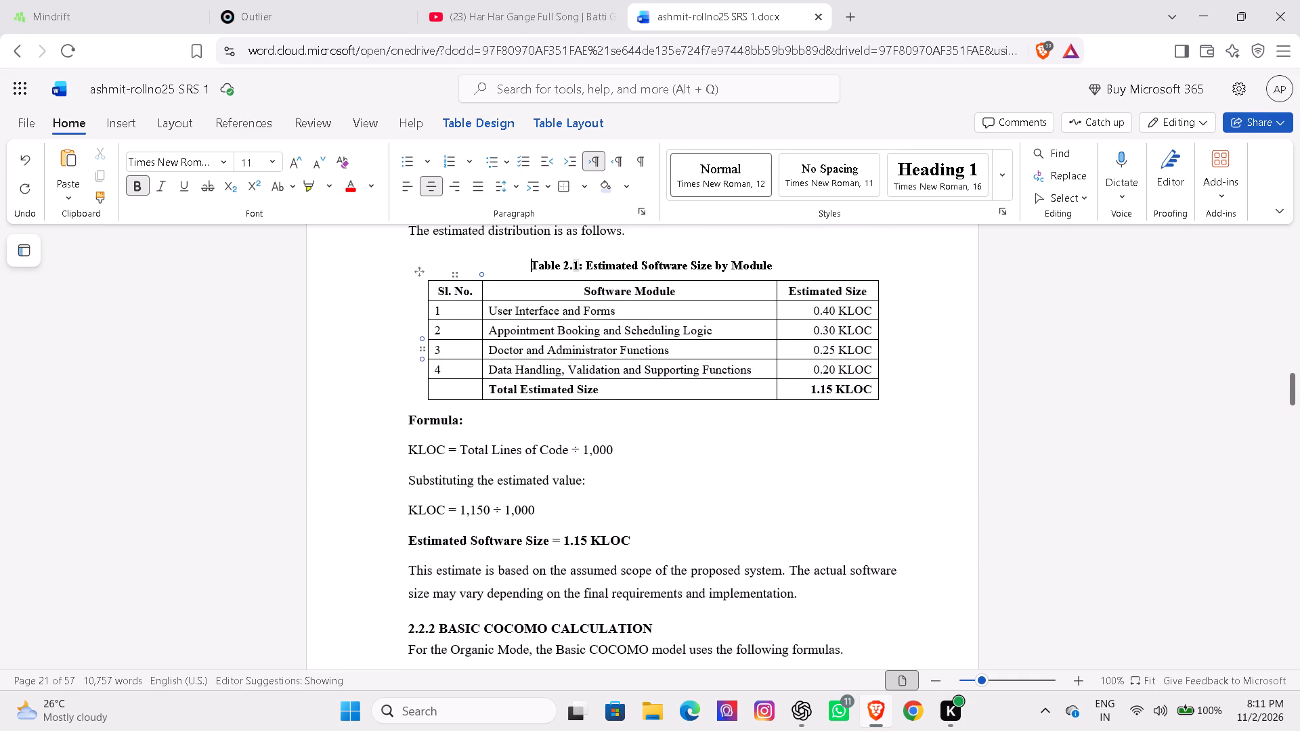
pyautogui.press('Up')
pyautogui.press('Up')
pyautogui.press('Up')
pyautogui.press('Up')
pyautogui.press('Up')
pyautogui.press('Up')
pyautogui.press('Up')
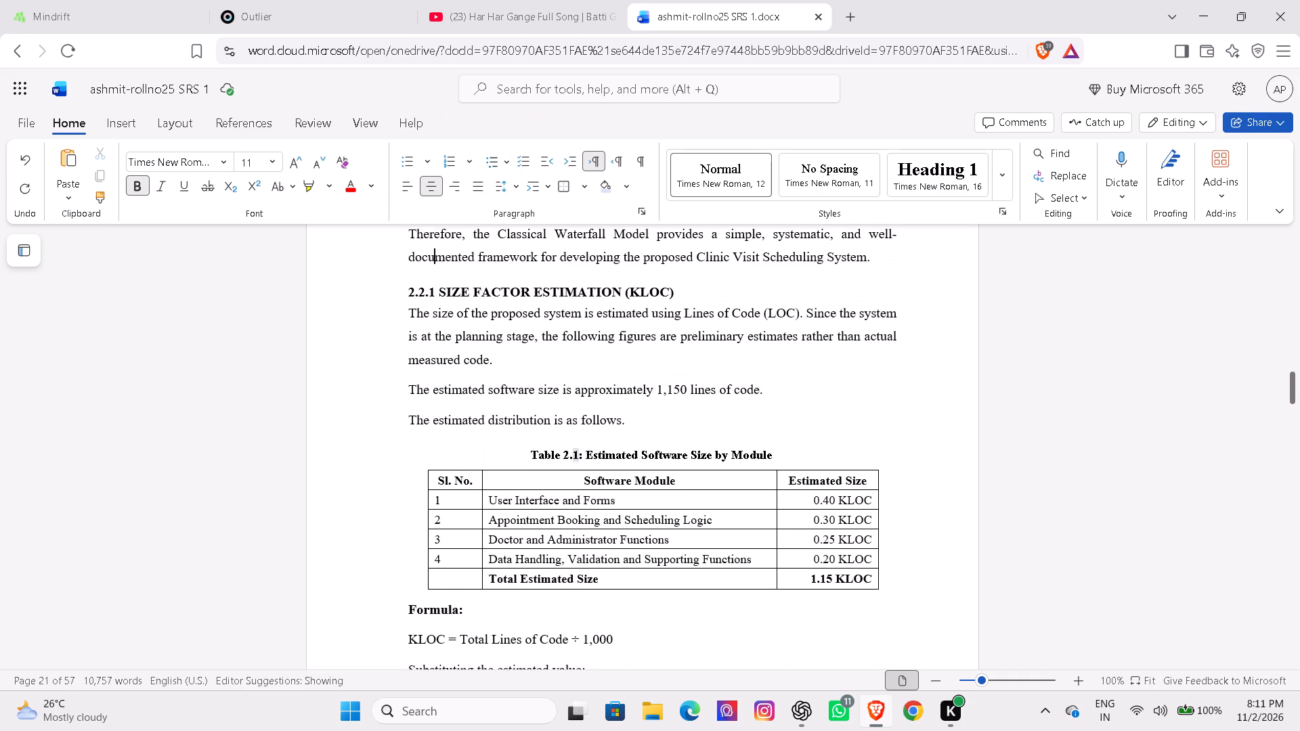
pyautogui.press('Down')
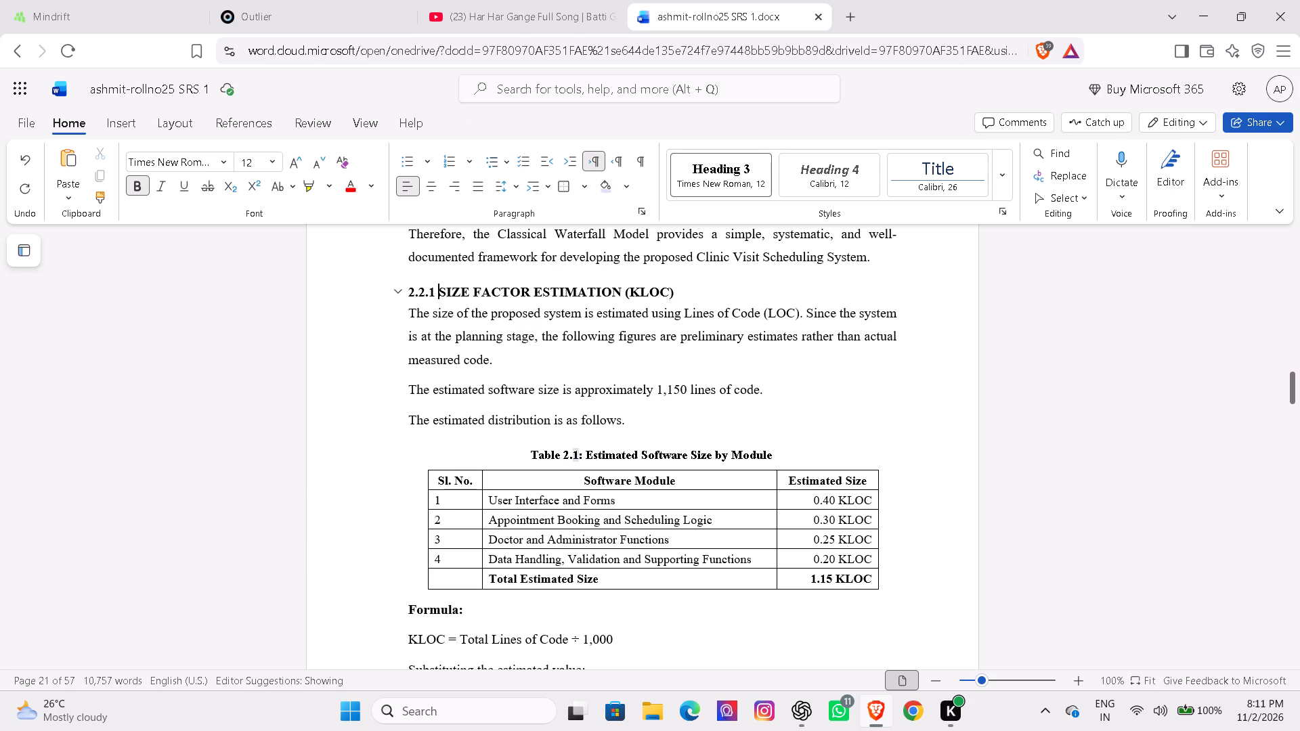
pyautogui.moveTo(409, 289); pyautogui.dragTo(525, 522)
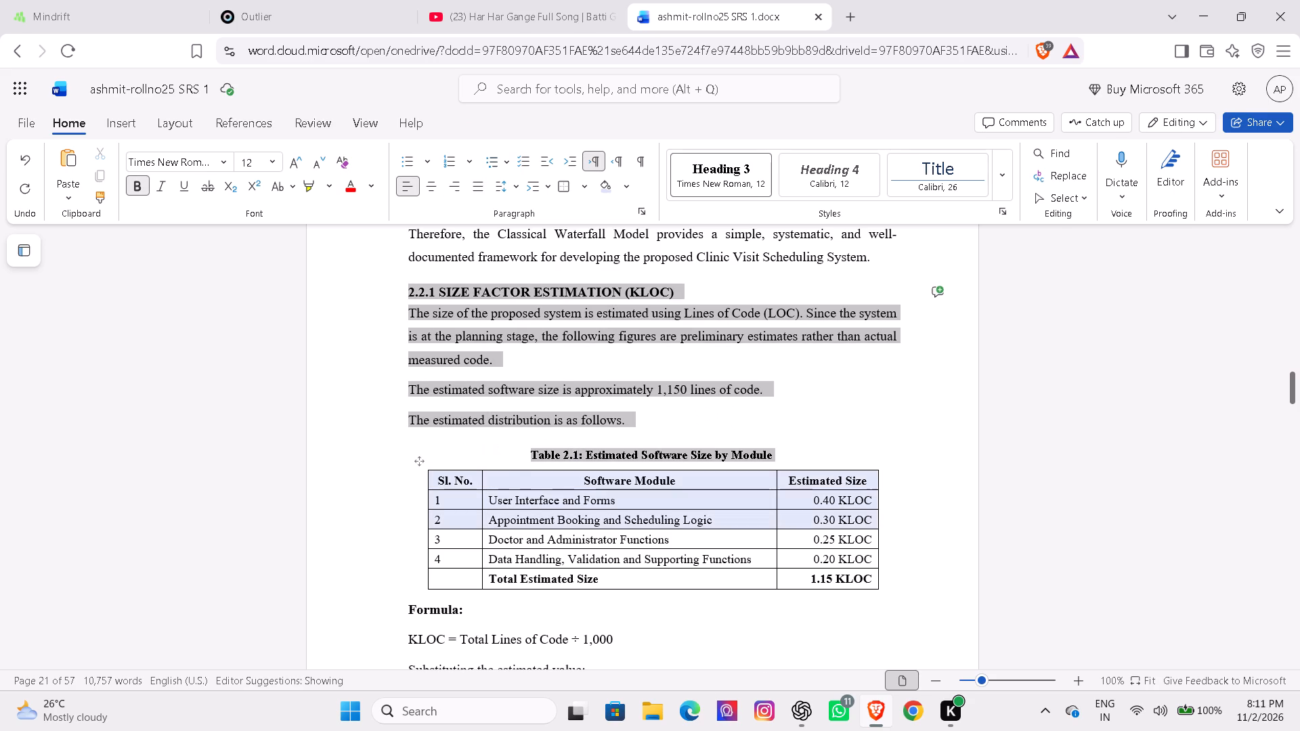
pyautogui.moveTo(525, 522); pyautogui.dragTo(525, 671)
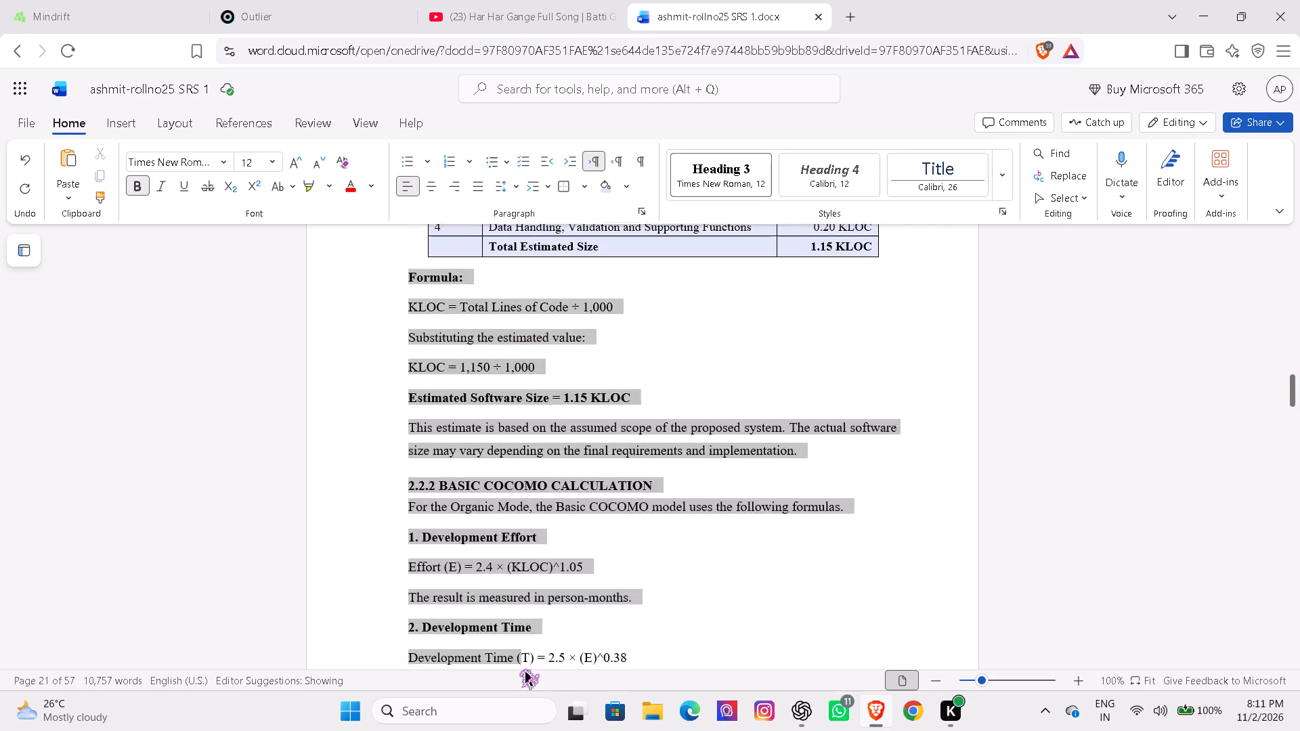
pyautogui.moveTo(525, 671); pyautogui.dragTo(608, 624)
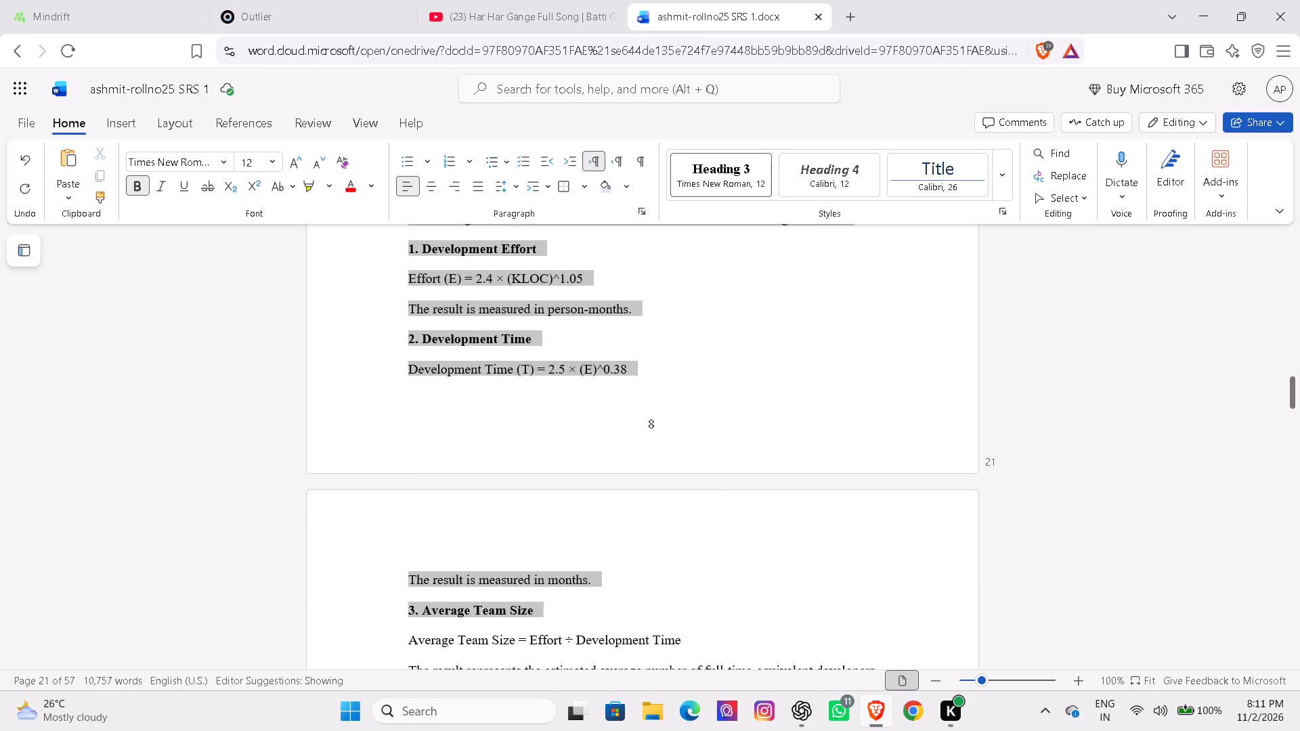
pyautogui.moveTo(608, 624); pyautogui.dragTo(609, 680)
pyautogui.press('BackSpace')
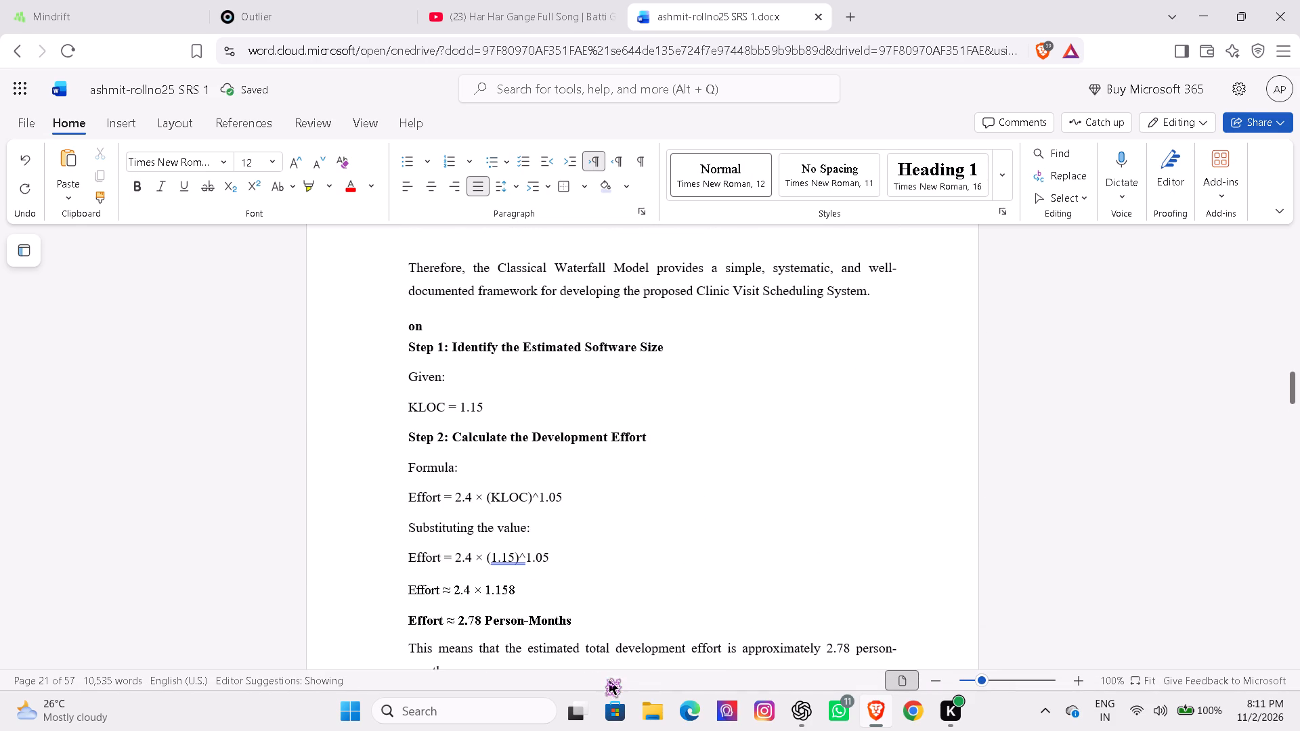
# Delete the leftover "on" and the remaining COCOMO Steps 1 to 3, down to "Subst" just above heading 2.3.
pyautogui.click(435, 363)
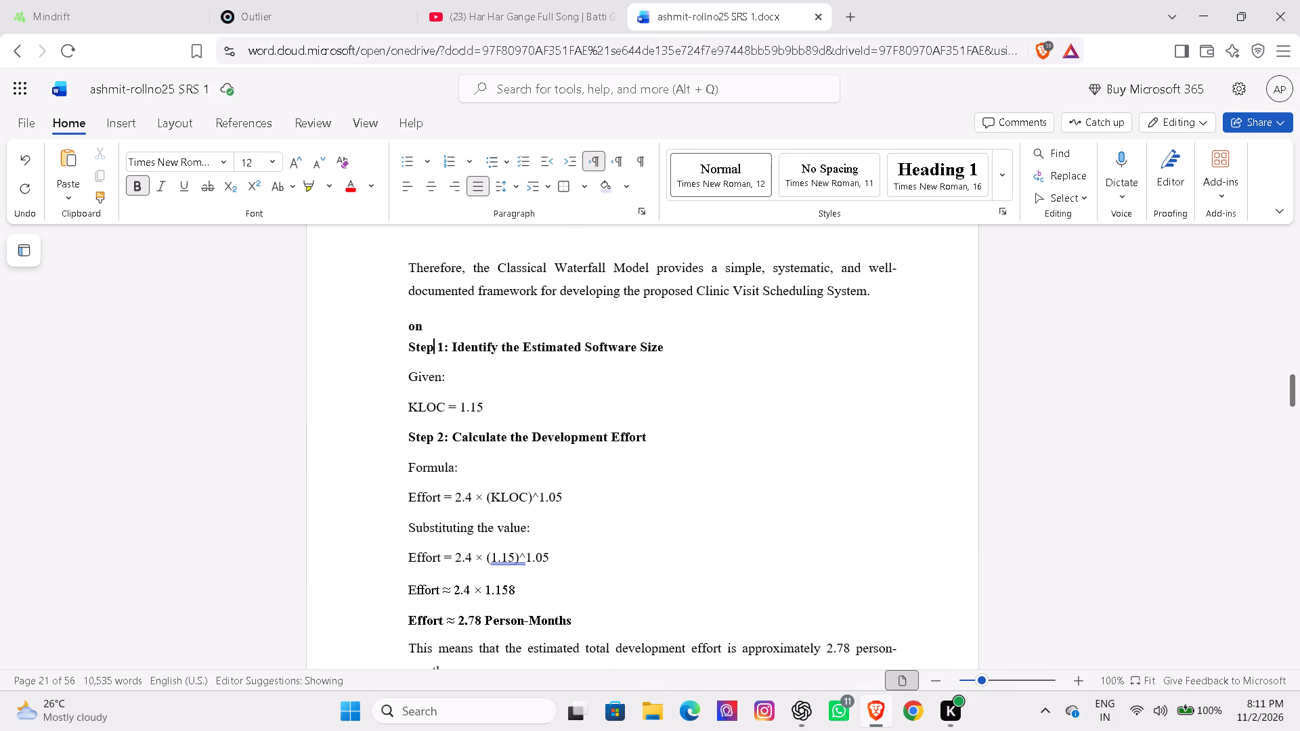
pyautogui.click(412, 334)
pyautogui.moveTo(412, 333); pyautogui.dragTo(522, 544)
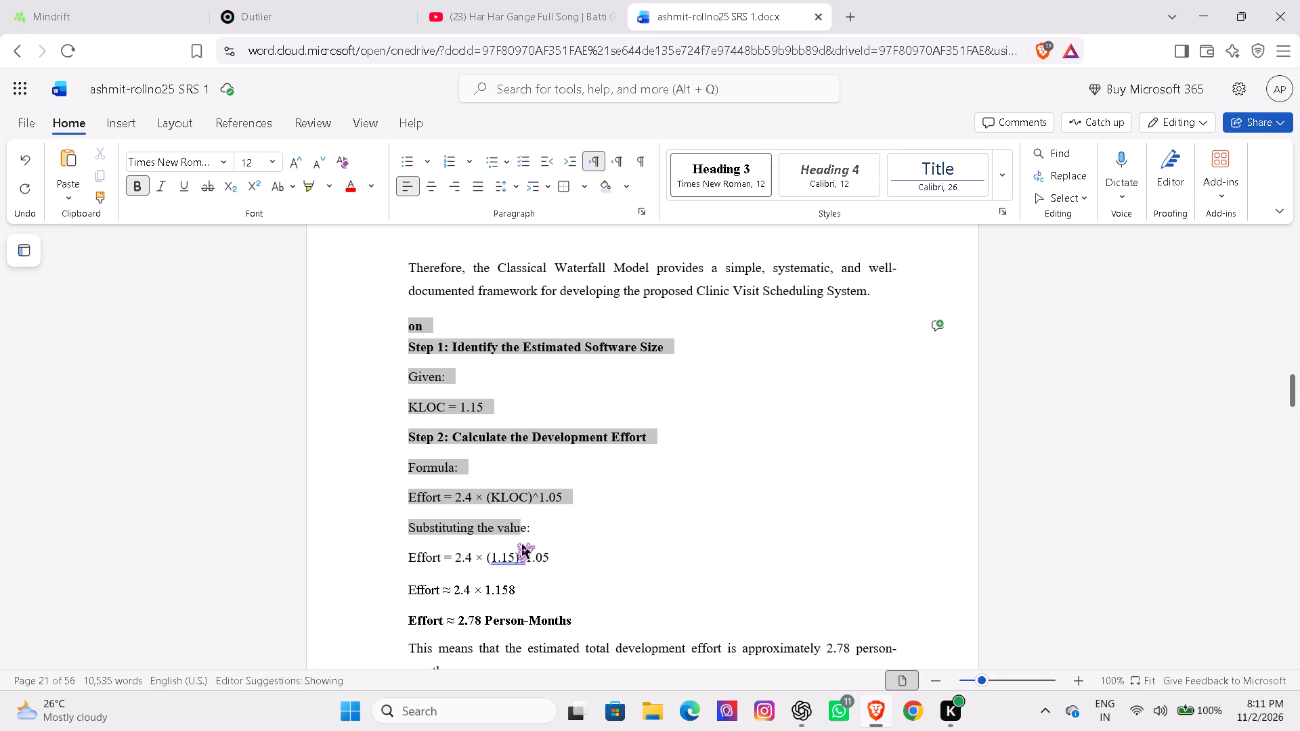
pyautogui.moveTo(522, 544); pyautogui.dragTo(517, 698)
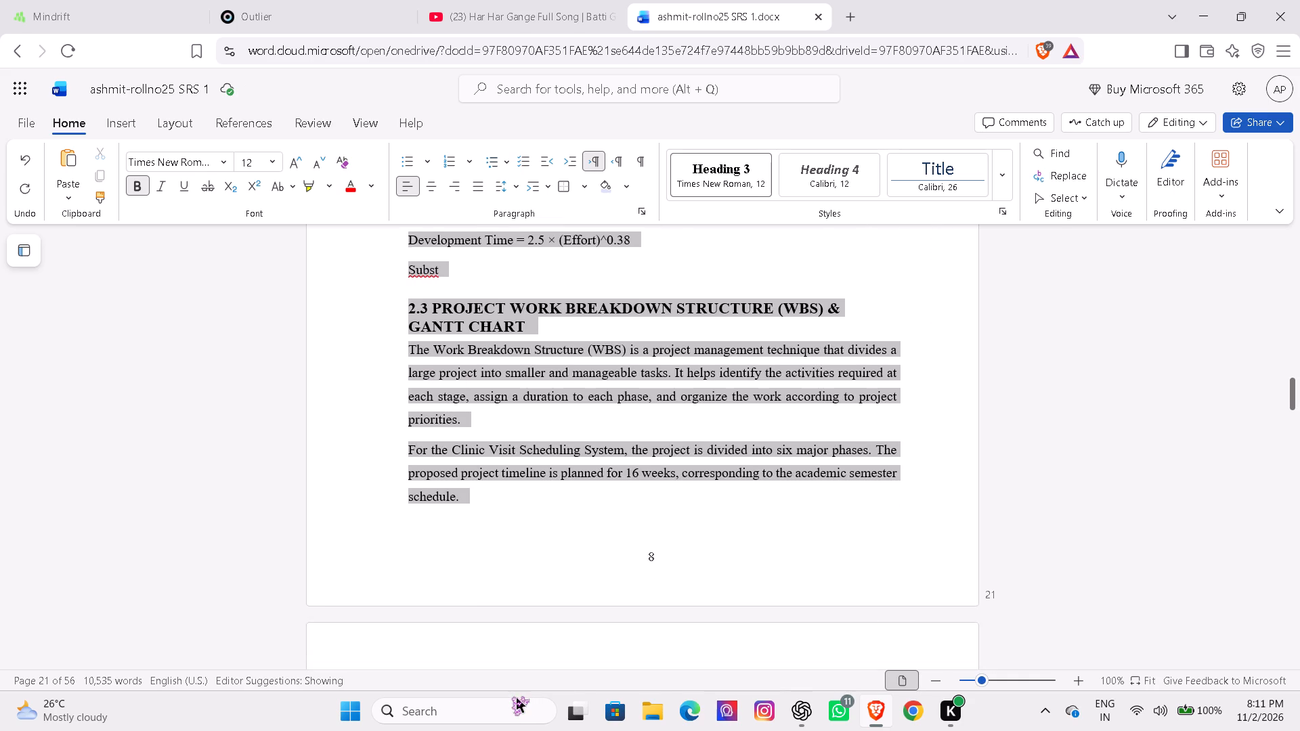
pyautogui.moveTo(517, 698); pyautogui.dragTo(423, 195)
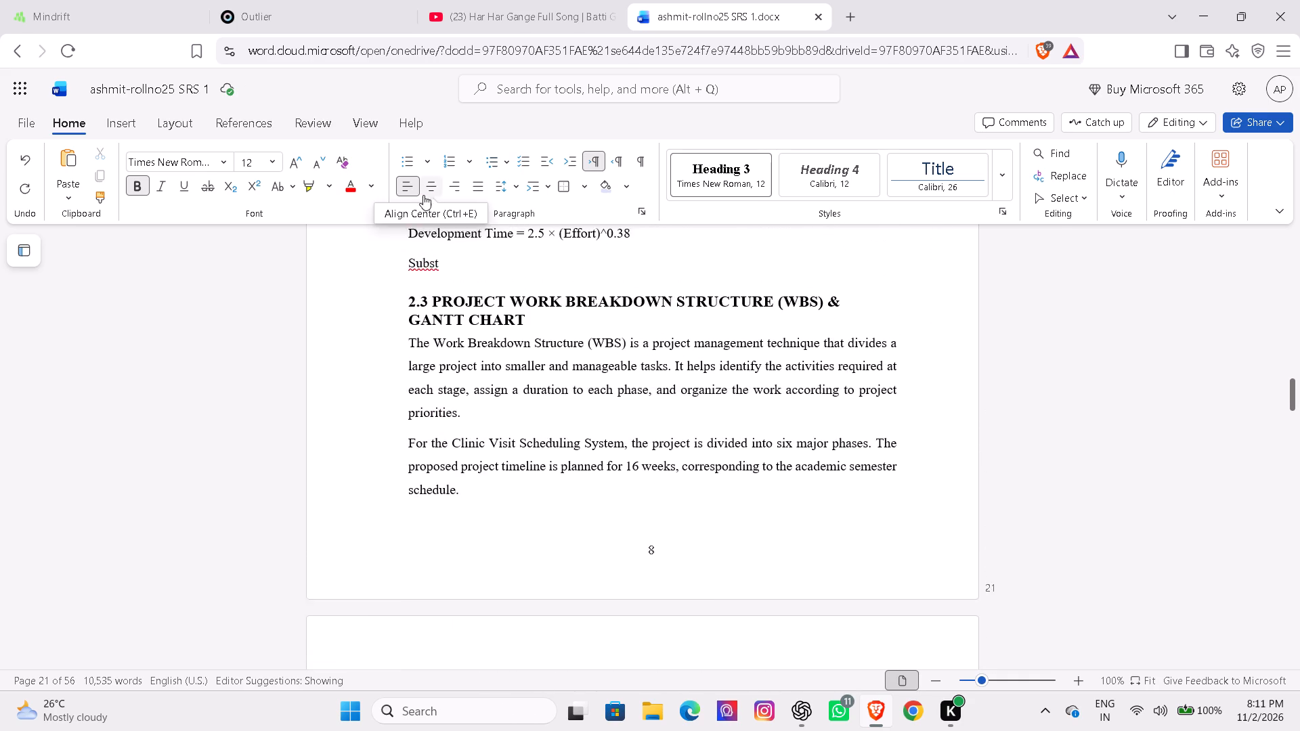
pyautogui.moveTo(423, 195); pyautogui.dragTo(501, 355)
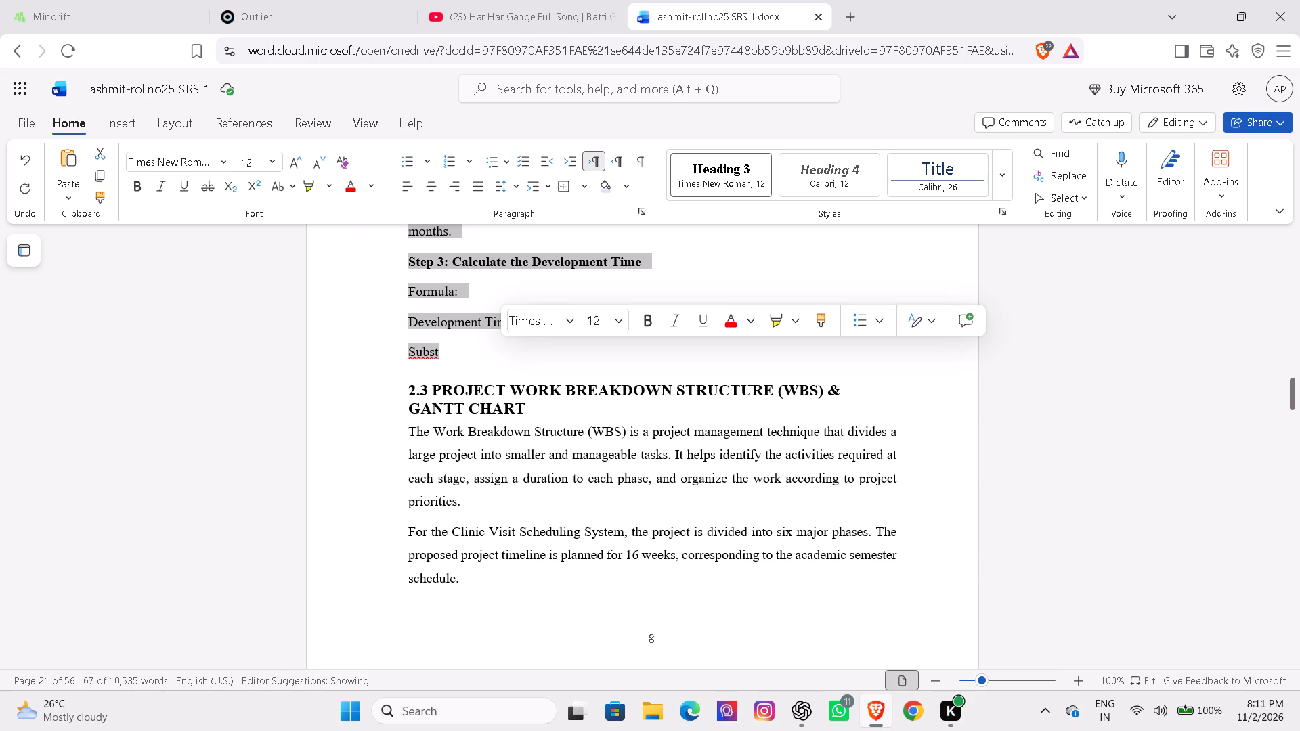
pyautogui.press('BackSpace')
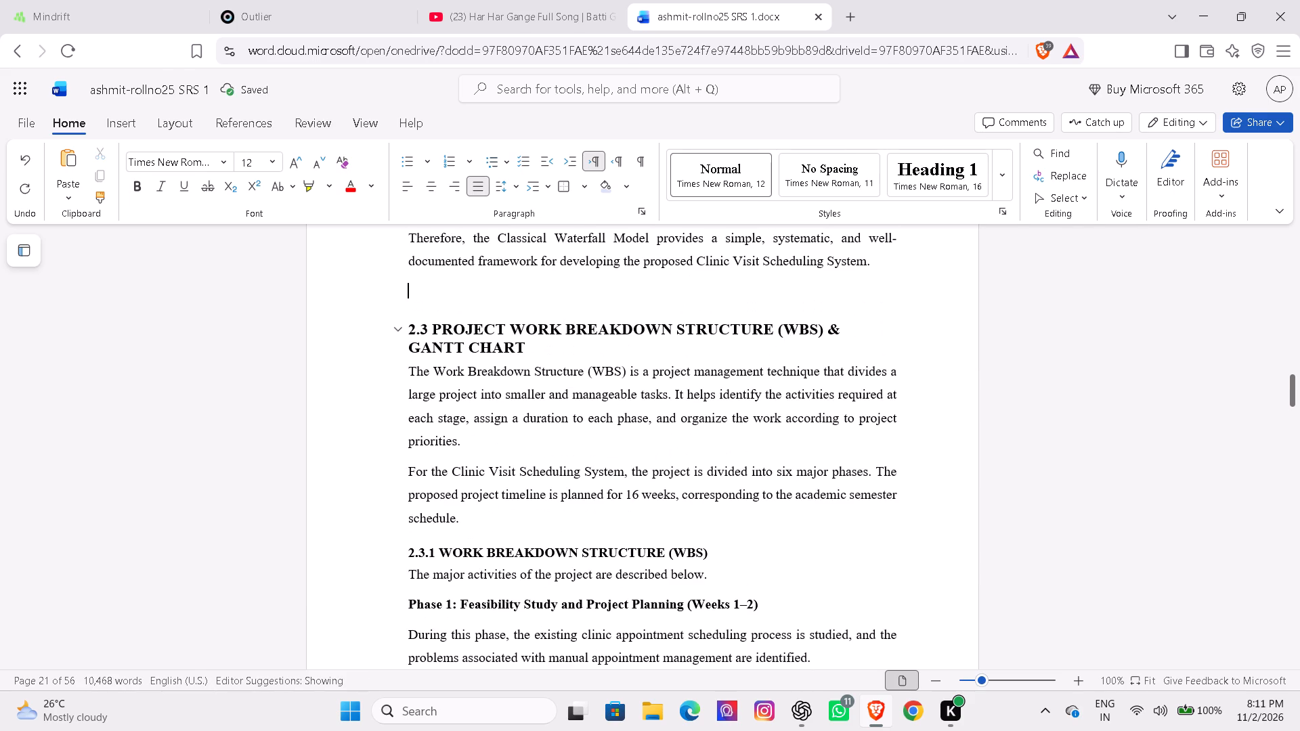
# Review the preceding Waterfall Model content from the closing paragraph back through section 2.1.1 to Figure 2.1.
pyautogui.press('Up')
pyautogui.press('Up')
pyautogui.press('Up')
pyautogui.press('Up')
pyautogui.press('Up')
pyautogui.press('Up')
pyautogui.press('Up')
pyautogui.press('Up')
pyautogui.press('Up')
pyautogui.press('Up')
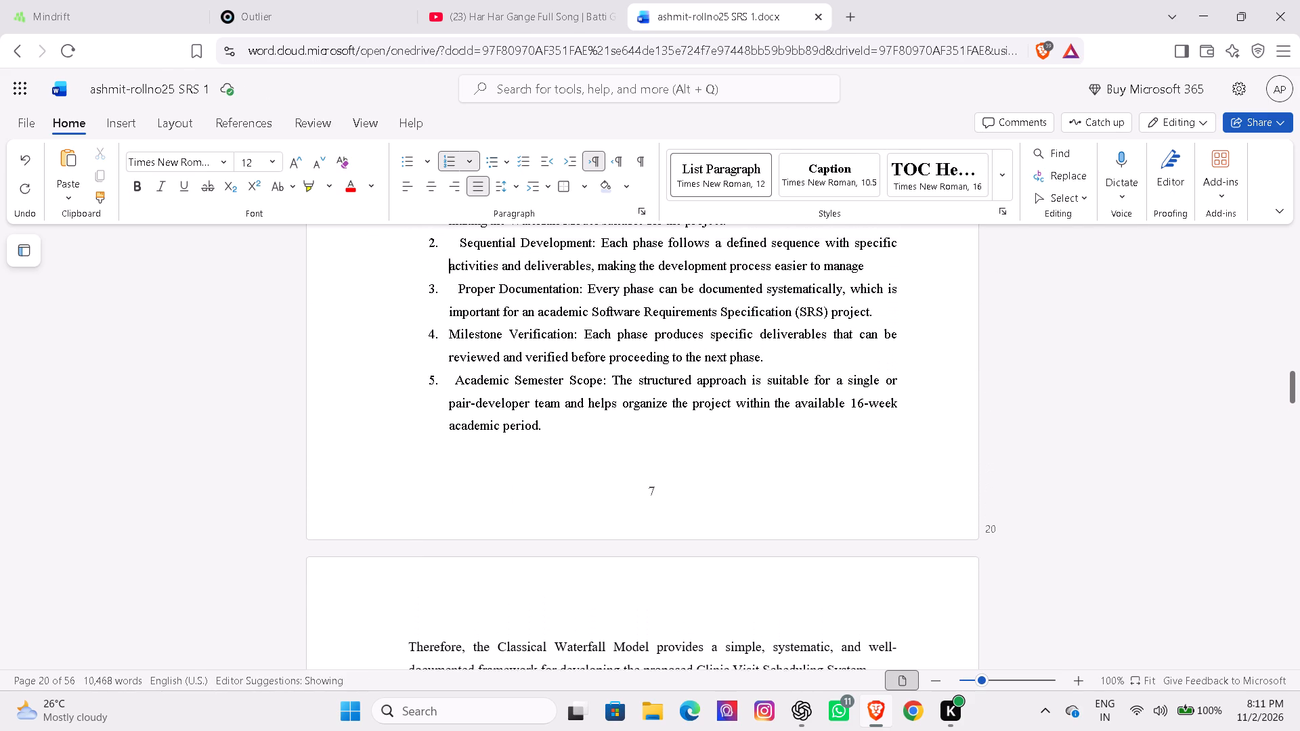
pyautogui.press('Up')
pyautogui.press('Up')
pyautogui.press('Up')
pyautogui.press('Up')
pyautogui.press('Up')
pyautogui.press('Up')
pyautogui.press('Up')
pyautogui.press('Up')
pyautogui.press('Up')
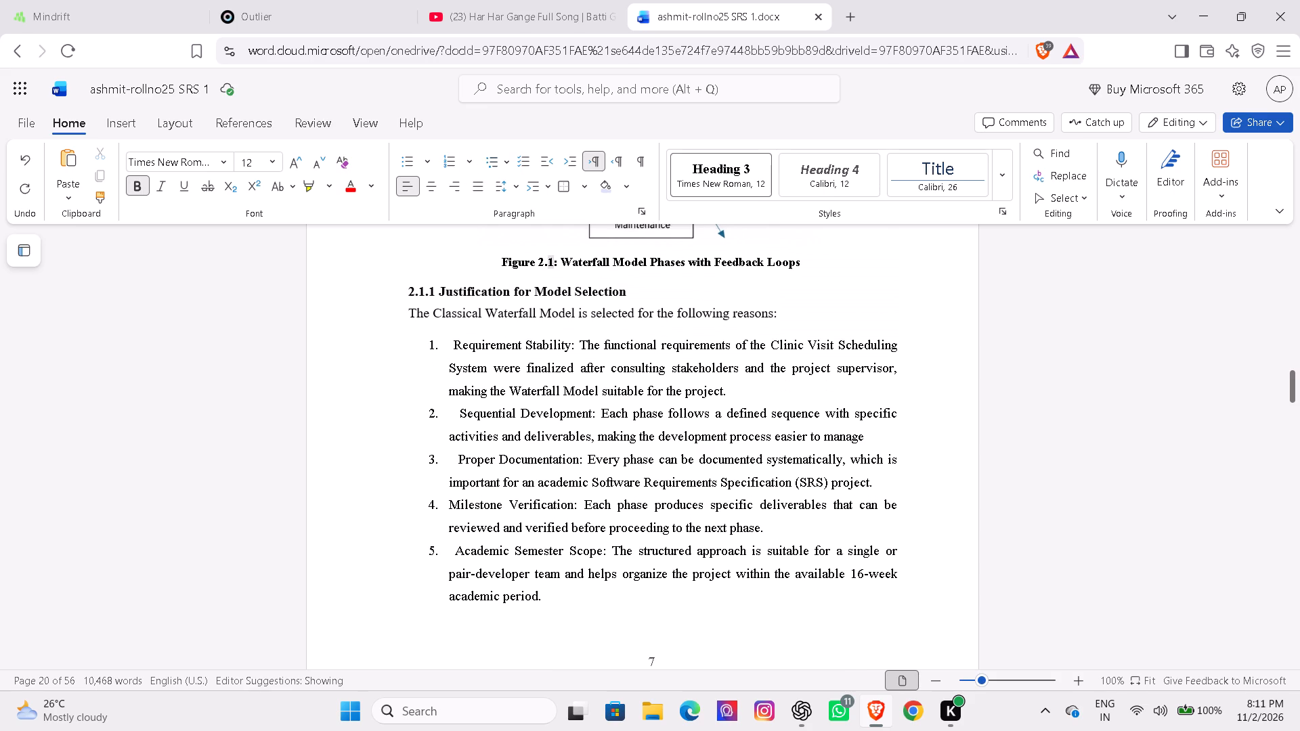
# Renumber the Project Work Breakdown Structure (WBS) & Gantt Chart heading as 2.2.
pyautogui.press('Down')
pyautogui.press('Down')
pyautogui.press('Down')
pyautogui.press('Down')
pyautogui.press('Down')
pyautogui.press('Down')
pyautogui.press('Down')
pyautogui.press('Down')
pyautogui.press('Down')
pyautogui.press('Down')
pyautogui.press('Down')
pyautogui.press('Down')
pyautogui.press('Down')
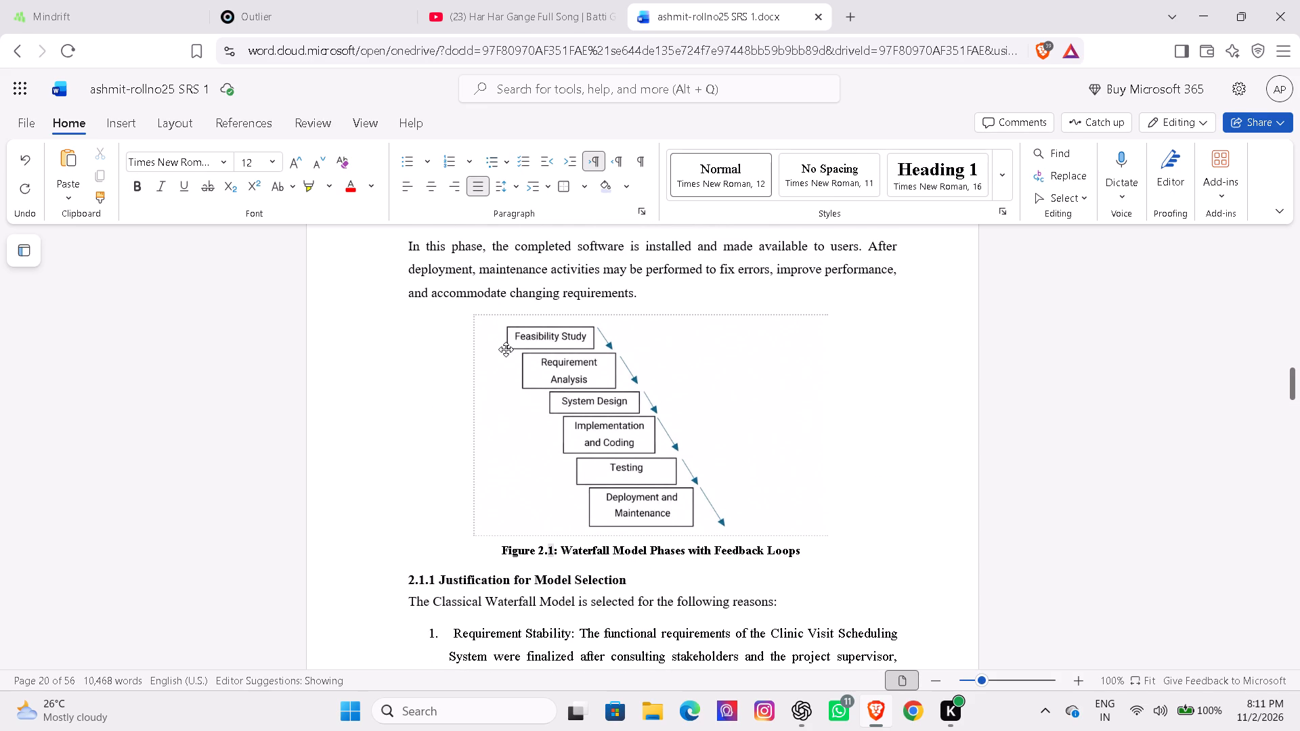
pyautogui.press('Down')
pyautogui.press('Down')
pyautogui.press('Down')
pyautogui.press('Down')
pyautogui.press('Down')
pyautogui.press('Down')
pyautogui.press('Down')
pyautogui.press('Down')
pyautogui.press('Down')
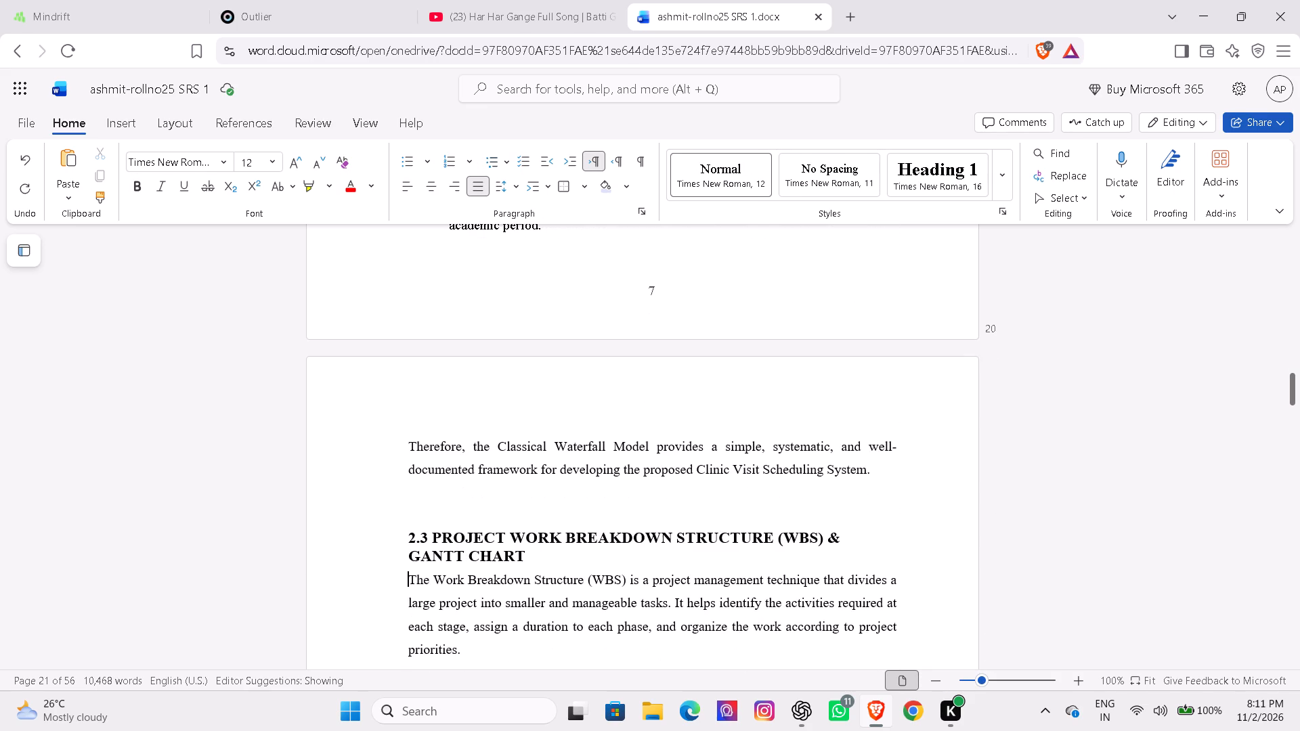
pyautogui.press('Down')
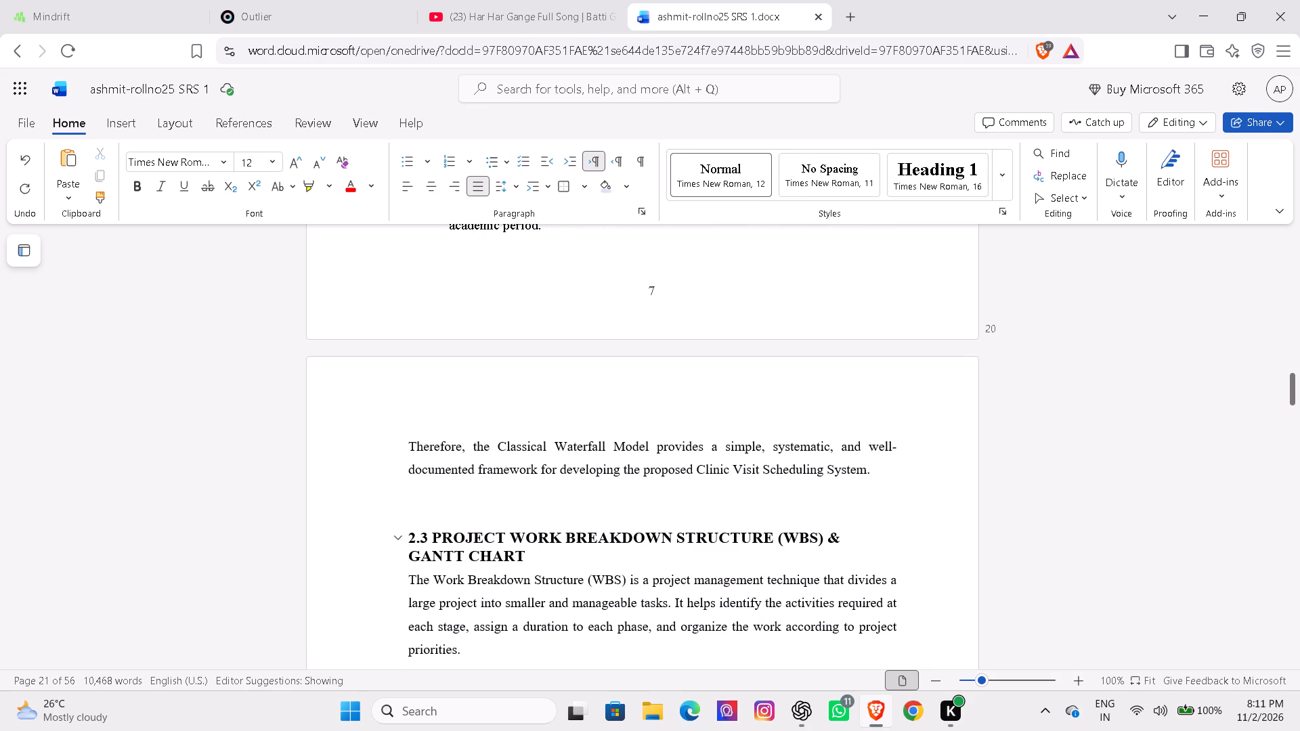
pyautogui.click(425, 534)
pyautogui.press('BackSpace')
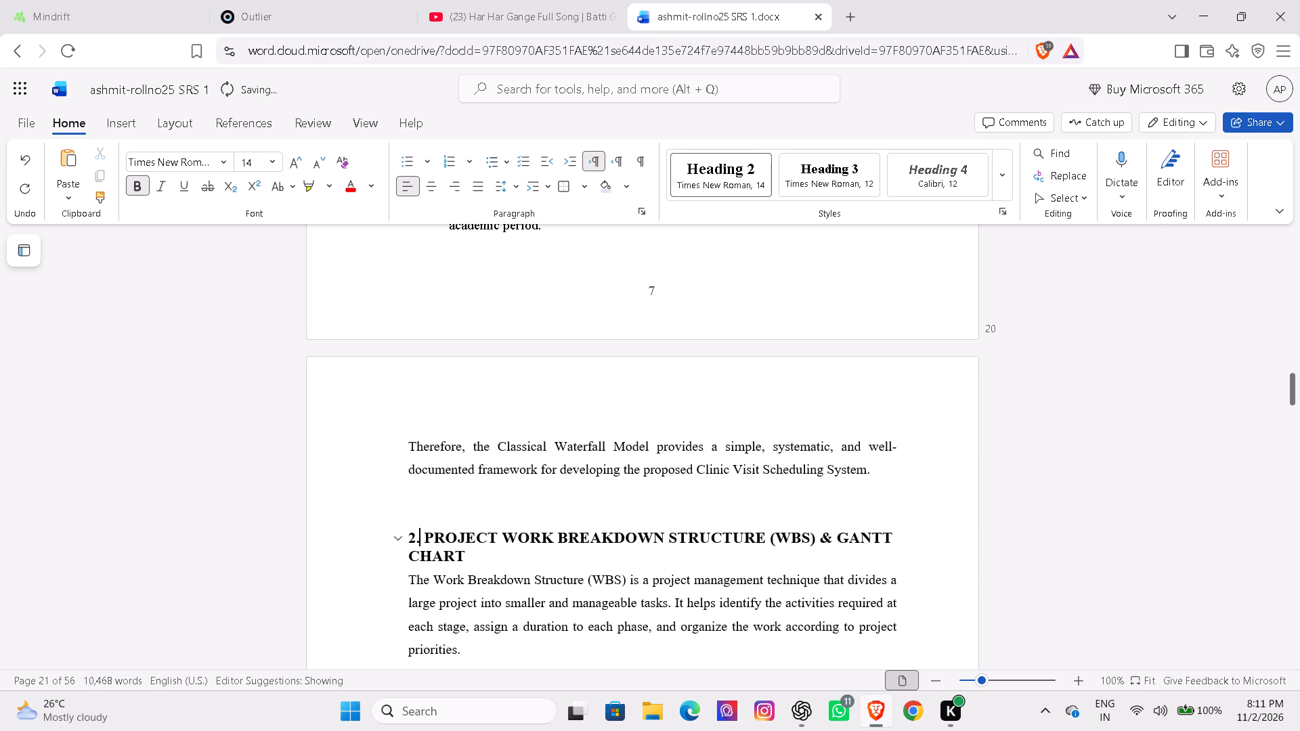
pyautogui.press('2')
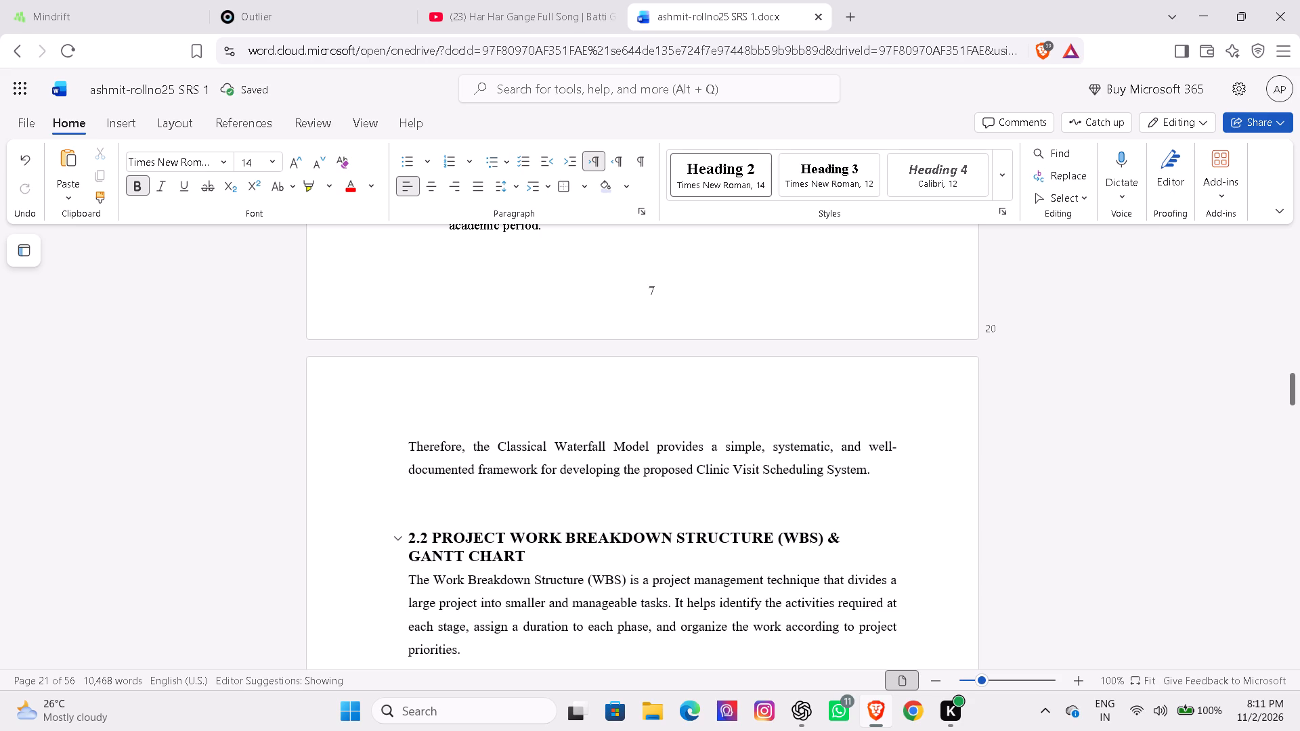
# Renumber the Work Breakdown Structure (WBS) subheading as 2.2.1.
pyautogui.press('Down')
pyautogui.press('Down')
pyautogui.press('Down')
pyautogui.press('Down')
pyautogui.press('Down')
pyautogui.press('Down')
pyautogui.press('Down')
pyautogui.press('Down')
pyautogui.press('Down')
pyautogui.press('Down')
pyautogui.press('Down')
pyautogui.press('Down')
pyautogui.press('Down')
pyautogui.press('Down')
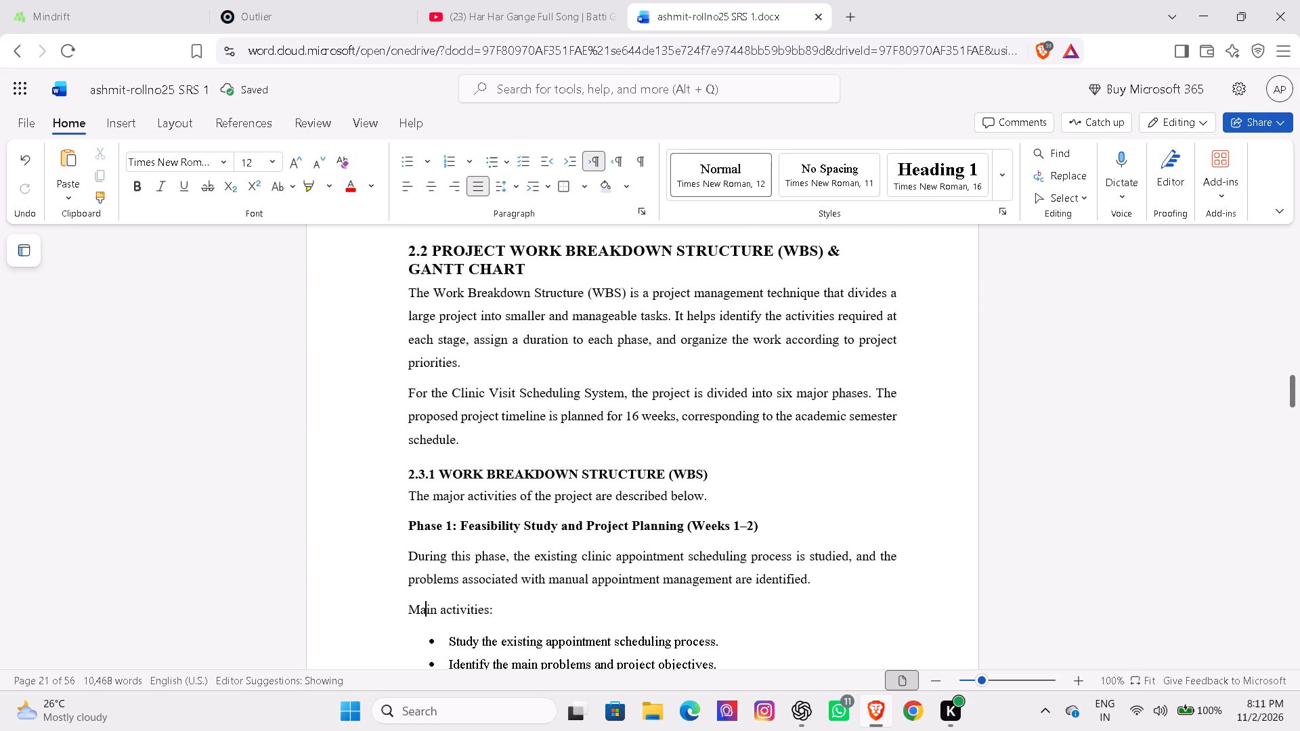
pyautogui.click(426, 473)
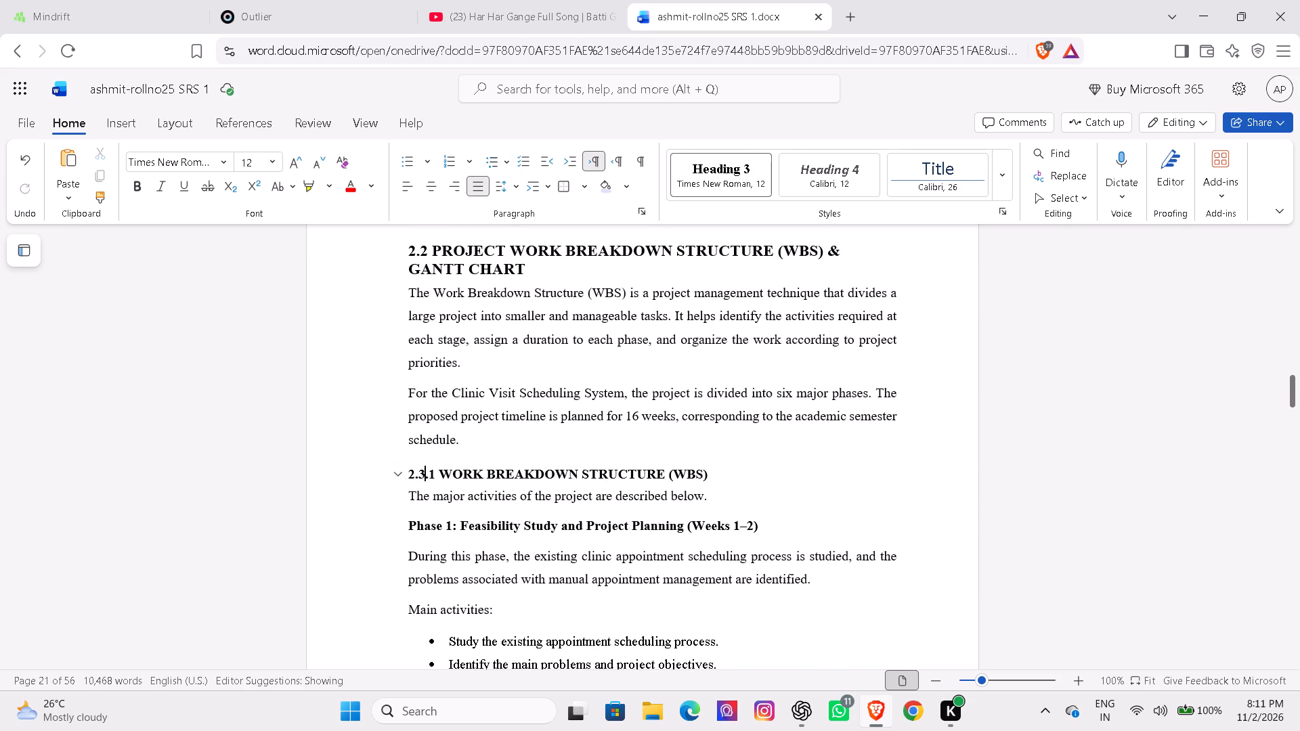
pyautogui.press('BackSpace')
pyautogui.press('2')
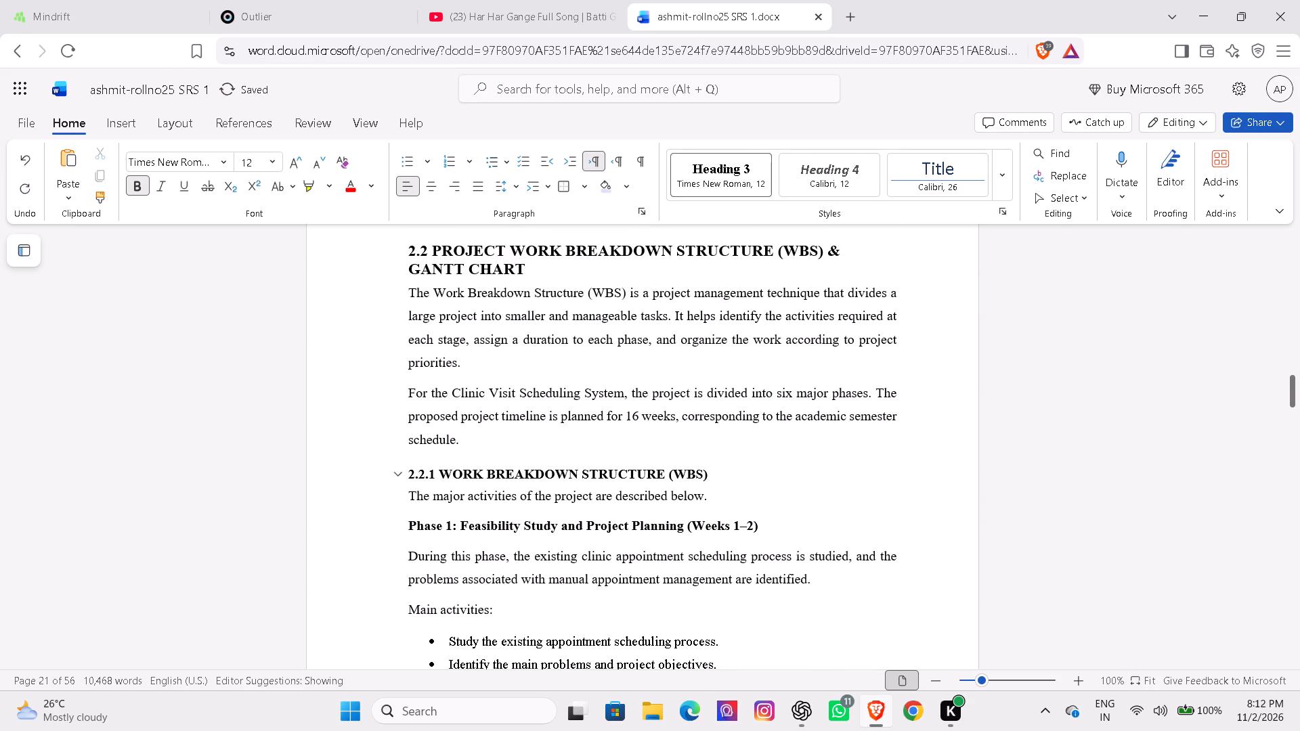
# Renumber the caption of the Project Work Breakdown Structure and Timeline table as Table 2.2.
pyautogui.press('Down')
pyautogui.press('Down')
pyautogui.press('Down')
pyautogui.press('Down')
pyautogui.press('Down')
pyautogui.press('Down')
pyautogui.press('Down')
pyautogui.press('Down')
pyautogui.press('Down')
pyautogui.press('Down')
pyautogui.press('Down')
pyautogui.press('Down')
pyautogui.press('Down')
pyautogui.press('Down')
pyautogui.press('Down')
pyautogui.press('Down')
pyautogui.press('Down')
pyautogui.press('Down')
pyautogui.press('Down')
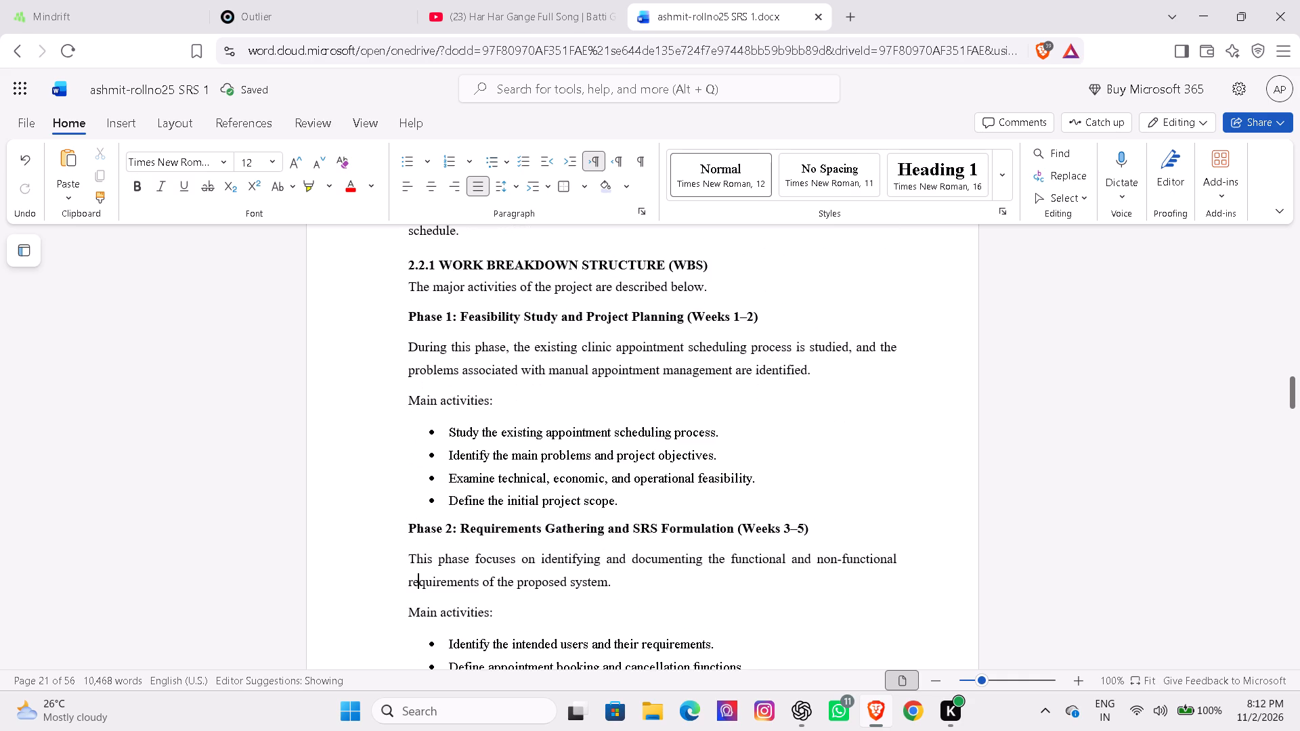
pyautogui.press('Down')
pyautogui.press('Down')
pyautogui.press('Down')
pyautogui.press('Down')
pyautogui.press('Down')
pyautogui.press('Down')
pyautogui.press('Down')
pyautogui.press('Down')
pyautogui.press('Down')
pyautogui.press('Down')
pyautogui.press('Down')
pyautogui.press('Down')
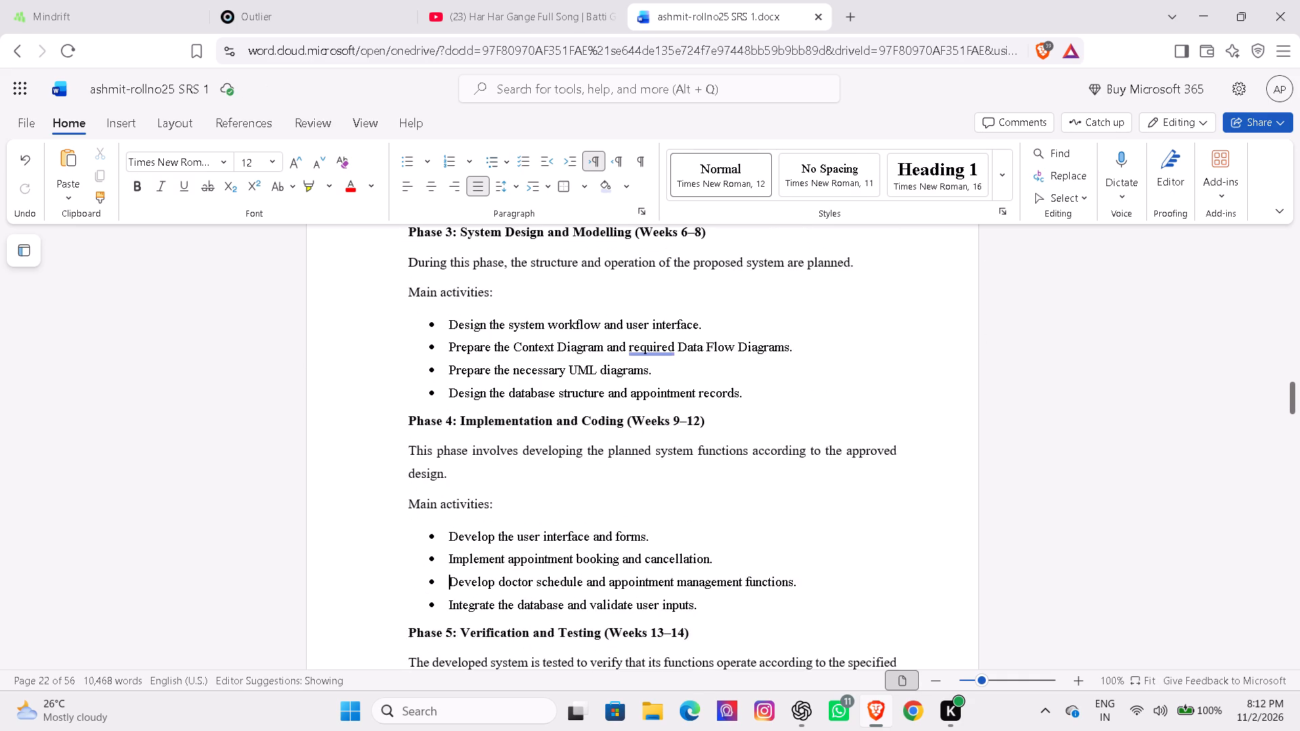
pyautogui.press('Down')
pyautogui.press('Down')
pyautogui.press('Down')
pyautogui.press('Down')
pyautogui.press('Down')
pyautogui.press('Down')
pyautogui.press('Down')
pyautogui.press('Down')
pyautogui.press('Down')
pyautogui.press('Down')
pyautogui.press('Down')
pyautogui.press('Down')
pyautogui.press('Down')
pyautogui.press('Down')
pyautogui.press('Down')
pyautogui.press('Down')
pyautogui.press('Down')
pyautogui.press('Down')
pyautogui.press('Down')
pyautogui.press('Down')
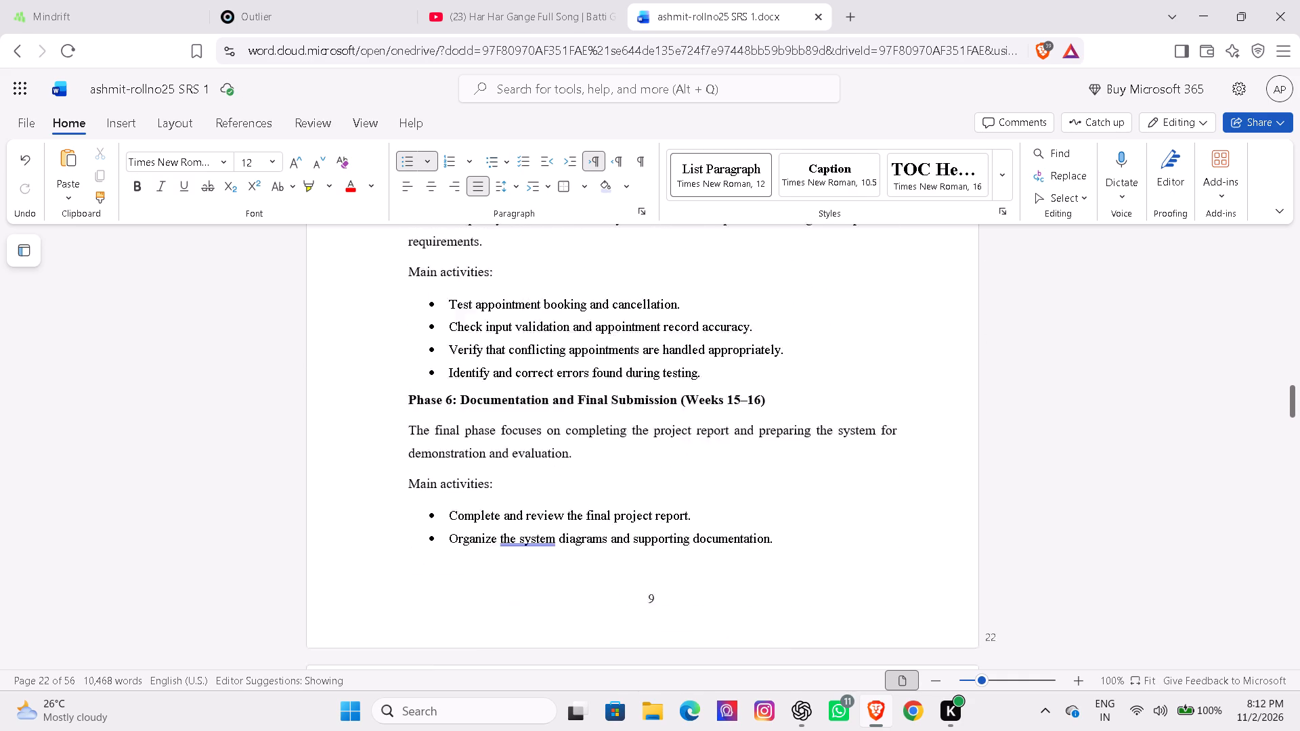
pyautogui.press('Down')
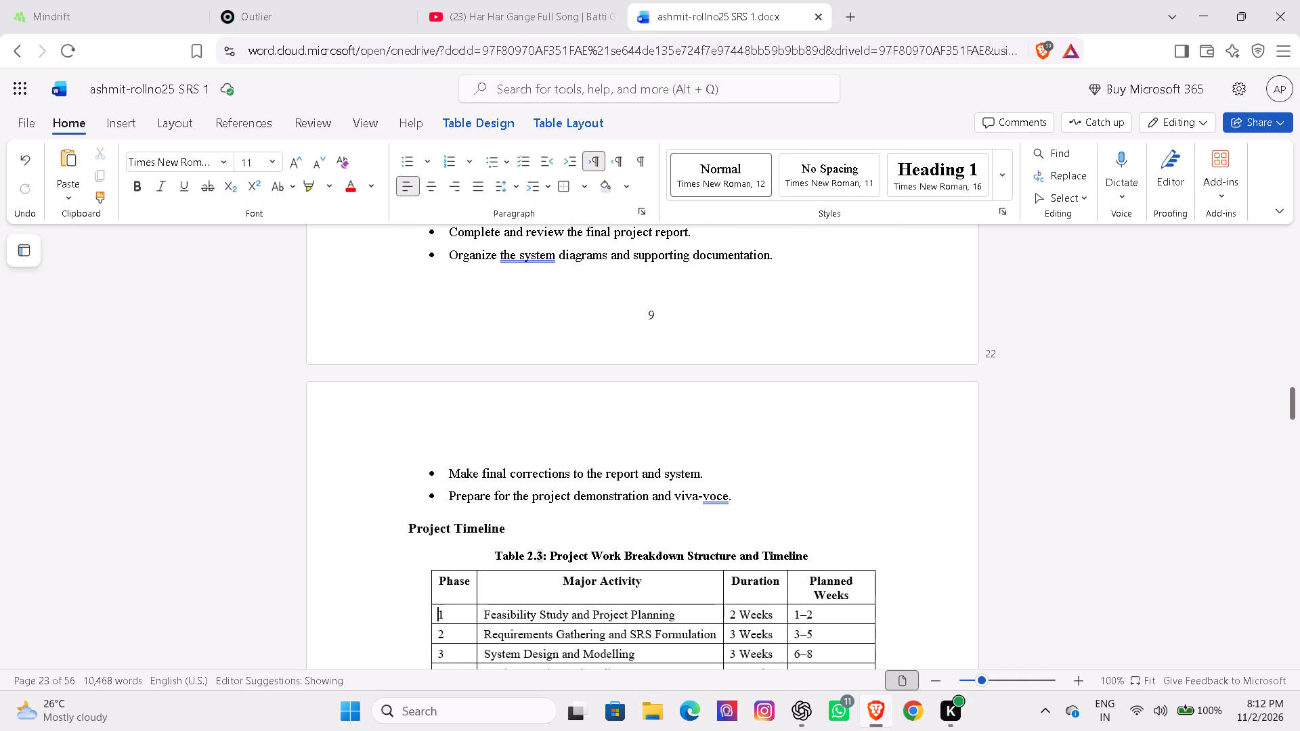
pyautogui.click(539, 552)
pyautogui.press('BackSpace')
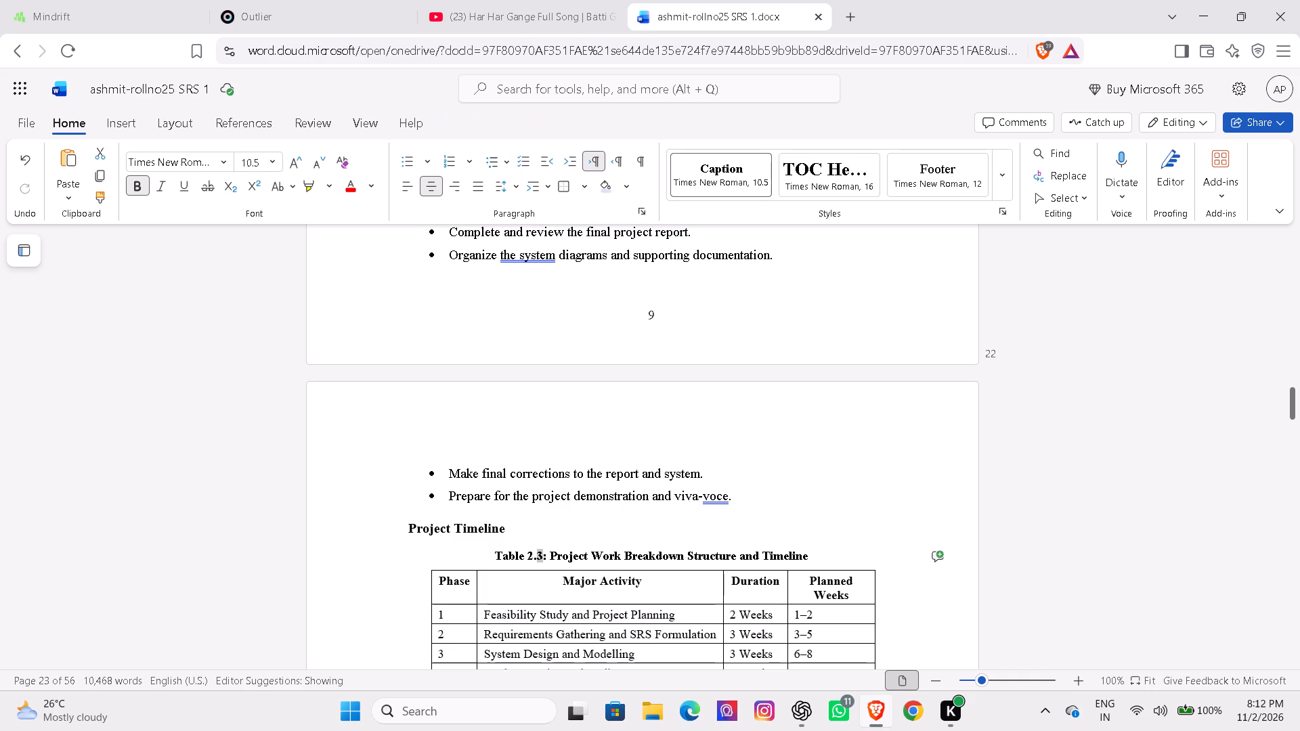
pyautogui.press('2')
# Renumber the Gantt Chart subheading below the timeline table as 2.2.2.
pyautogui.press('Down')
pyautogui.press('Down')
pyautogui.press('Down')
pyautogui.press('Down')
pyautogui.press('Down')
pyautogui.press('Down')
pyautogui.press('Down')
pyautogui.press('Down')
pyautogui.press('Down')
pyautogui.press('Down')
pyautogui.press('Down')
pyautogui.press('Down')
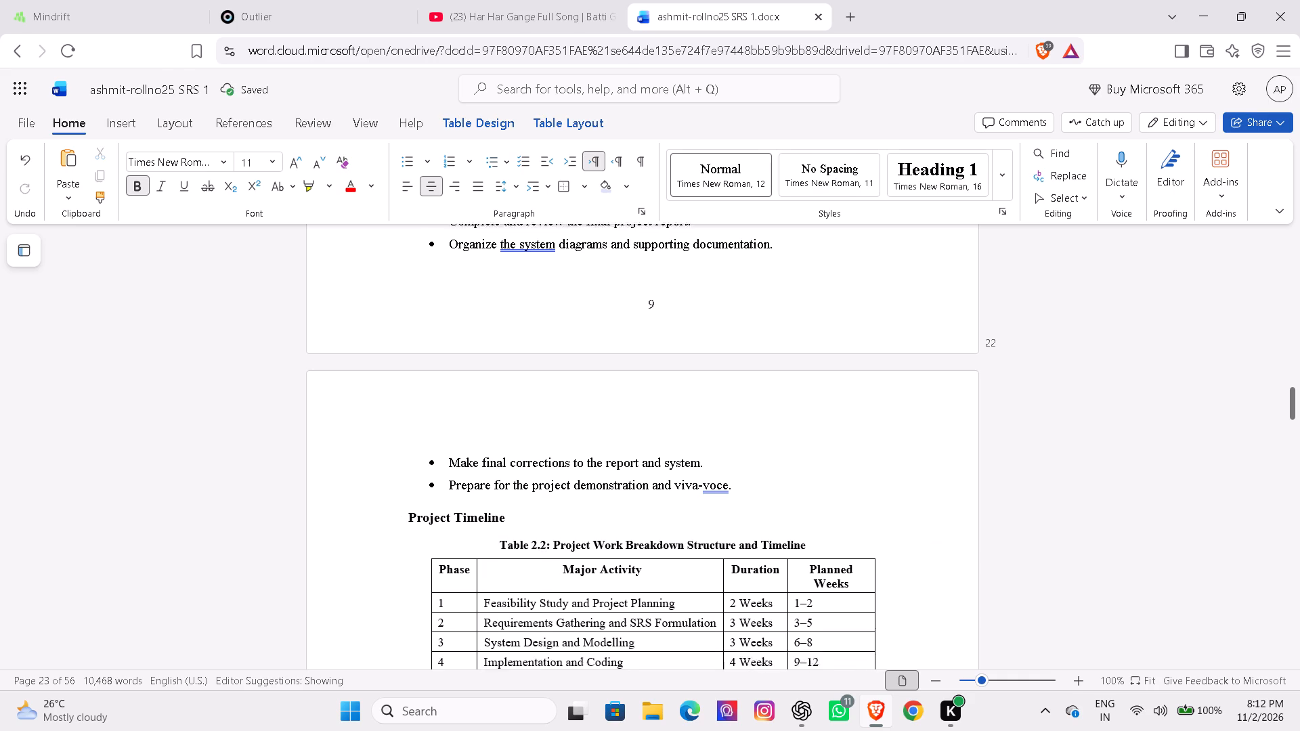
pyautogui.press('Down')
pyautogui.press('Down')
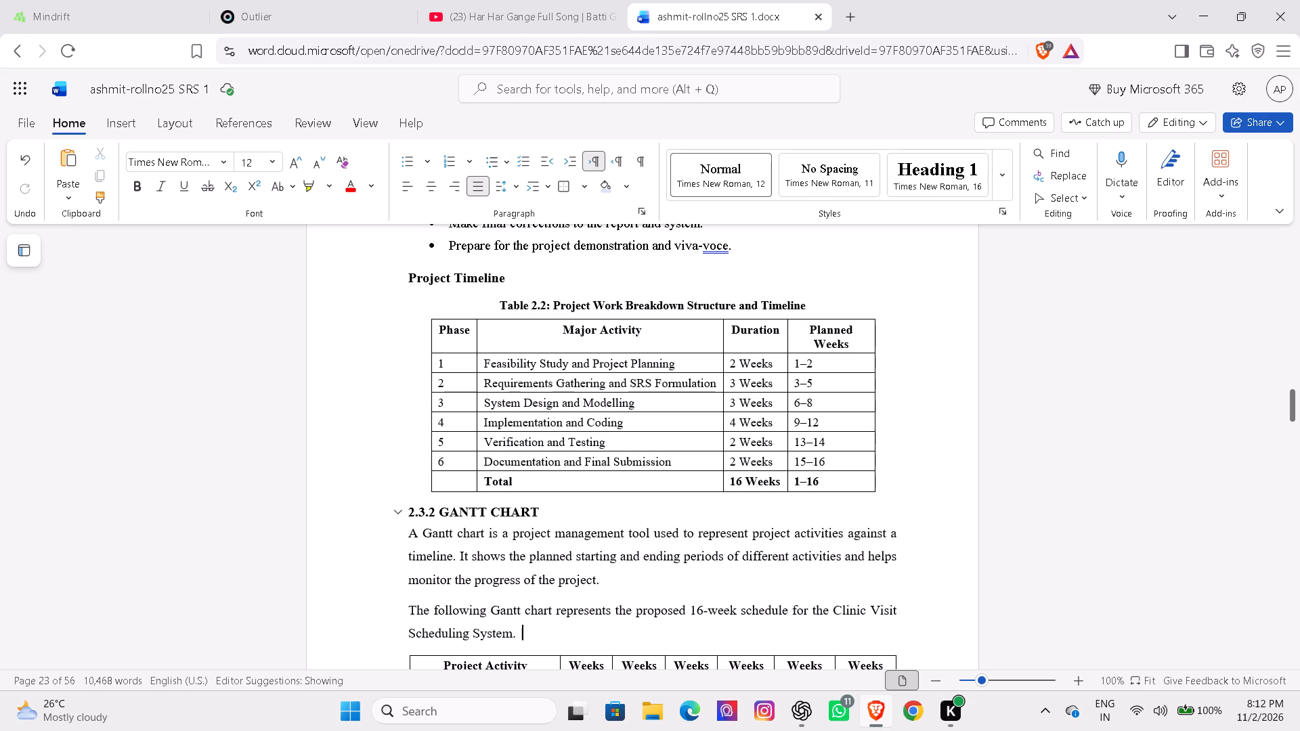
pyautogui.click(425, 510)
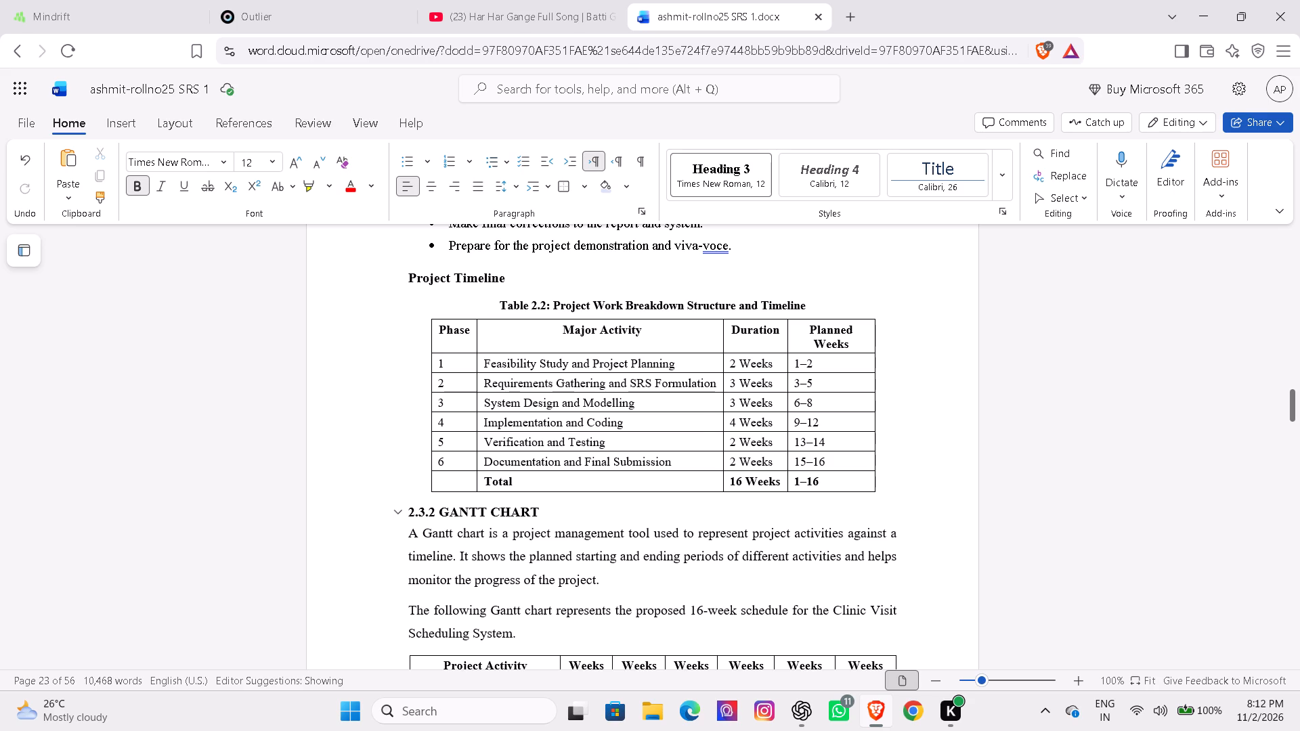
pyautogui.press('BackSpace')
pyautogui.press('3')
pyautogui.press('BackSpace')
pyautogui.press('2')
# Check the Gantt chart table and the rest of chapter 2 up to the start of Chapter 3 for outdated numbering.
pyautogui.press('Down')
pyautogui.press('Down')
pyautogui.press('Down')
pyautogui.press('Down')
pyautogui.press('Down')
pyautogui.press('Down')
pyautogui.press('Down')
pyautogui.press('Down')
pyautogui.press('Down')
pyautogui.press('Down')
pyautogui.press('Down')
pyautogui.press('Down')
pyautogui.press('Down')
pyautogui.press('Down')
pyautogui.press('Down')
pyautogui.press('Down')
pyautogui.press('Down')
pyautogui.press('Down')
pyautogui.press('Down')
pyautogui.press('Down')
pyautogui.press('Down')
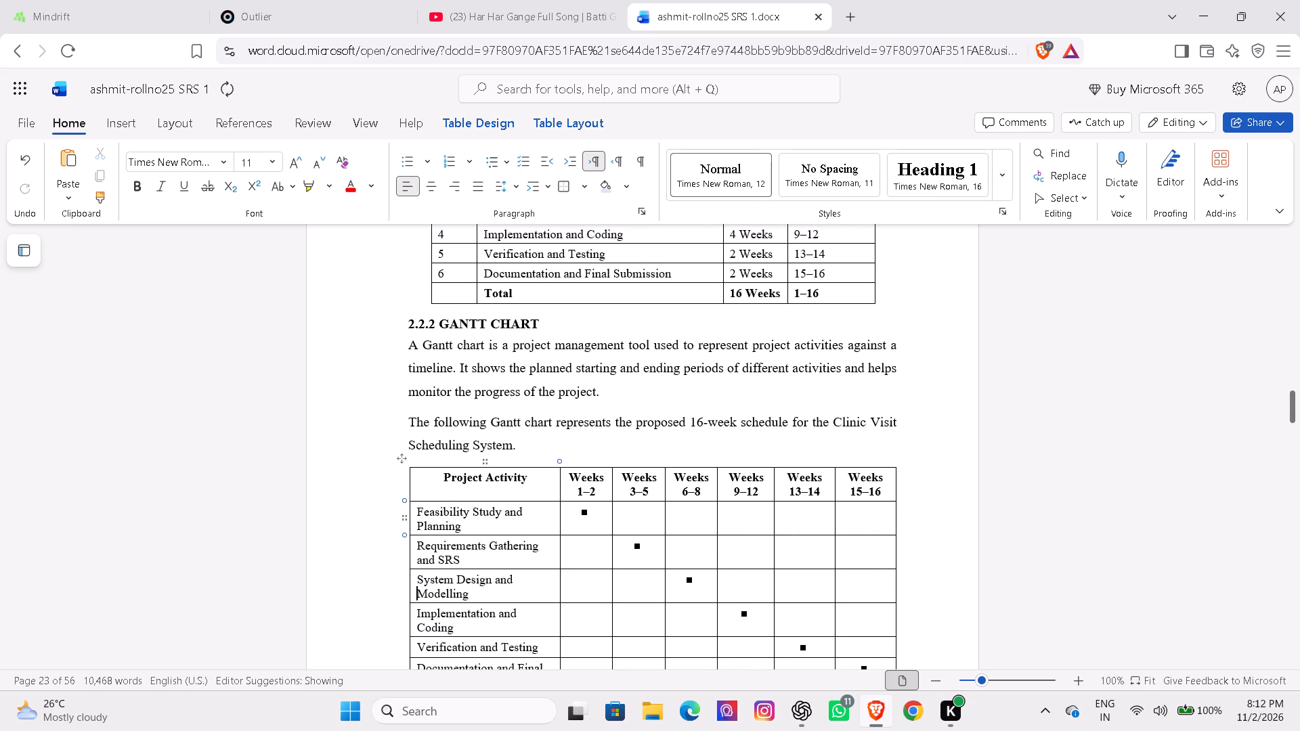
pyautogui.press('Down')
pyautogui.press('Down')
pyautogui.press('Down')
pyautogui.press('Down')
pyautogui.press('Down')
pyautogui.press('Down')
pyautogui.press('Down')
pyautogui.press('Down')
pyautogui.press('Down')
pyautogui.press('Down')
pyautogui.press('Down')
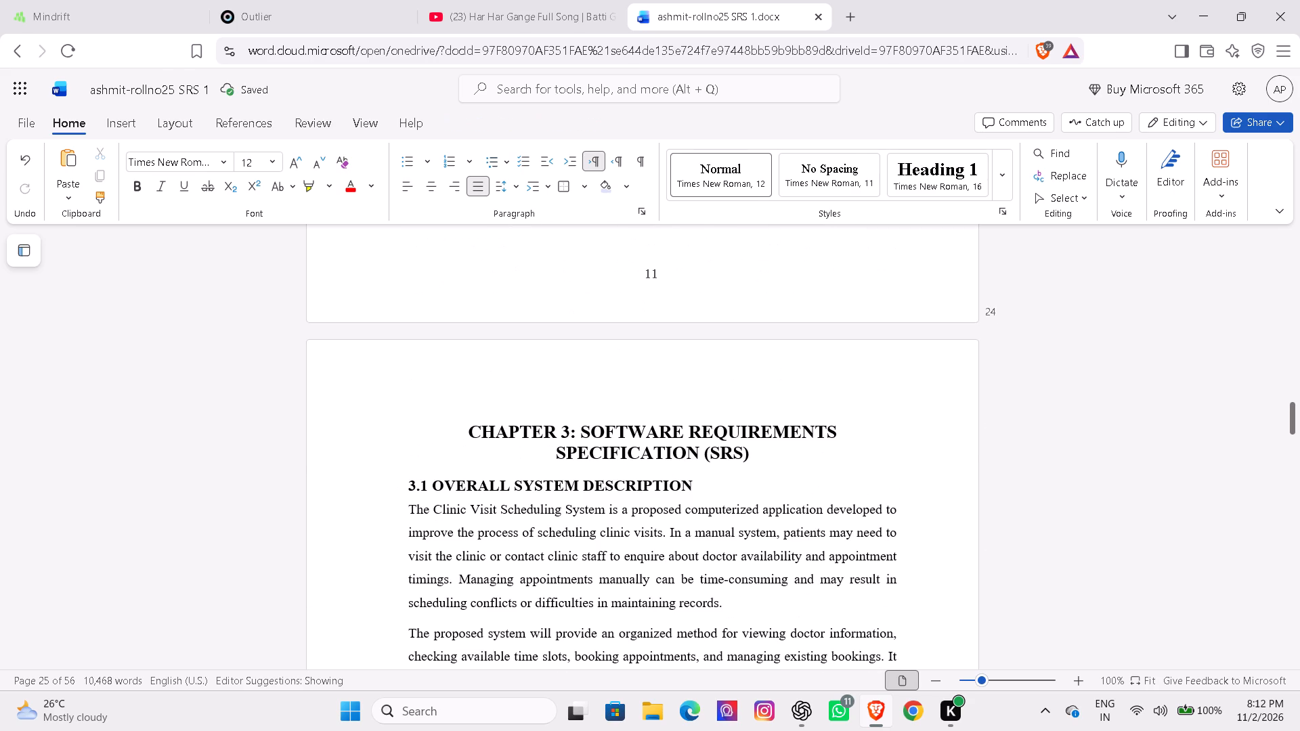
# Check section 3.1, Overall System Description, through the Operating Environment and Design Constraints subsection for unwanted content and outdated numbering.
pyautogui.press('Down')
pyautogui.press('Down')
pyautogui.press('Down')
pyautogui.press('Down')
pyautogui.press('Down')
pyautogui.press('Down')
pyautogui.press('Down')
pyautogui.press('Down')
pyautogui.press('Down')
pyautogui.press('Down')
pyautogui.press('Down')
pyautogui.press('Down')
pyautogui.press('Down')
pyautogui.press('Down')
pyautogui.press('Down')
pyautogui.press('Down')
pyautogui.press('Down')
pyautogui.press('Down')
pyautogui.press('Down')
pyautogui.press('Down')
pyautogui.press('Down')
pyautogui.press('Down')
pyautogui.press('Down')
pyautogui.press('Down')
pyautogui.press('Down')
pyautogui.press('Down')
pyautogui.press('Down')
pyautogui.press('Down')
pyautogui.press('Down')
pyautogui.press('Down')
pyautogui.press('Down')
pyautogui.press('Down')
pyautogui.press('Down')
pyautogui.press('Down')
pyautogui.press('Down')
pyautogui.press('Down')
pyautogui.press('Down')
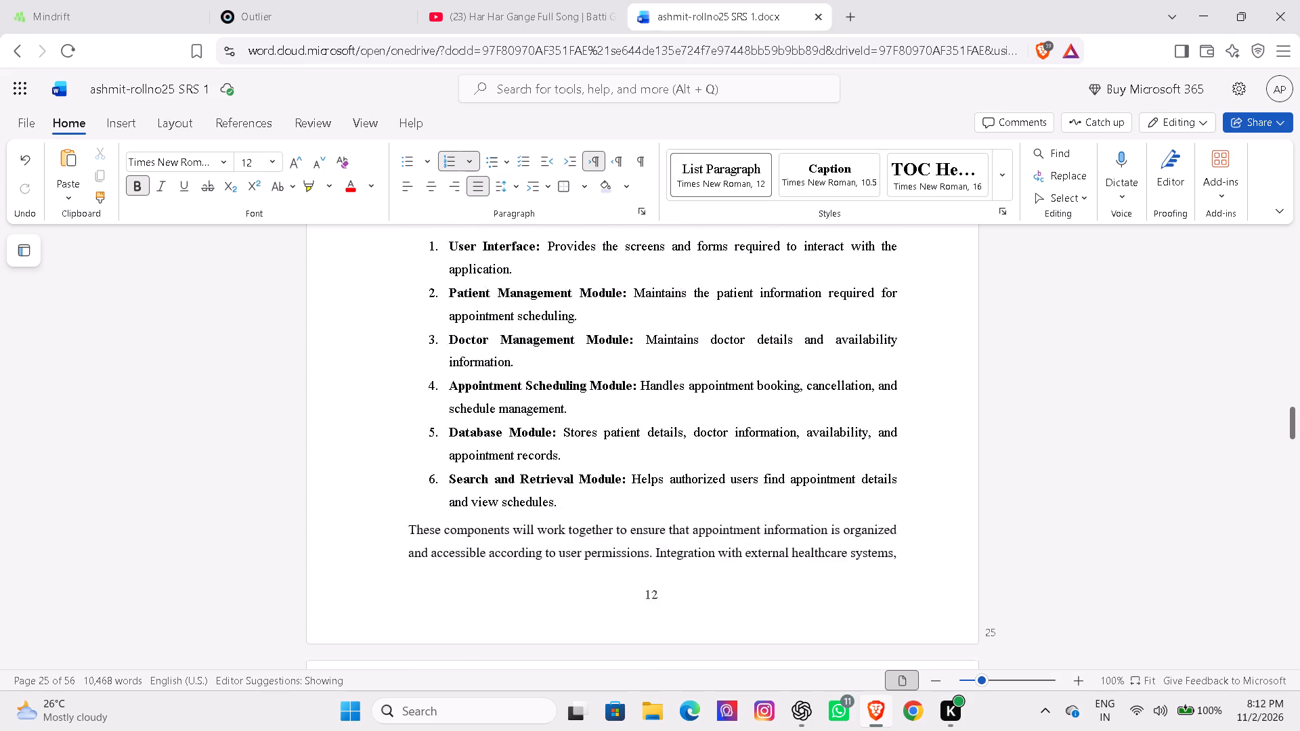
pyautogui.press('Down')
pyautogui.press('Down')
pyautogui.press('Down')
pyautogui.press('Down')
pyautogui.press('Down')
pyautogui.press('Down')
pyautogui.press('Down')
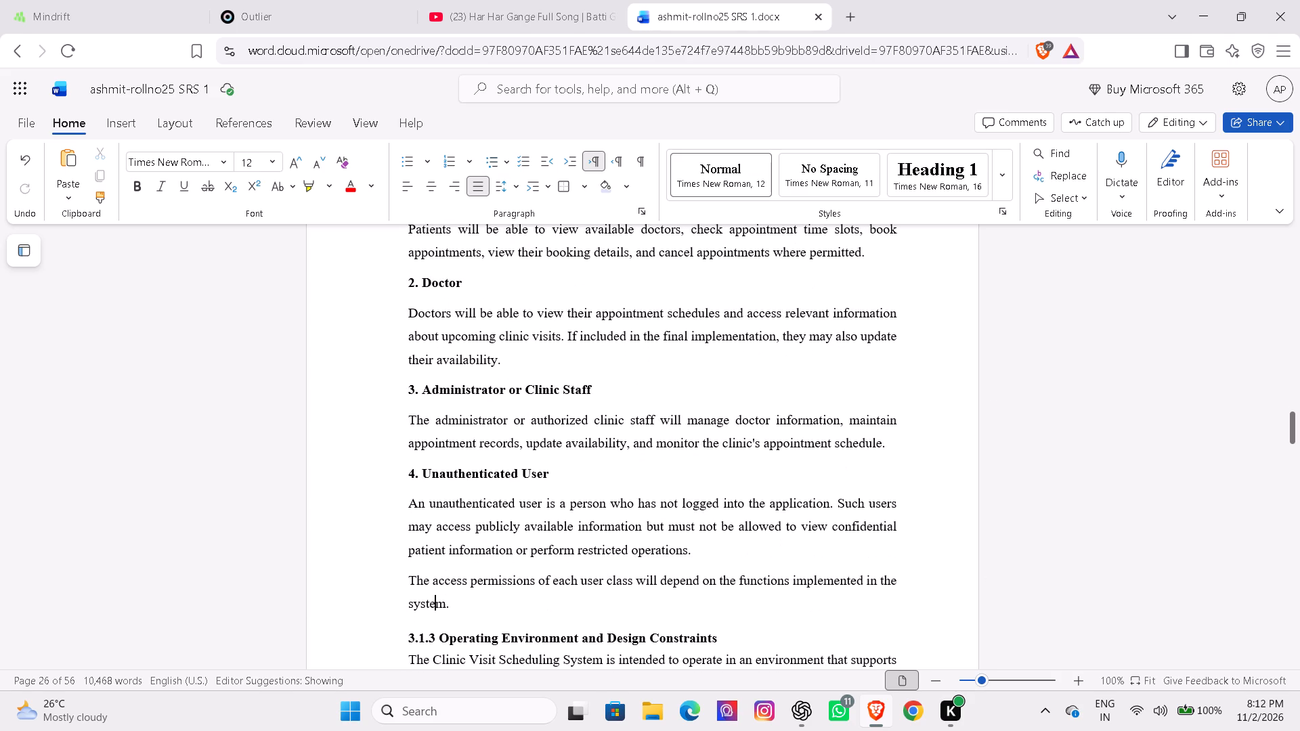
pyautogui.press('Down')
pyautogui.press('Down')
pyautogui.press('Down')
pyautogui.press('Down')
pyautogui.press('Down')
pyautogui.press('Down')
pyautogui.press('Down')
pyautogui.press('Down')
pyautogui.press('Down')
pyautogui.press('Down')
pyautogui.press('Down')
pyautogui.press('Down')
pyautogui.press('Down')
pyautogui.press('Down')
pyautogui.press('Down')
pyautogui.press('Down')
pyautogui.press('Down')
pyautogui.press('Down')
pyautogui.press('Down')
pyautogui.press('Down')
pyautogui.press('Down')
pyautogui.press('Down')
pyautogui.press('Down')
pyautogui.press('Down')
pyautogui.press('Down')
pyautogui.press('Down')
pyautogui.press('Down')
pyautogui.press('Down')
pyautogui.press('Down')
pyautogui.press('Down')
pyautogui.press('Down')
pyautogui.press('Down')
pyautogui.press('Down')
pyautogui.press('Down')
pyautogui.press('Down')
pyautogui.press('Down')
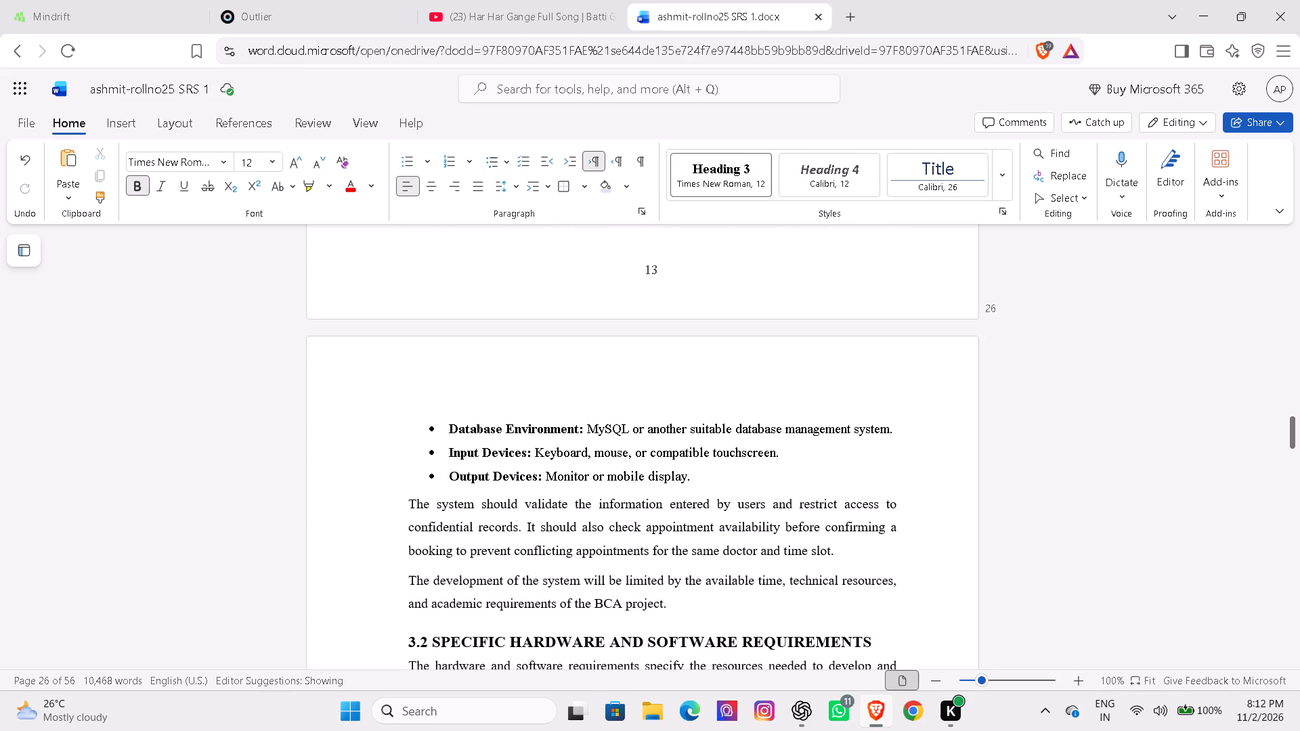
# Review section 3.2 on specific hardware and software requirements, including its table captions, for outdated numbering.
pyautogui.press('Down')
pyautogui.press('Down')
pyautogui.press('Down')
pyautogui.press('Down')
pyautogui.press('Down')
pyautogui.press('Down')
pyautogui.press('Down')
pyautogui.press('Down')
pyautogui.press('Down')
pyautogui.press('Down')
pyautogui.press('Down')
pyautogui.press('Down')
pyautogui.press('Down')
pyautogui.press('Down')
pyautogui.press('Down')
pyautogui.press('Down')
pyautogui.press('Down')
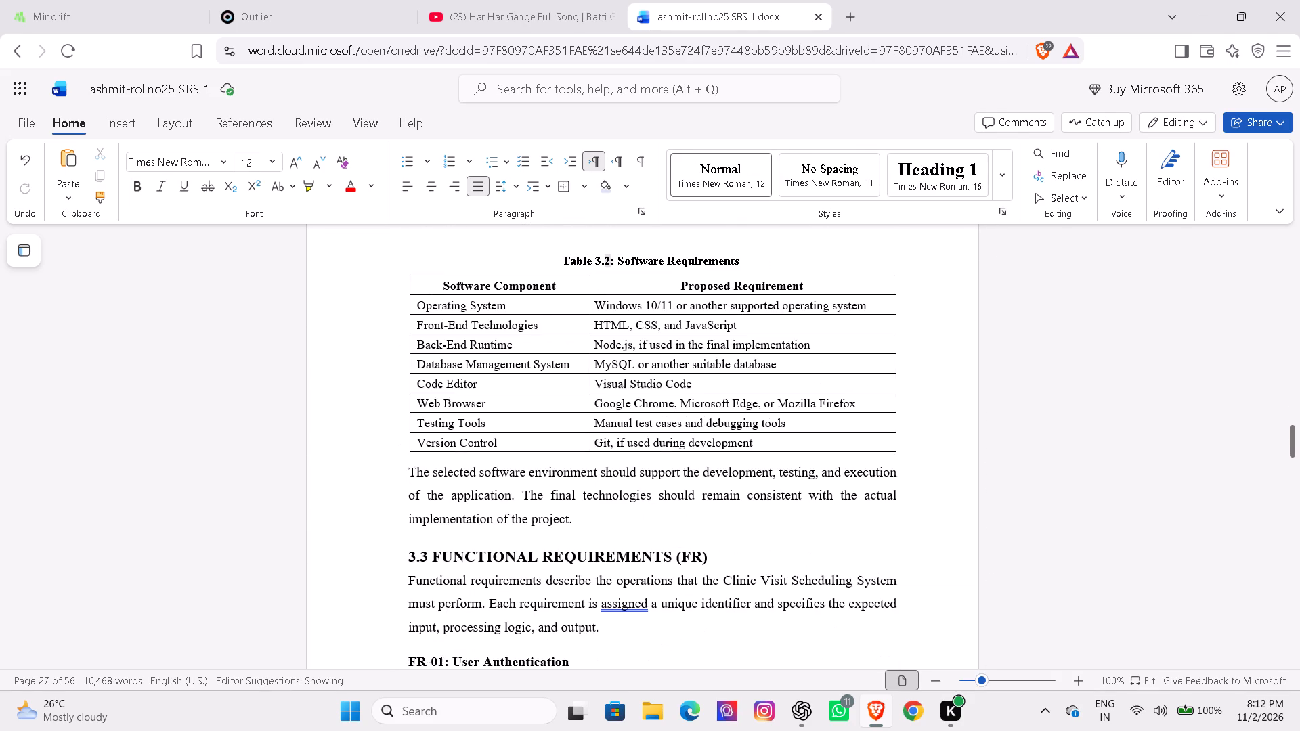
# Review section 3.3, Functional Requirements, from FR-01 through FR-10 for unwanted content and outdated numbering.
pyautogui.press('Down')
pyautogui.press('Down')
pyautogui.press('Down')
pyautogui.press('Down')
pyautogui.press('Down')
pyautogui.press('Down')
pyautogui.press('Down')
pyautogui.press('Down')
pyautogui.press('Down')
pyautogui.press('Down')
pyautogui.press('Down')
pyautogui.press('Down')
pyautogui.press('Down')
pyautogui.press('Down')
pyautogui.press('Down')
pyautogui.press('Down')
pyautogui.press('Down')
pyautogui.press('Down')
pyautogui.press('Down')
pyautogui.press('Down')
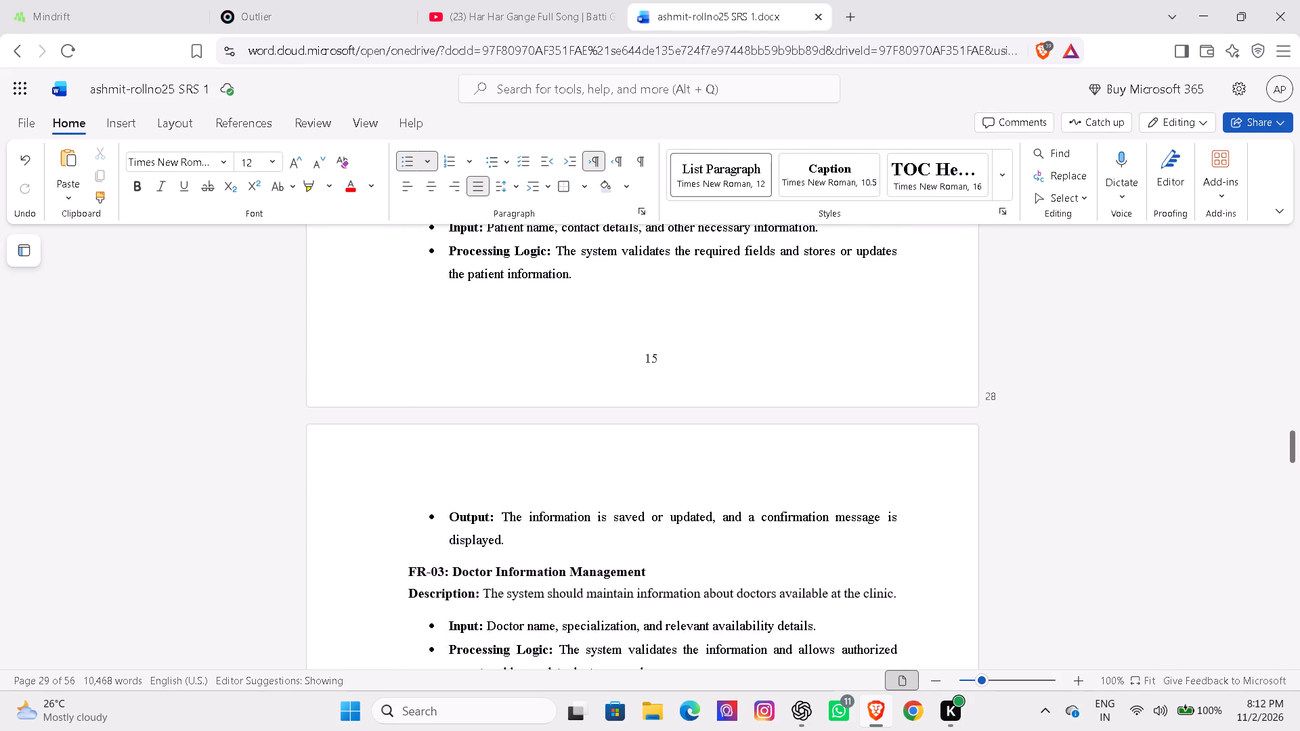
pyautogui.press('Down')
pyautogui.press('Down')
pyautogui.press('Down')
pyautogui.press('Down')
pyautogui.press('Down')
pyautogui.press('Down')
pyautogui.press('Down')
pyautogui.press('Down')
pyautogui.press('Down')
pyautogui.press('Down')
pyautogui.press('Down')
pyautogui.press('Down')
pyautogui.press('Down')
pyautogui.press('Down')
pyautogui.press('Down')
pyautogui.press('Down')
pyautogui.press('Down')
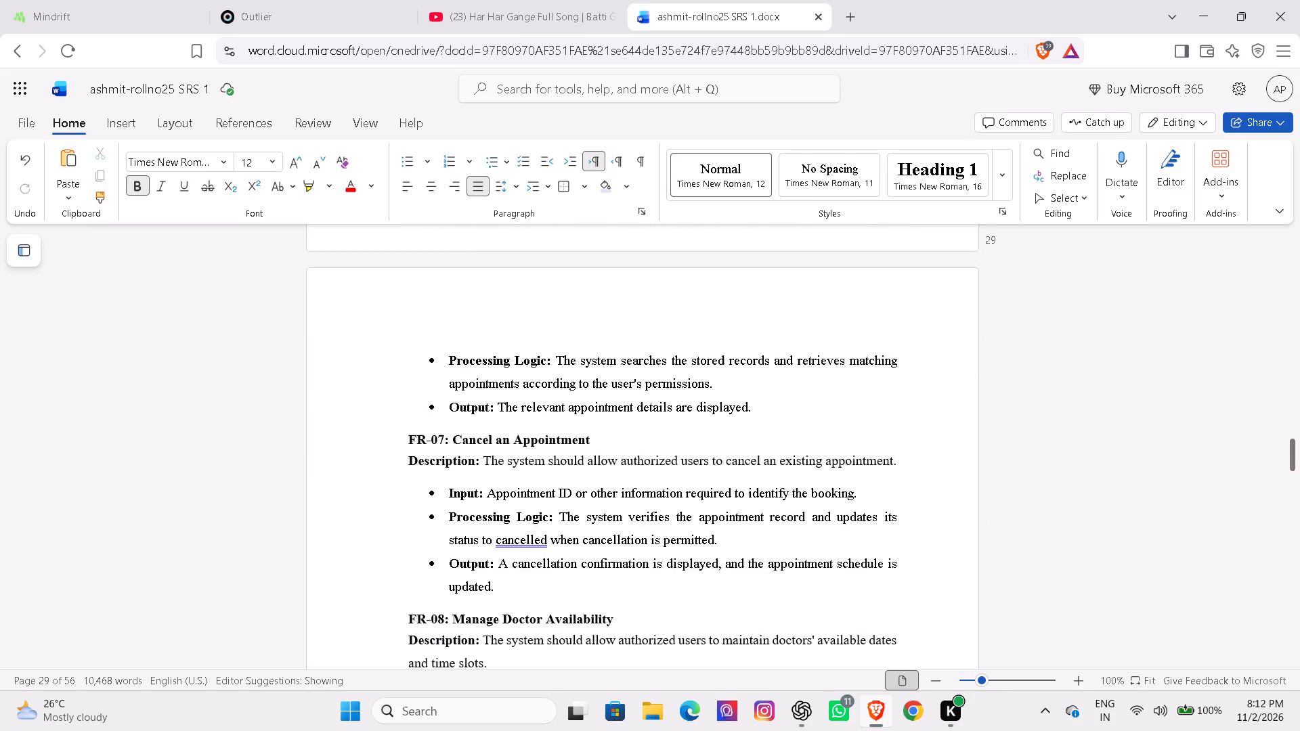
pyautogui.press('Down')
pyautogui.press('Down')
pyautogui.press('Down')
pyautogui.press('Down')
pyautogui.press('Down')
pyautogui.press('Down')
pyautogui.press('Down')
pyautogui.press('Down')
pyautogui.press('Down')
pyautogui.press('Down')
pyautogui.press('Down')
pyautogui.press('Down')
pyautogui.press('Down')
pyautogui.press('Down')
pyautogui.press('Down')
pyautogui.press('Down')
pyautogui.press('Down')
pyautogui.press('Down')
pyautogui.press('Down')
pyautogui.press('Down')
pyautogui.press('Down')
pyautogui.press('Down')
pyautogui.press('Down')
pyautogui.press('Down')
pyautogui.press('Down')
pyautogui.press('Down')
pyautogui.press('Down')
pyautogui.press('Down')
pyautogui.press('Down')
pyautogui.press('Down')
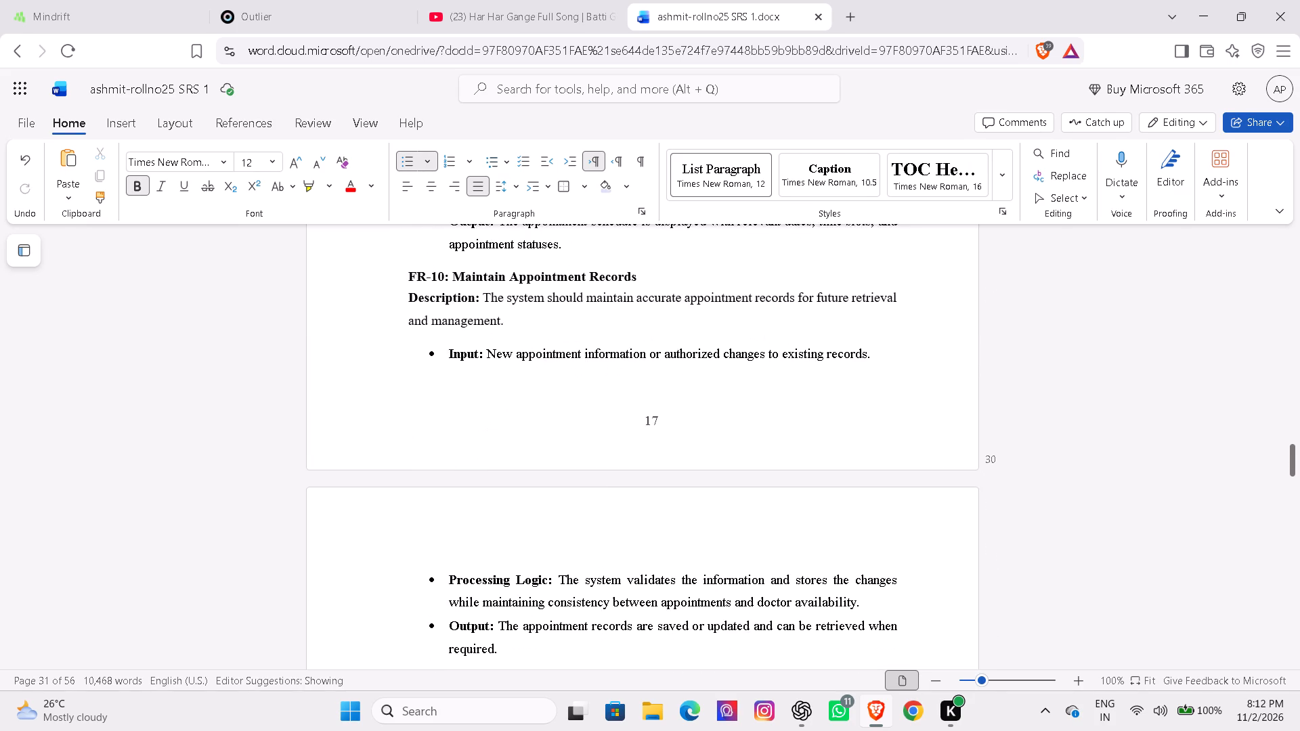
# Check section 3.4, including its security, reliability and usability requirements, and the rest of chapter 3 for outdated numbering.
pyautogui.press('Down')
pyautogui.press('Down')
pyautogui.press('Down')
pyautogui.press('Down')
pyautogui.press('Down')
pyautogui.press('Down')
pyautogui.press('Down')
pyautogui.press('Down')
pyautogui.press('Down')
pyautogui.press('Down')
pyautogui.press('Down')
pyautogui.press('Down')
pyautogui.press('Down')
pyautogui.press('Down')
pyautogui.press('Down')
pyautogui.press('Down')
pyautogui.press('Down')
pyautogui.press('Down')
pyautogui.press('Down')
pyautogui.press('Down')
pyautogui.press('Down')
pyautogui.press('Down')
pyautogui.press('Down')
pyautogui.press('Down')
pyautogui.press('Down')
pyautogui.press('Down')
pyautogui.press('Down')
pyautogui.press('Down')
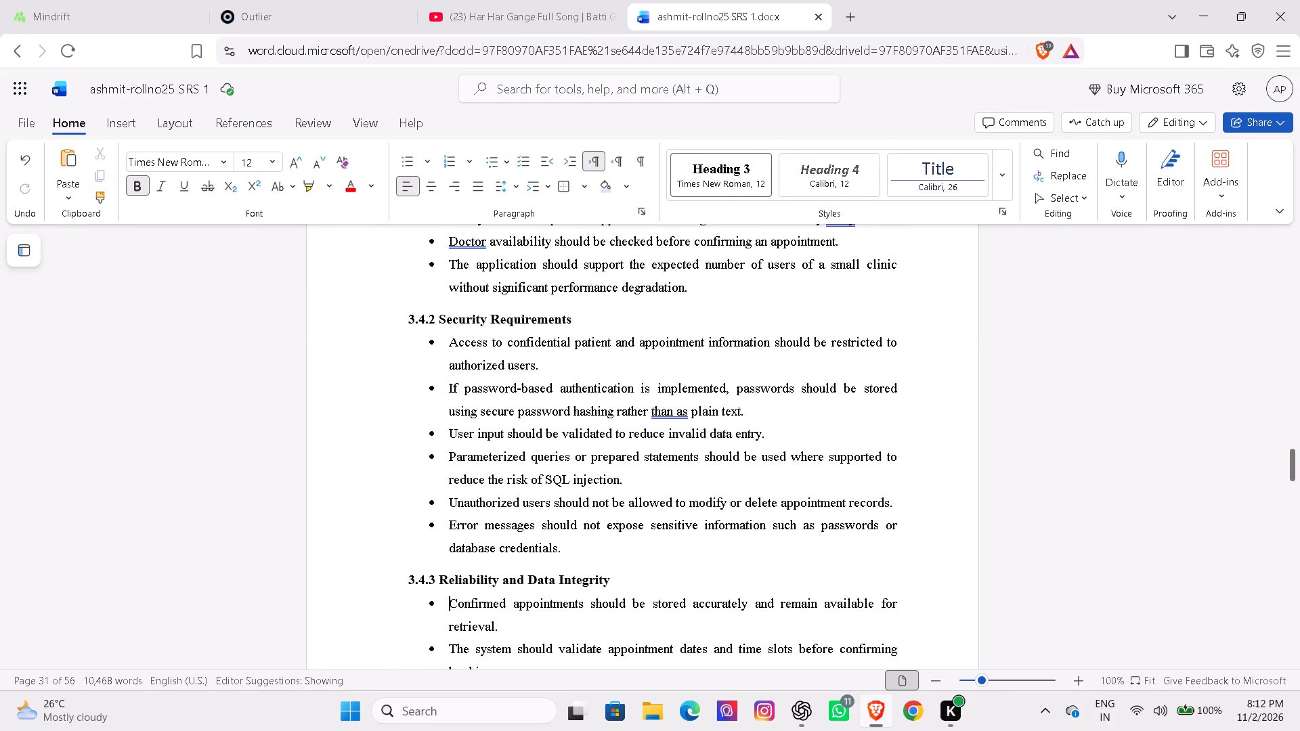
pyautogui.press('Down')
pyautogui.press('Down')
pyautogui.press('Down')
pyautogui.press('Down')
pyautogui.press('Down')
pyautogui.press('Down')
pyautogui.press('Down')
pyautogui.press('Down')
pyautogui.press('Down')
pyautogui.press('Down')
pyautogui.press('Down')
pyautogui.press('Down')
pyautogui.press('Down')
pyautogui.press('Down')
pyautogui.press('Down')
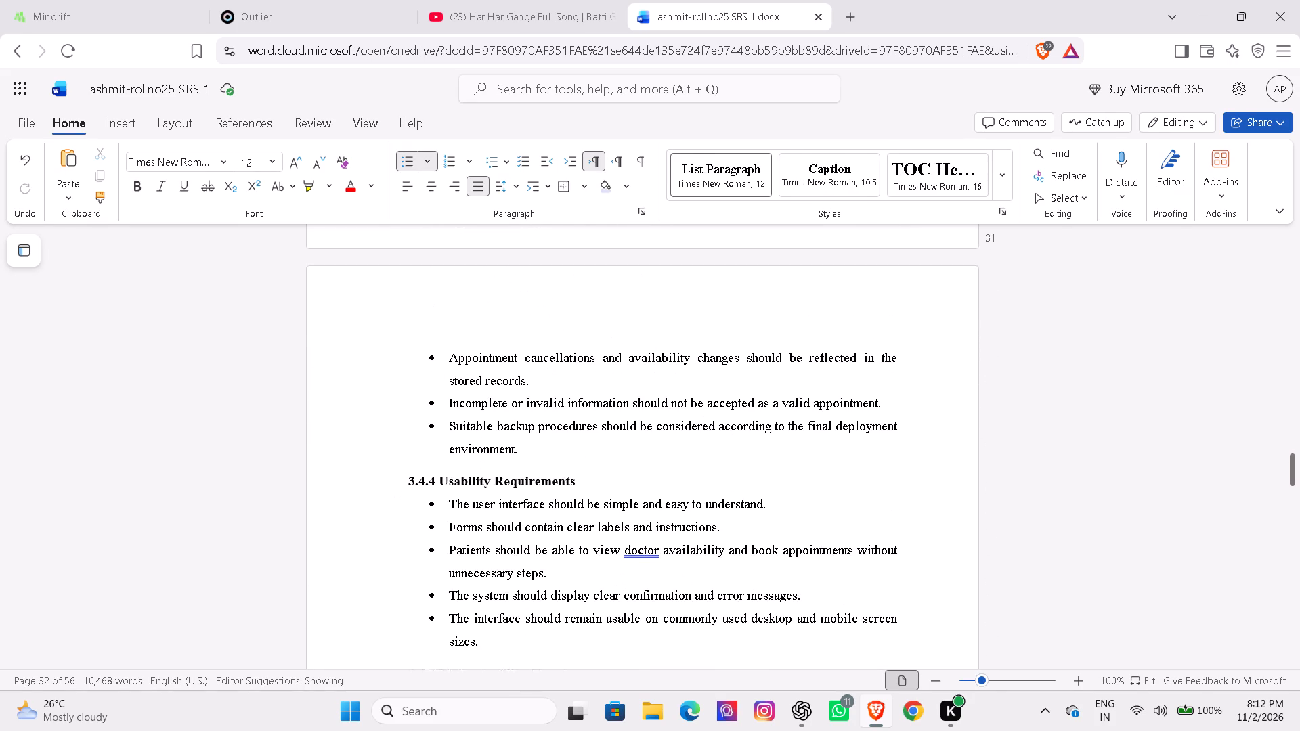
pyautogui.press('Down')
pyautogui.press('Down')
pyautogui.press('Down')
pyautogui.press('Down')
pyautogui.press('Down')
pyautogui.press('Down')
pyautogui.press('Down')
pyautogui.press('Down')
pyautogui.press('Down')
pyautogui.press('Down')
pyautogui.press('Down')
pyautogui.press('Down')
pyautogui.press('Down')
pyautogui.press('Down')
pyautogui.press('Down')
pyautogui.press('Down')
pyautogui.press('Down')
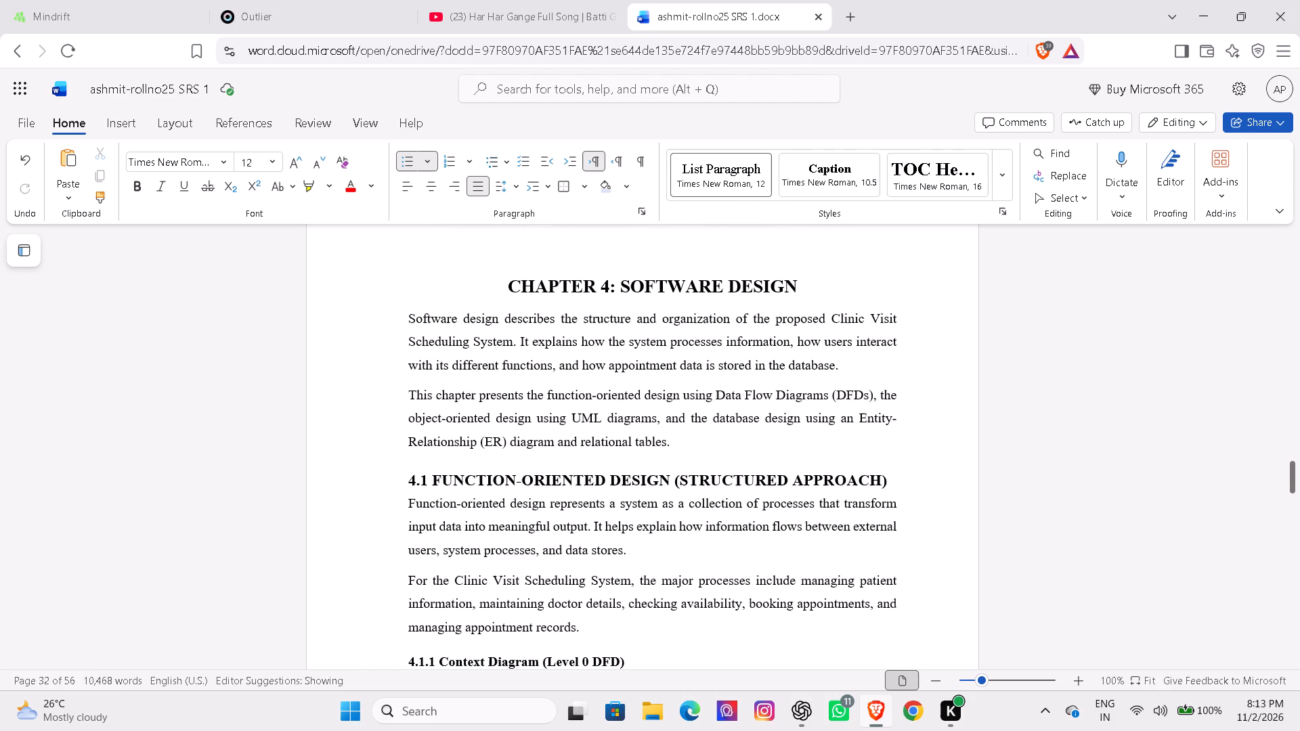
# Check the start of section 4.1, Function-Oriented Design, through the Context Diagram and its figure caption for outdated numbering.
pyautogui.press('Down')
pyautogui.press('Down')
pyautogui.press('Down')
pyautogui.press('Down')
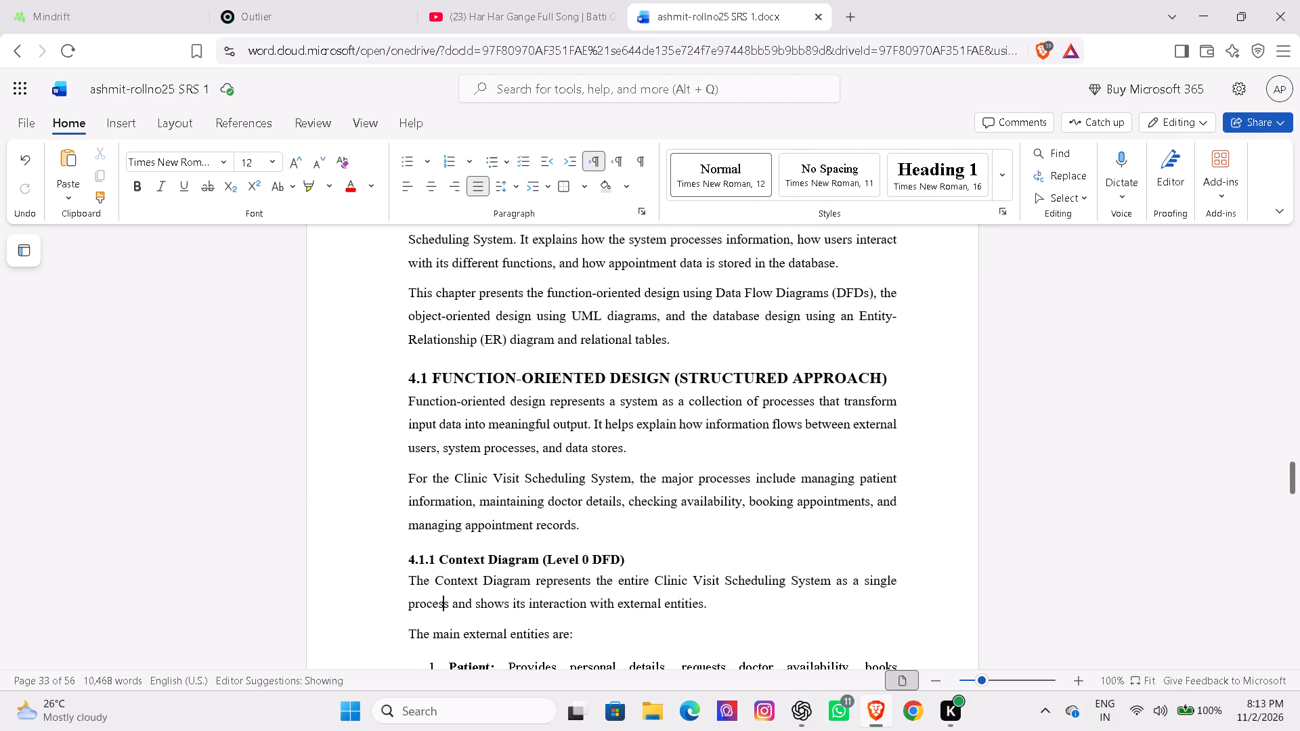
pyautogui.press('Down')
pyautogui.press('Down')
pyautogui.press('Down')
pyautogui.press('Down')
pyautogui.press('Down')
pyautogui.press('Down')
pyautogui.press('Down')
pyautogui.press('Down')
pyautogui.press('Down')
pyautogui.press('Down')
pyautogui.press('Down')
pyautogui.press('Down')
pyautogui.press('Down')
pyautogui.press('Down')
pyautogui.press('Down')
pyautogui.press('Down')
pyautogui.press('Down')
pyautogui.press('Down')
pyautogui.press('Down')
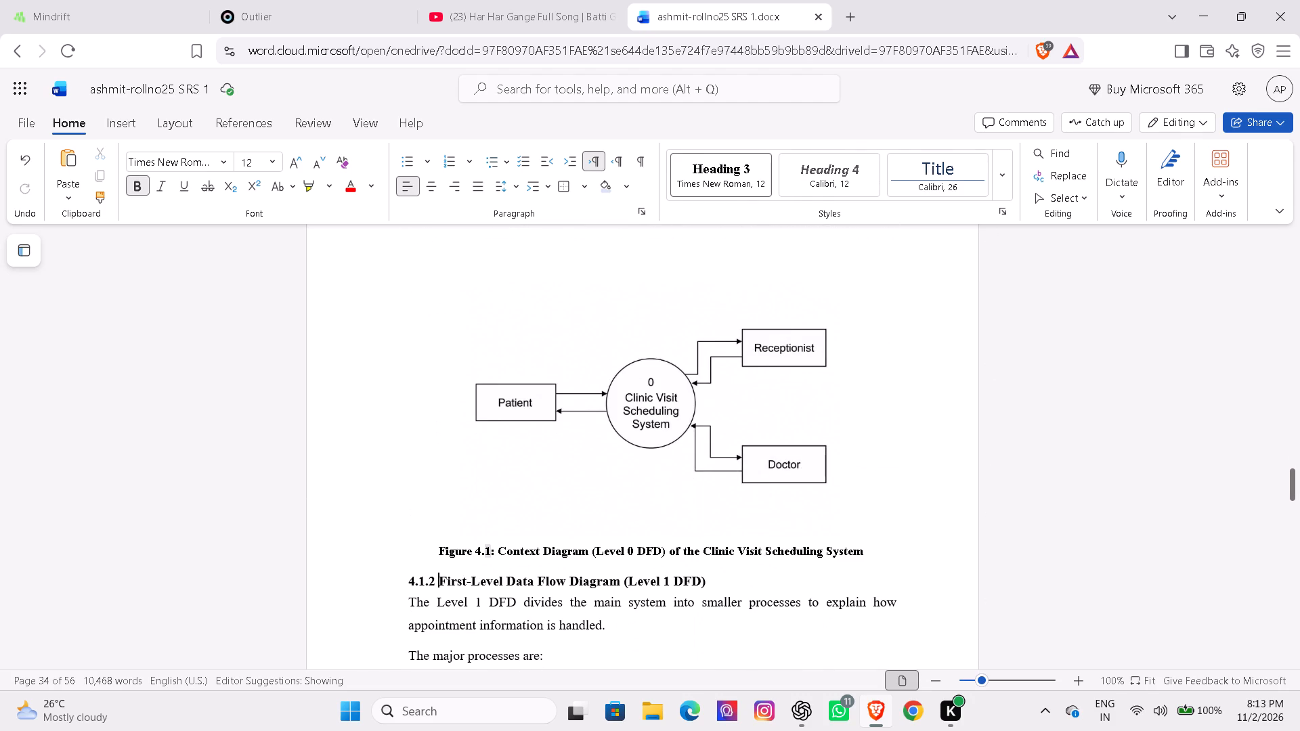
# Review section 4.1.2, First-Level Data Flow Diagram, including its process list and figure caption, for outdated numbering.
pyautogui.press('Down')
pyautogui.press('Down')
pyautogui.press('Down')
pyautogui.press('Down')
pyautogui.press('Down')
pyautogui.press('Down')
pyautogui.press('Down')
pyautogui.press('Down')
pyautogui.press('Down')
pyautogui.press('Down')
pyautogui.press('Down')
pyautogui.press('Down')
pyautogui.press('Down')
pyautogui.press('Down')
pyautogui.press('Down')
pyautogui.press('Down')
pyautogui.press('Down')
pyautogui.press('Down')
pyautogui.press('Down')
pyautogui.press('Down')
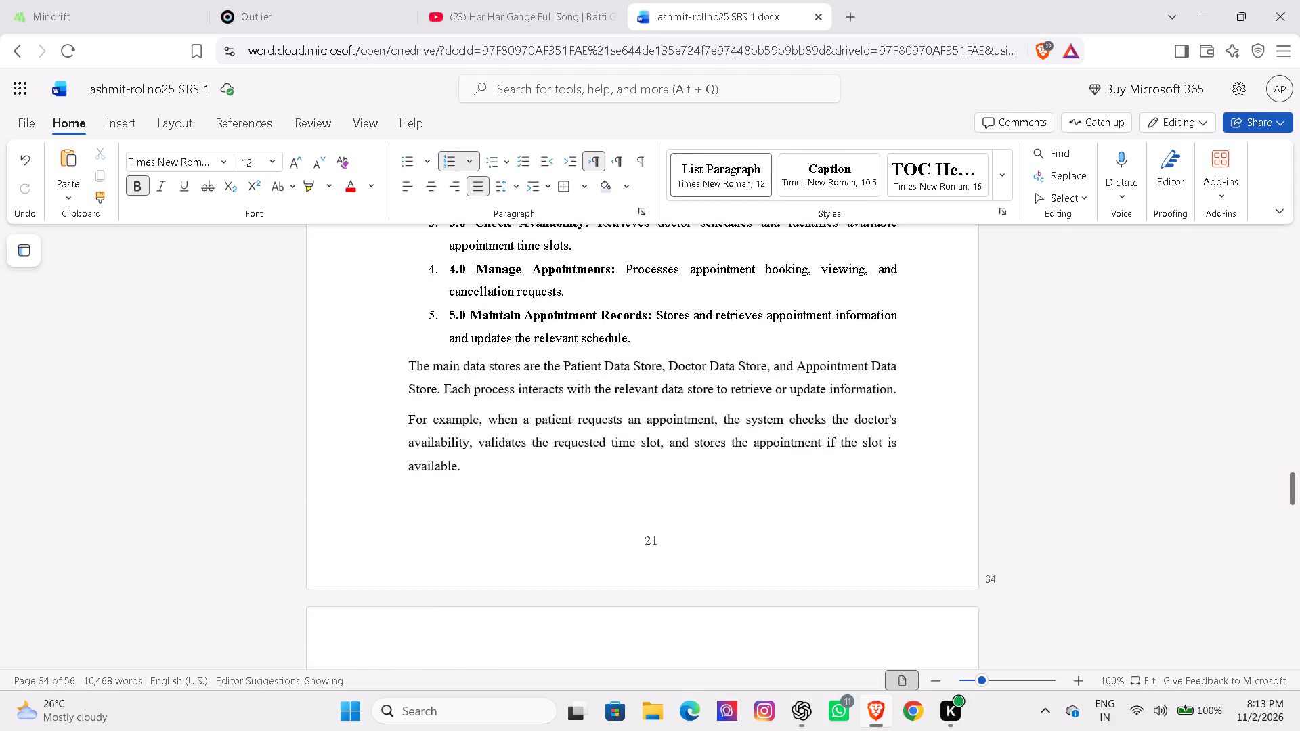
pyautogui.press('Down')
pyautogui.press('Down')
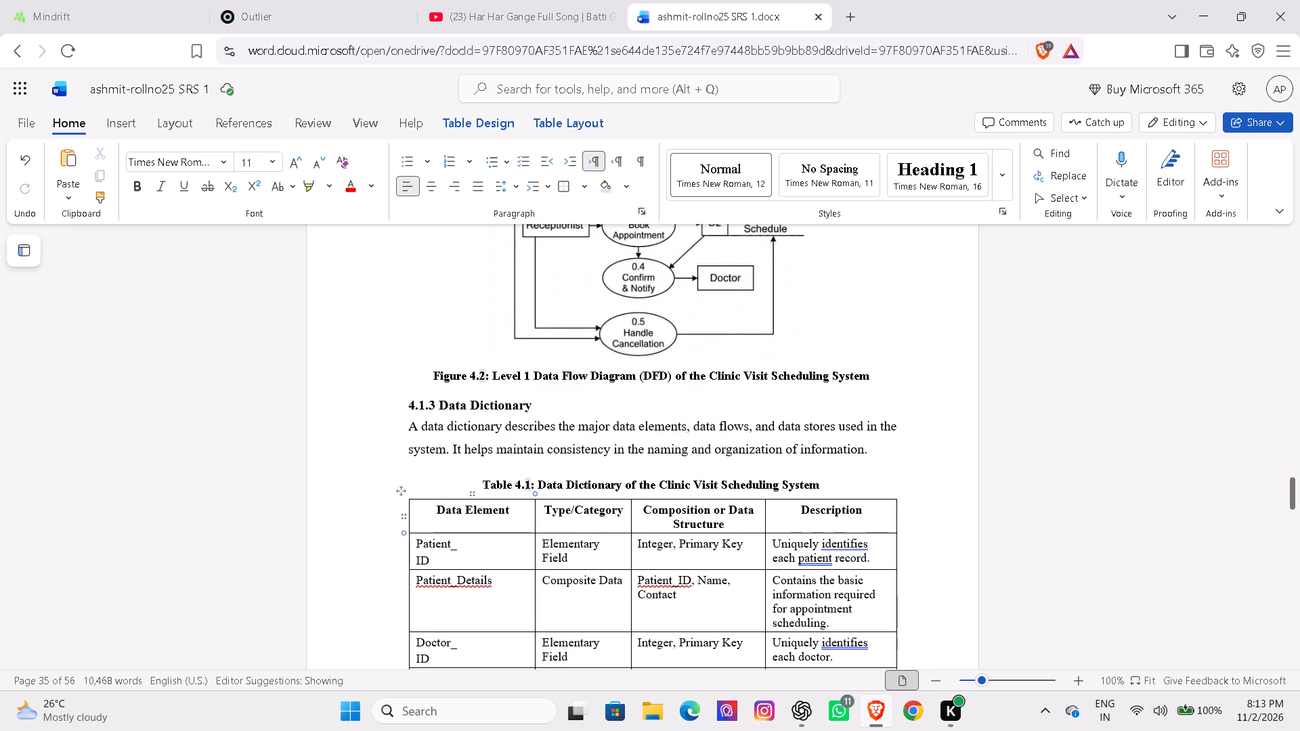
# Review section 4.1.3, Data Dictionary, including its table caption and entries, for unwanted content and outdated numbering.
pyautogui.press('Down')
pyautogui.press('Down')
pyautogui.press('Down')
pyautogui.press('Down')
pyautogui.press('Down')
pyautogui.press('Down')
pyautogui.press('Down')
pyautogui.press('Down')
pyautogui.press('Down')
pyautogui.press('Down')
pyautogui.press('Down')
pyautogui.press('Down')
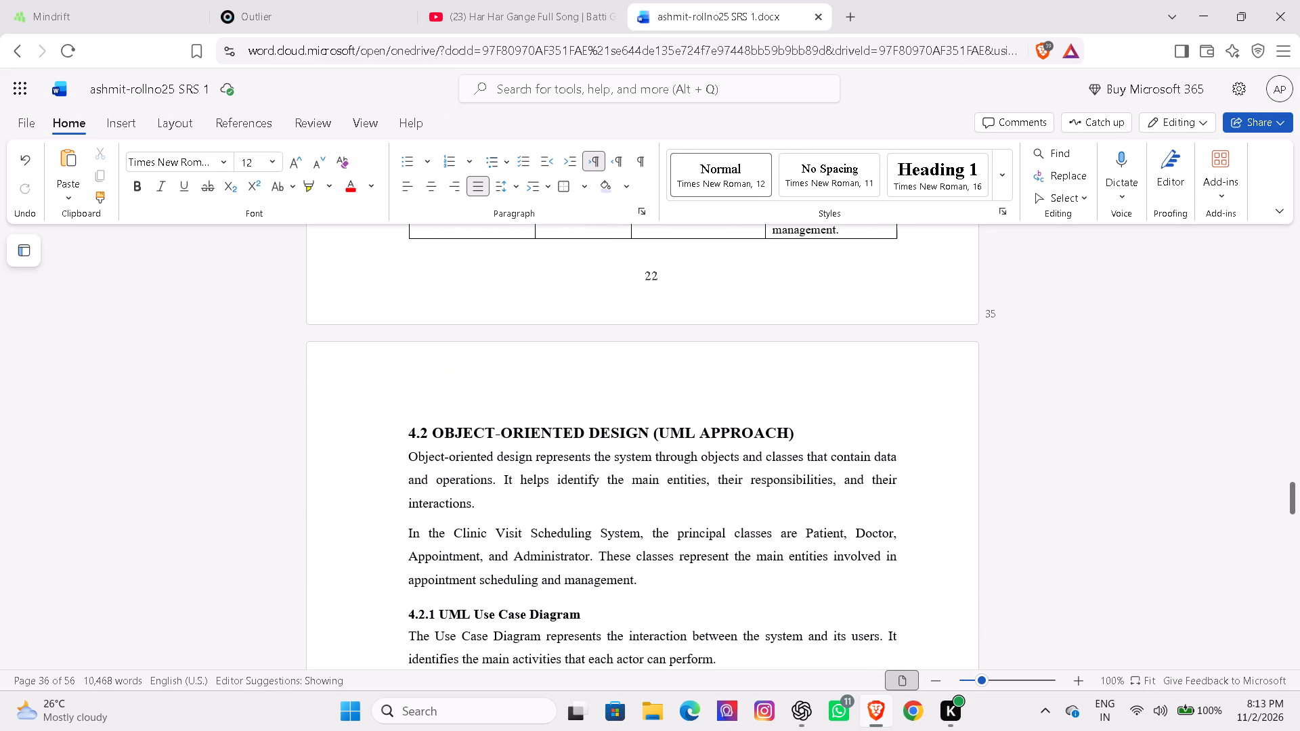
# Review section 4.2, Object-Oriented Design, through the UML Use Case Diagram and its figure caption for outdated numbering.
pyautogui.press('Down')
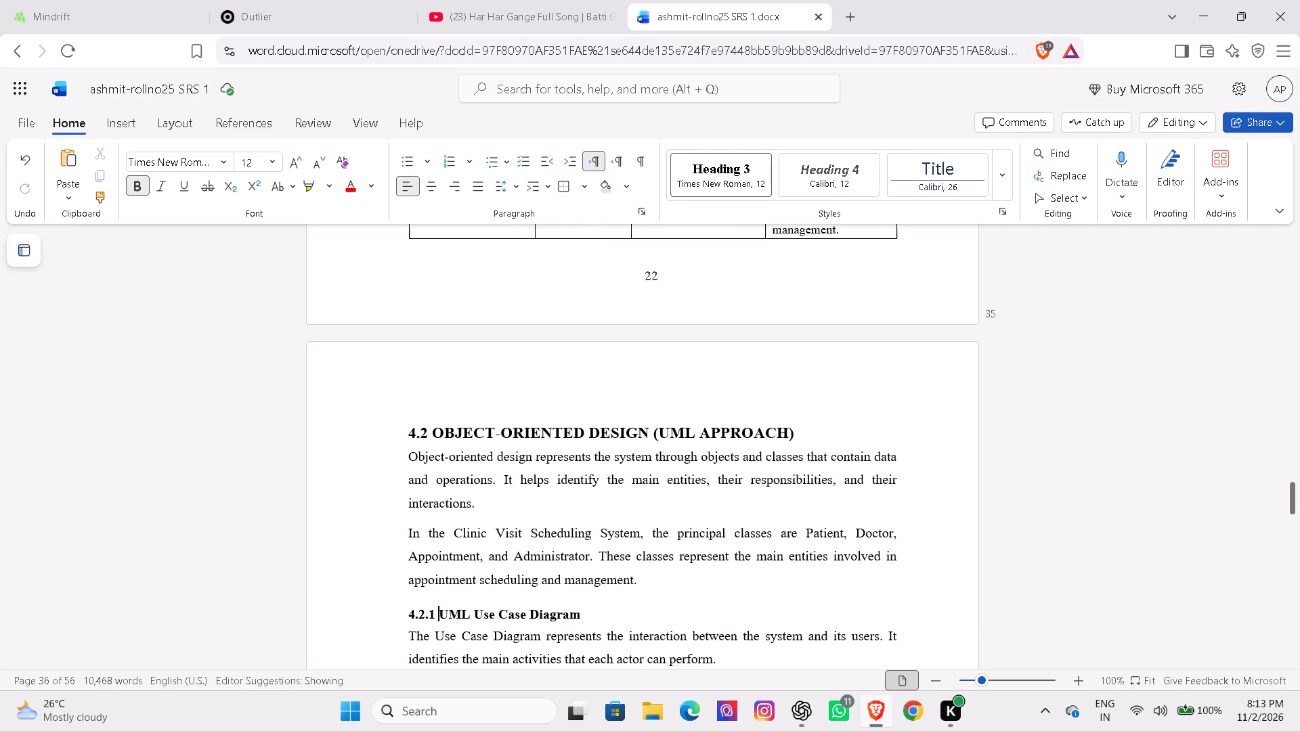
pyautogui.press('Down')
pyautogui.press('Down')
pyautogui.press('Down')
pyautogui.press('Down')
pyautogui.press('Down')
pyautogui.press('Down')
pyautogui.press('Down')
pyautogui.press('Down')
pyautogui.press('Down')
pyautogui.press('Down')
pyautogui.press('Down')
pyautogui.press('Down')
pyautogui.press('Down')
pyautogui.press('Down')
pyautogui.press('Down')
pyautogui.press('Down')
pyautogui.press('Down')
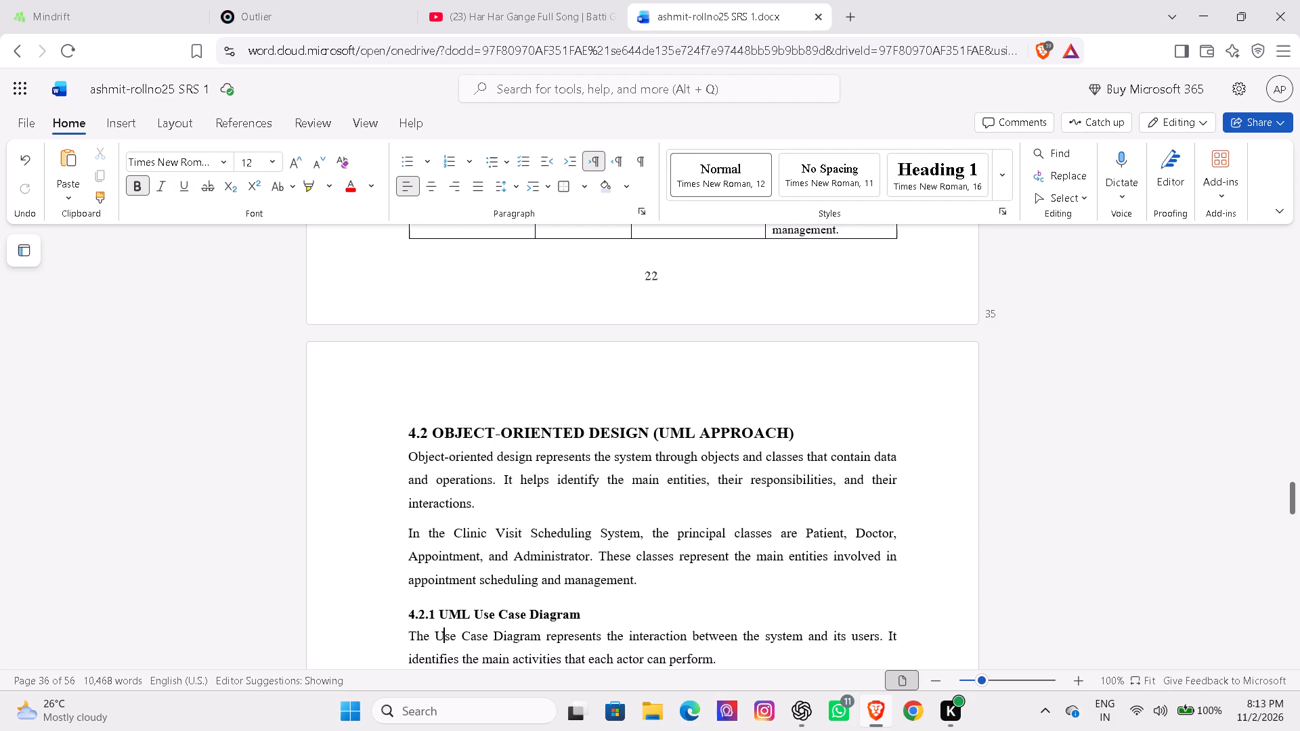
pyautogui.press('Down')
pyautogui.press('Down')
pyautogui.press('Down')
pyautogui.press('Down')
pyautogui.press('Down')
pyautogui.press('Down')
pyautogui.press('Down')
pyautogui.press('Down')
pyautogui.press('Down')
pyautogui.press('Down')
pyautogui.press('Down')
pyautogui.press('Down')
pyautogui.press('Down')
pyautogui.press('Down')
pyautogui.press('Down')
pyautogui.press('Down')
pyautogui.press('Down')
pyautogui.press('Down')
pyautogui.press('Down')
pyautogui.press('Down')
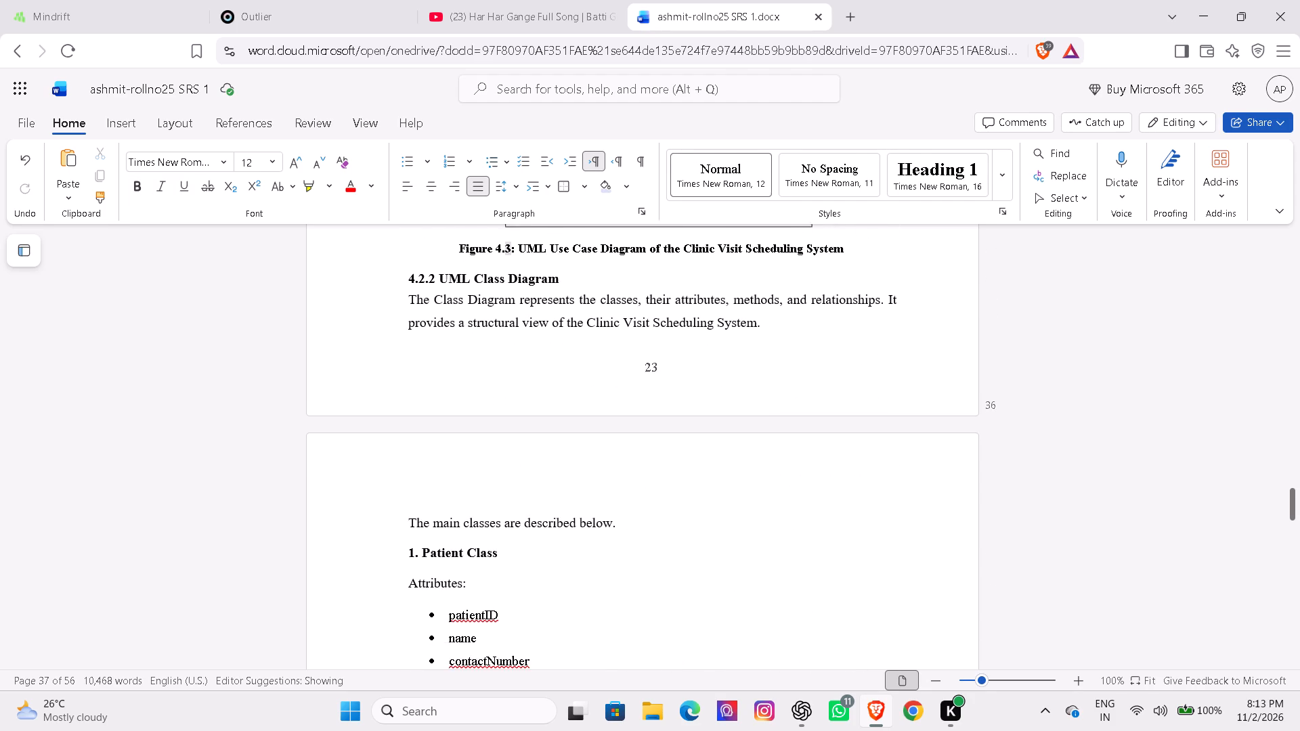
# Check the class descriptions in section 4.2.2, UML Class Diagram, from Patient through Administrator for unwanted content.
pyautogui.press('Down')
pyautogui.press('Down')
pyautogui.press('Down')
pyautogui.press('Down')
pyautogui.press('Down')
pyautogui.press('Down')
pyautogui.press('Down')
pyautogui.press('Down')
pyautogui.press('Down')
pyautogui.press('Down')
pyautogui.press('Down')
pyautogui.press('Down')
pyautogui.press('Down')
pyautogui.press('Down')
pyautogui.press('Down')
pyautogui.press('Down')
pyautogui.press('Down')
pyautogui.press('Down')
pyautogui.press('Down')
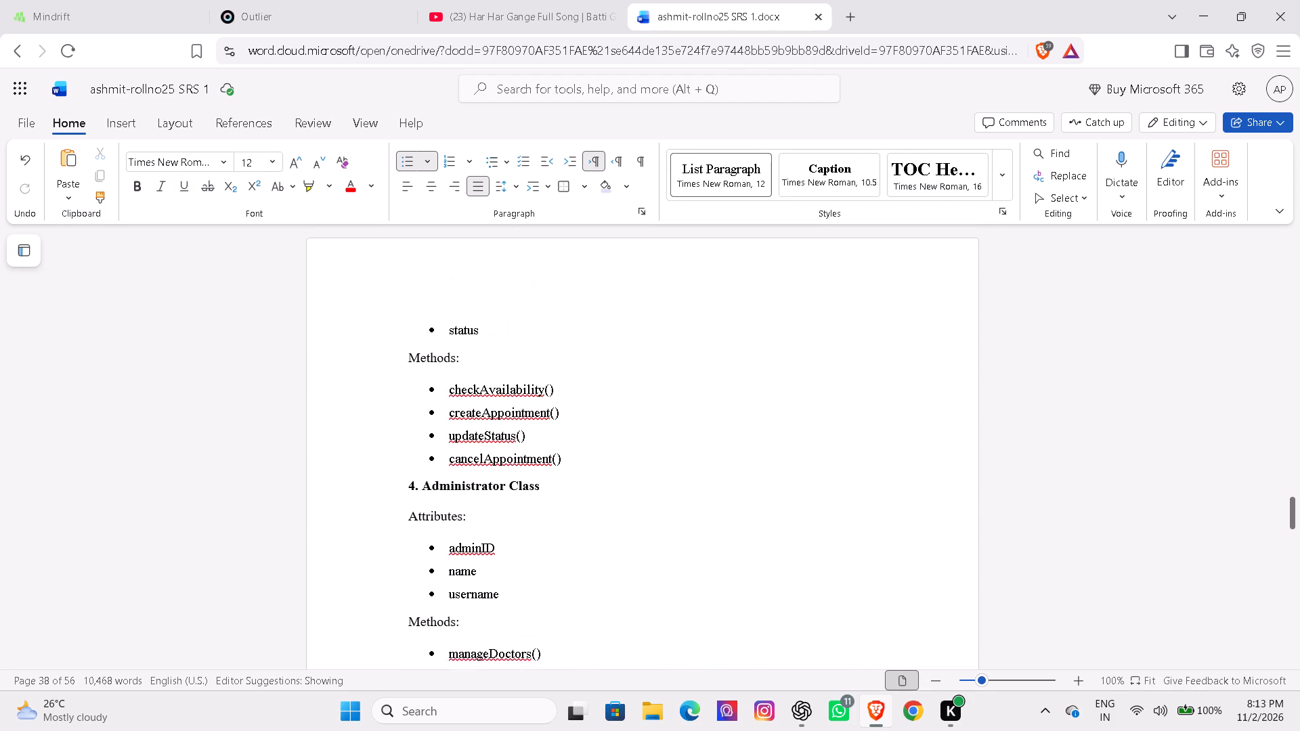
# Check the end of the class diagram section and section 4.2.3, UML Sequence Diagram, up to Database Design for outdated numbering.
pyautogui.press('Down')
pyautogui.press('Down')
pyautogui.press('Down')
pyautogui.press('Down')
pyautogui.press('Down')
pyautogui.press('Down')
pyautogui.press('Down')
pyautogui.press('Down')
pyautogui.press('Down')
pyautogui.press('Down')
pyautogui.press('Down')
pyautogui.press('Down')
pyautogui.press('Down')
pyautogui.press('Down')
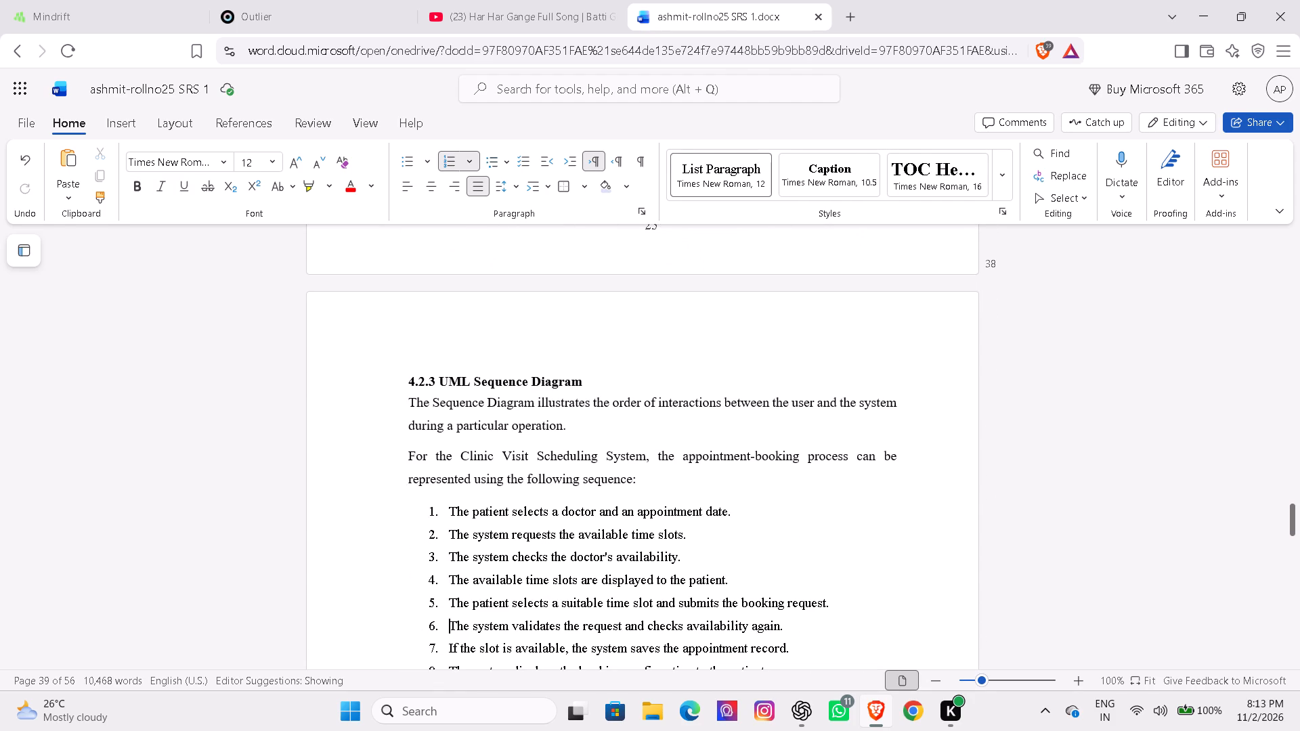
pyautogui.press('Down')
pyautogui.press('Down')
pyautogui.press('Down')
pyautogui.press('Down')
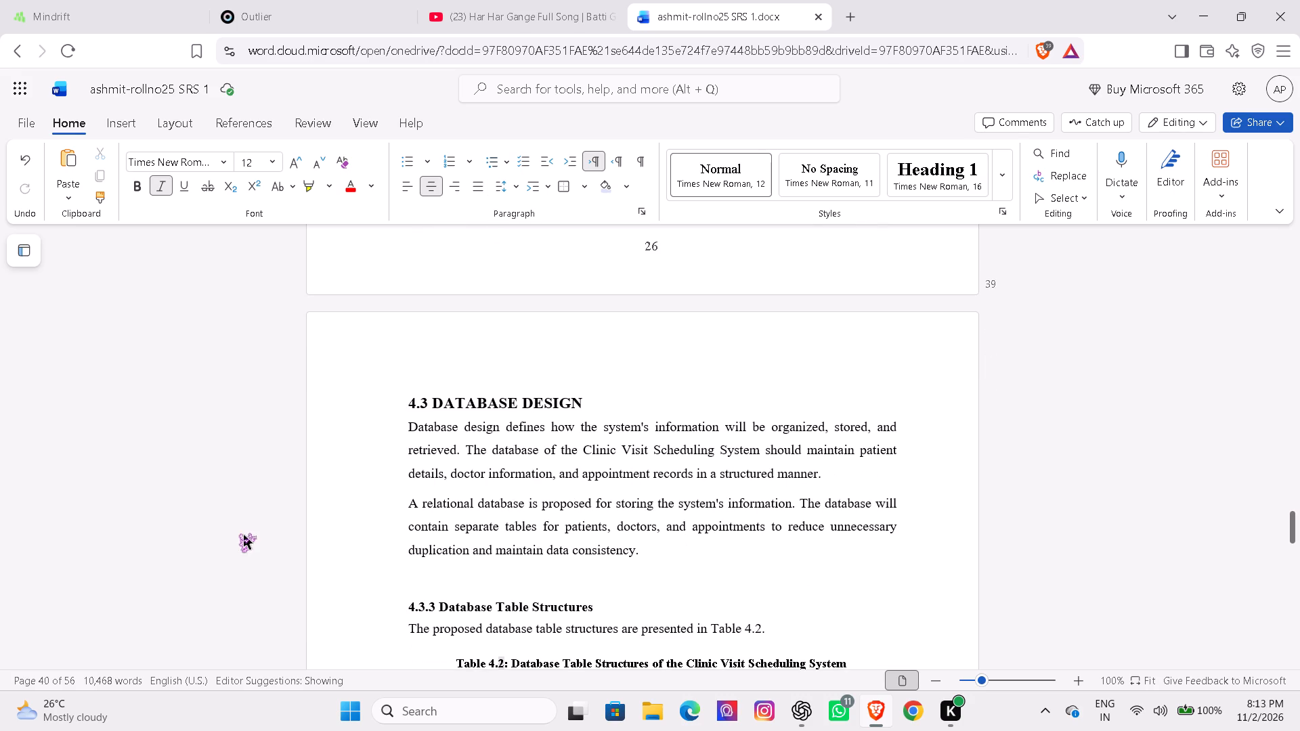
# Renumber the Database Table Structures heading as 4.3.1.
pyautogui.click(437, 606)
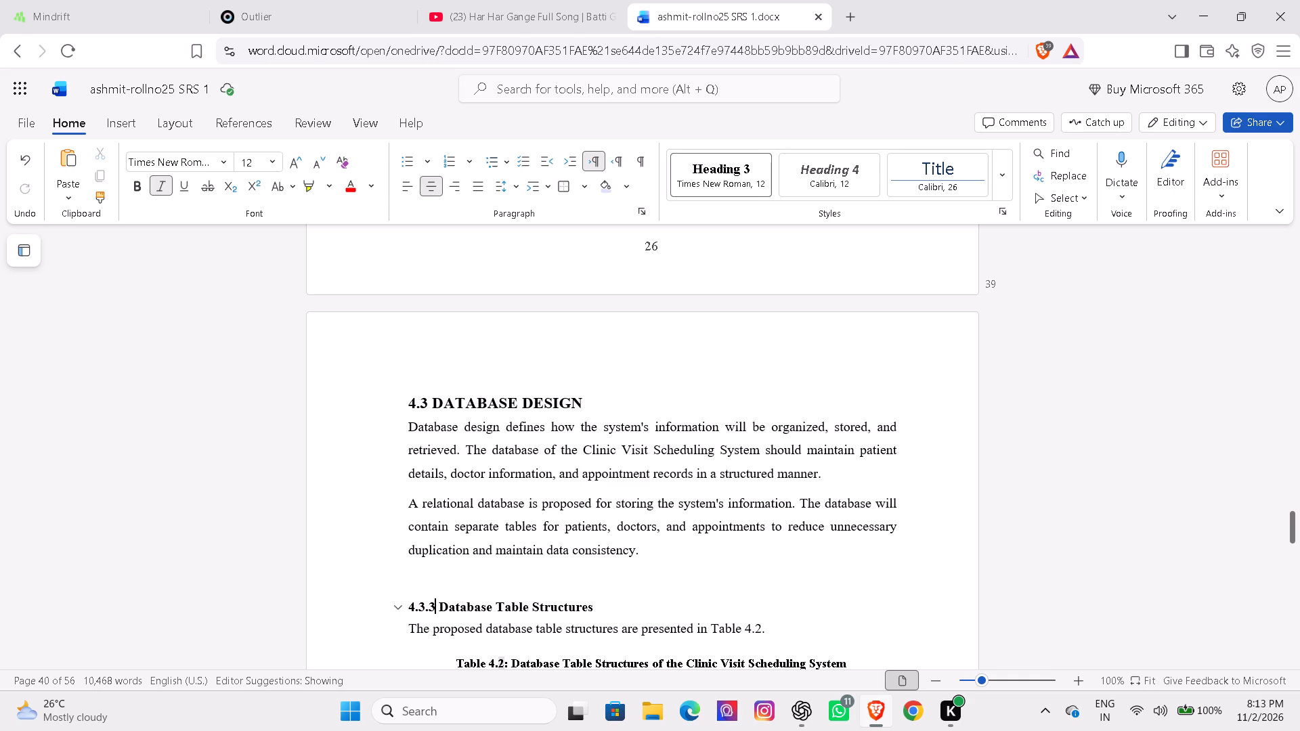
pyautogui.press('BackSpace')
pyautogui.press('1')
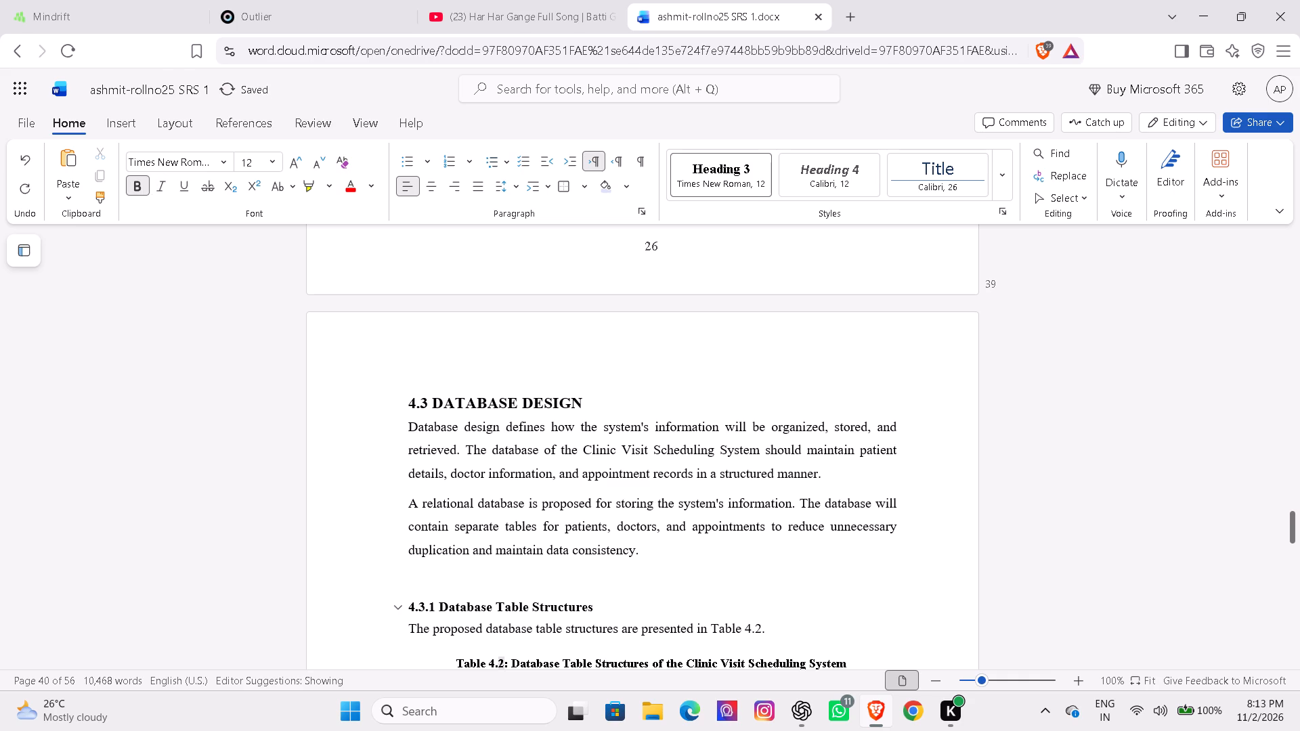
# Review the Patient, Doctor and Appointment table structures in section 4.3.1 and their captions for outdated numbering.
pyautogui.press('Down')
pyautogui.press('Down')
pyautogui.press('Down')
pyautogui.press('Down')
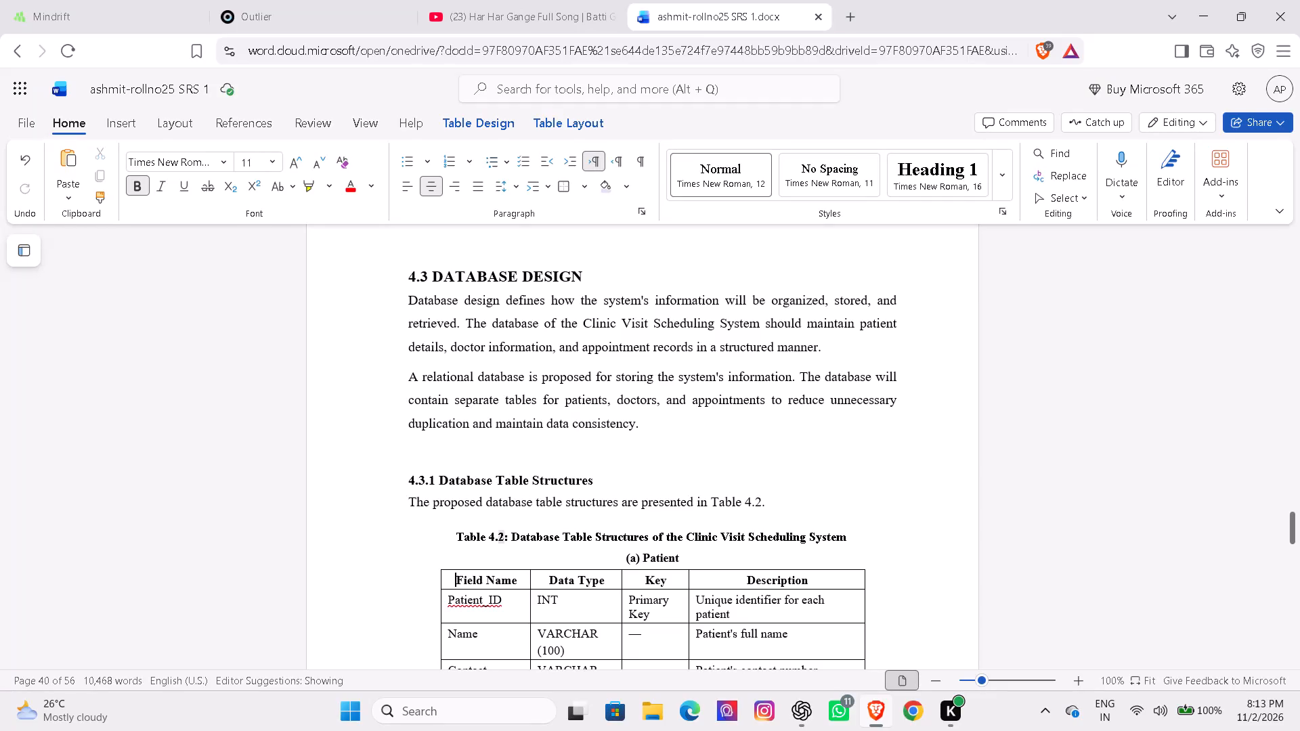
pyautogui.press('Down')
pyautogui.press('Down')
pyautogui.press('Down')
pyautogui.press('Down')
pyautogui.press('Down')
pyautogui.press('Down')
pyautogui.press('Down')
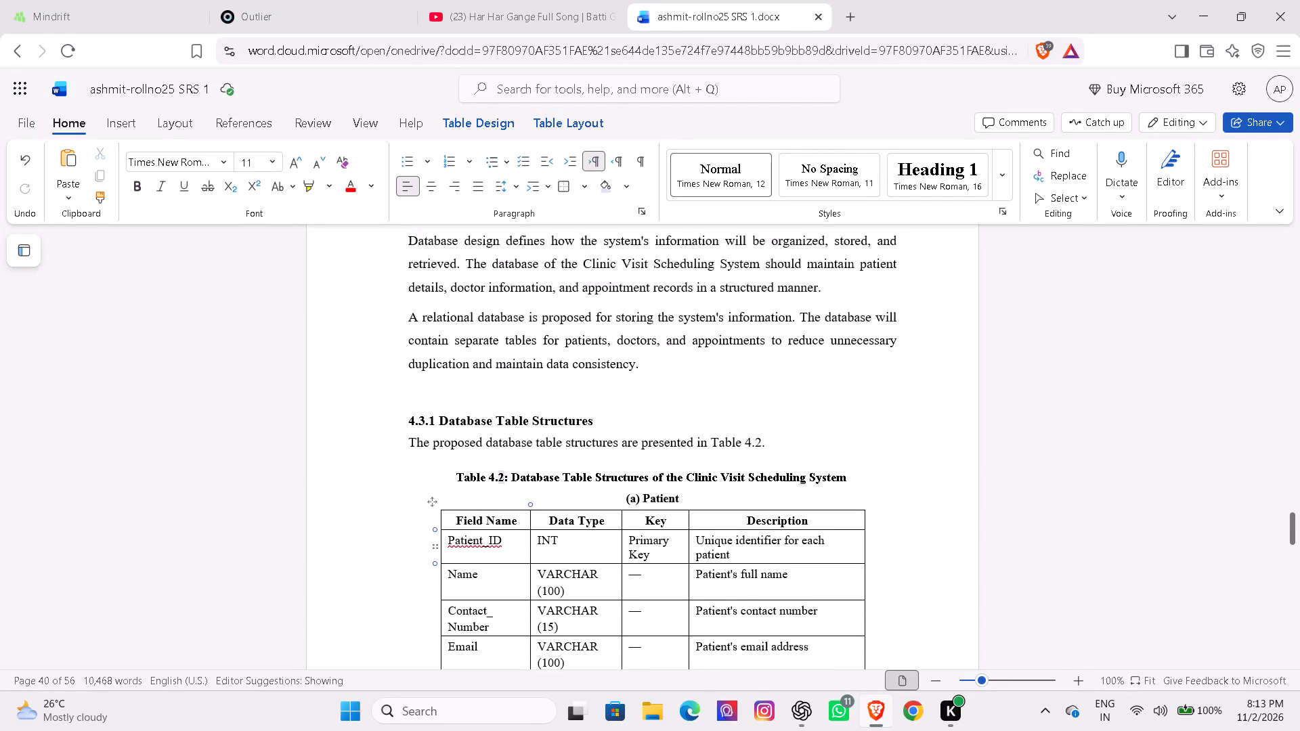
pyautogui.press('Down')
pyautogui.press('Down')
pyautogui.press('Down')
pyautogui.press('Down')
pyautogui.press('Down')
pyautogui.press('Down')
pyautogui.press('Down')
pyautogui.press('Down')
pyautogui.press('Down')
pyautogui.press('Down')
pyautogui.press('Down')
pyautogui.press('Down')
pyautogui.press('Down')
pyautogui.press('Down')
pyautogui.press('Down')
pyautogui.press('Down')
pyautogui.press('Down')
pyautogui.press('Down')
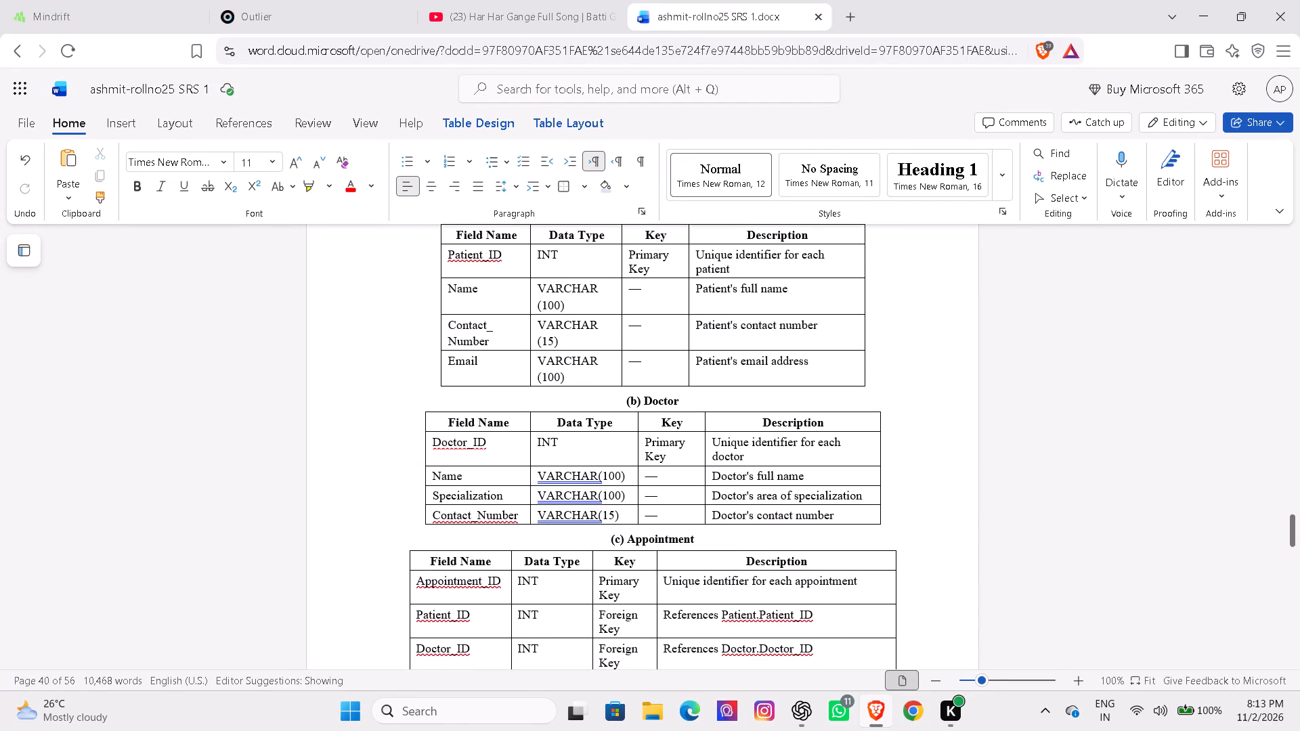
# Recheck the pages from the end of the Appointment table to the Chapter 5 heading for remaining content or outdated numbering.
pyautogui.press('Up')
pyautogui.press('Up')
pyautogui.press('Up')
pyautogui.press('Up')
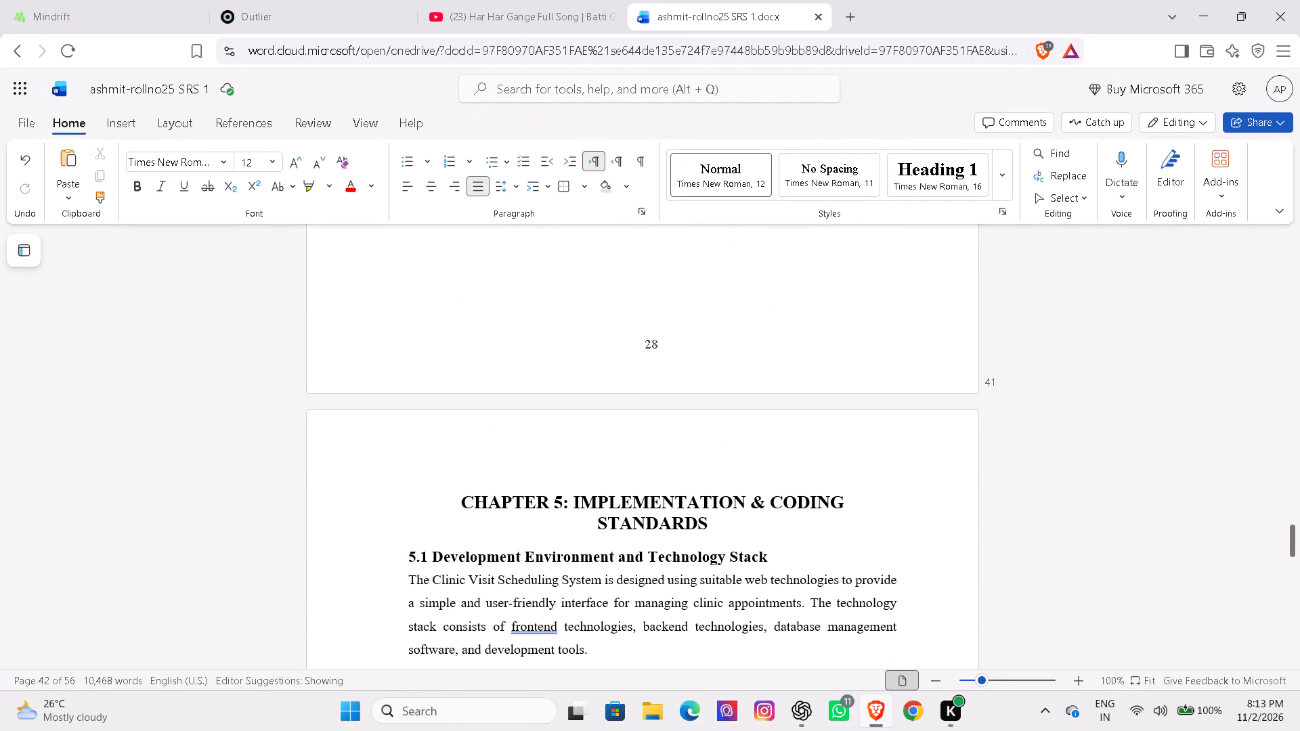
pyautogui.press('Up')
pyautogui.press('Up')
pyautogui.press('Up')
pyautogui.press('Up')
pyautogui.press('Down')
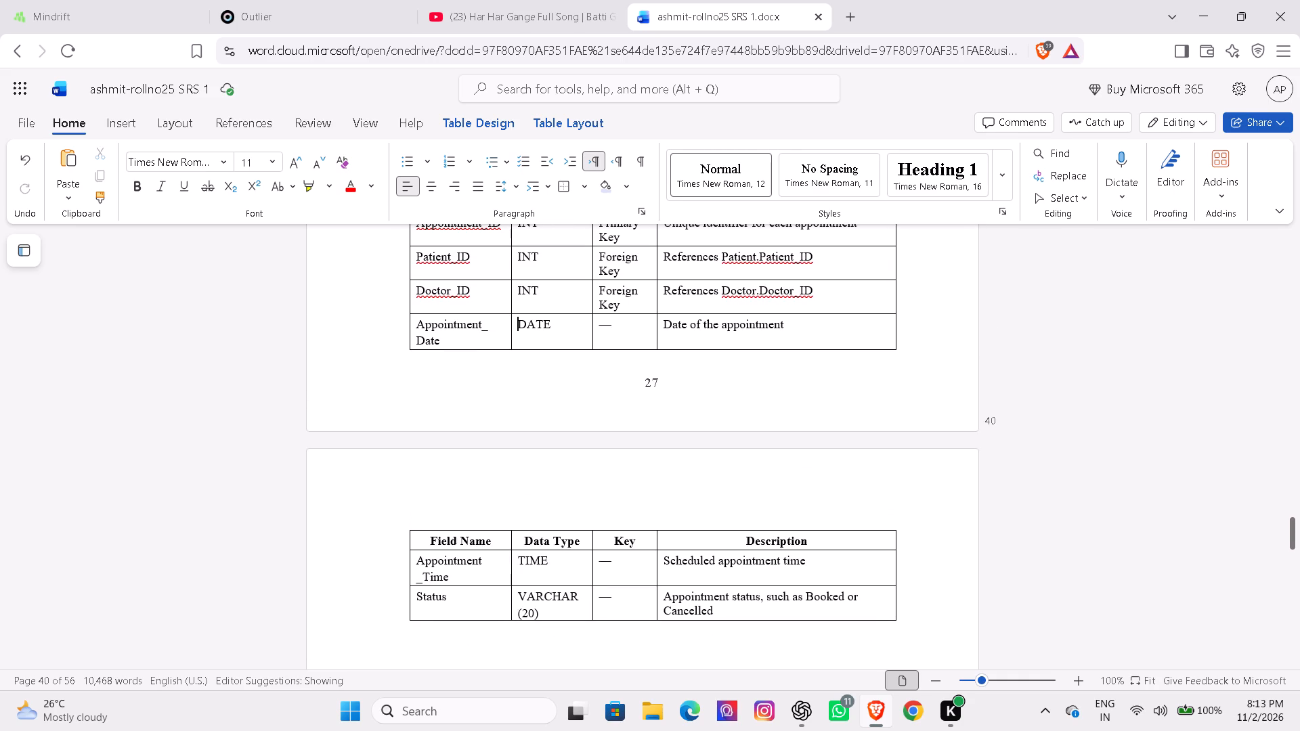
pyautogui.press('Down')
pyautogui.press('Down')
pyautogui.press('Down')
pyautogui.press('Down')
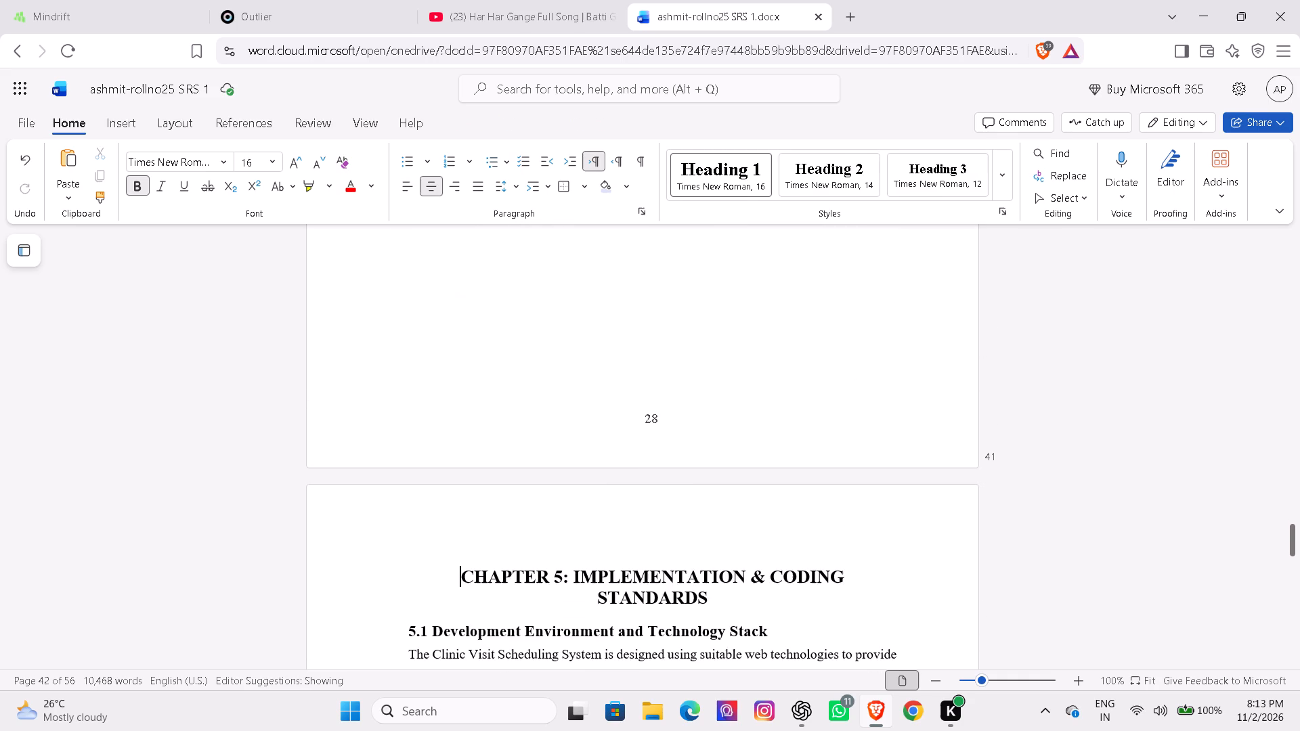
# Review section 5.1, Development Environment and Technology Stack, in Chapter 5 for unwanted content or outdated heading numbering.
pyautogui.press('Down')
pyautogui.press('Down')
pyautogui.press('Down')
pyautogui.press('Down')
pyautogui.press('Down')
pyautogui.press('Down')
pyautogui.press('Down')
pyautogui.press('Down')
pyautogui.press('Down')
pyautogui.press('Down')
pyautogui.press('Down')
pyautogui.press('Down')
pyautogui.press('Down')
pyautogui.press('Down')
pyautogui.press('Down')
pyautogui.press('Down')
pyautogui.press('Down')
pyautogui.press('Down')
pyautogui.press('Down')
pyautogui.press('Down')
pyautogui.press('Down')
pyautogui.press('Down')
pyautogui.press('Down')
pyautogui.press('Down')
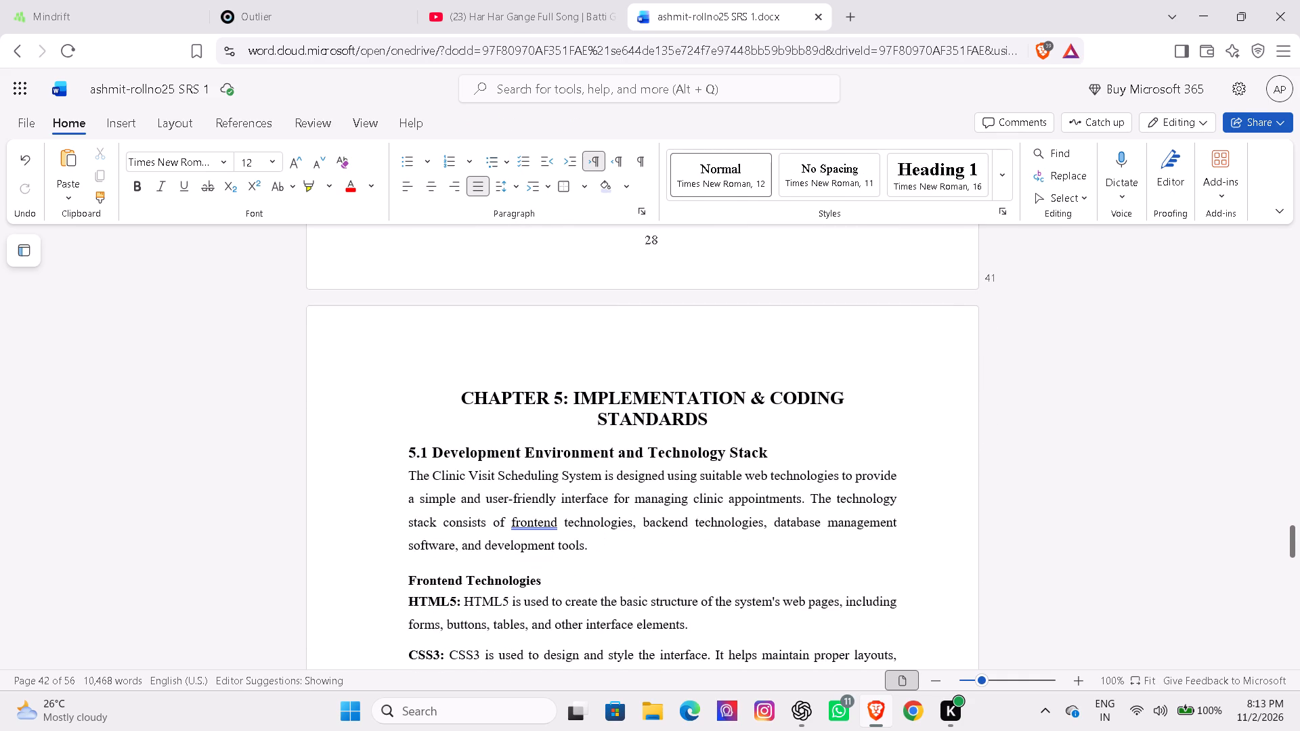
pyautogui.press('Down')
pyautogui.press('Down')
pyautogui.press('Down')
pyautogui.press('Down')
pyautogui.press('Down')
pyautogui.press('Down')
pyautogui.press('Down')
pyautogui.press('Down')
pyautogui.press('Down')
pyautogui.press('Down')
pyautogui.press('Down')
pyautogui.press('Down')
pyautogui.press('Down')
pyautogui.press('Down')
pyautogui.press('Down')
pyautogui.press('Down')
pyautogui.press('Down')
pyautogui.press('Down')
pyautogui.press('Down')
pyautogui.press('Down')
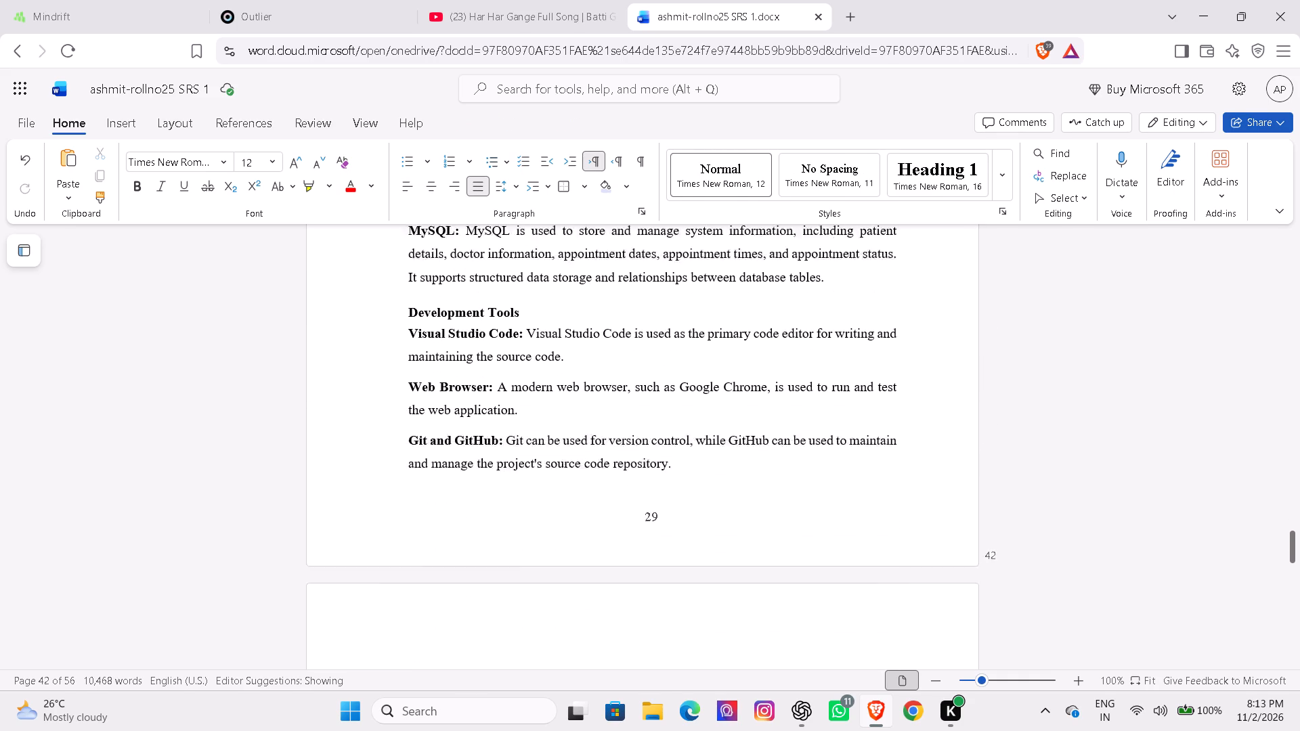
# Review the coding standards subsections of 5.2, through 5.2.5 Error Handling and Input Validation, for unwanted content or outdated numbering.
pyautogui.press('Down')
pyautogui.press('Down')
pyautogui.press('Down')
pyautogui.press('Down')
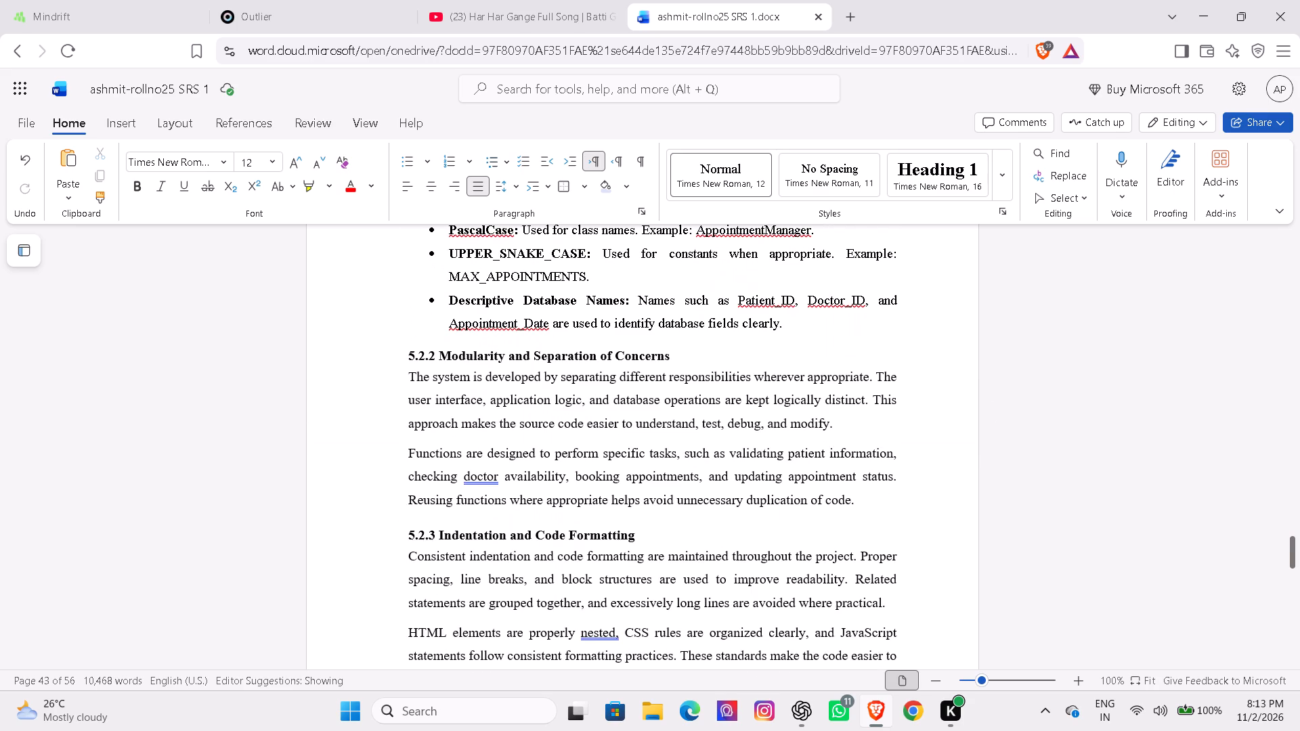
pyautogui.press('Down')
pyautogui.press('Down')
pyautogui.press('Down')
pyautogui.press('Down')
pyautogui.press('Down')
pyautogui.press('Down')
pyautogui.press('Down')
pyautogui.press('Down')
pyautogui.press('Down')
pyautogui.press('Down')
pyautogui.press('Down')
pyautogui.press('Down')
pyautogui.press('Down')
pyautogui.press('Down')
pyautogui.press('Down')
pyautogui.press('Down')
pyautogui.press('Down')
pyautogui.press('Down')
pyautogui.press('Down')
pyautogui.press('Down')
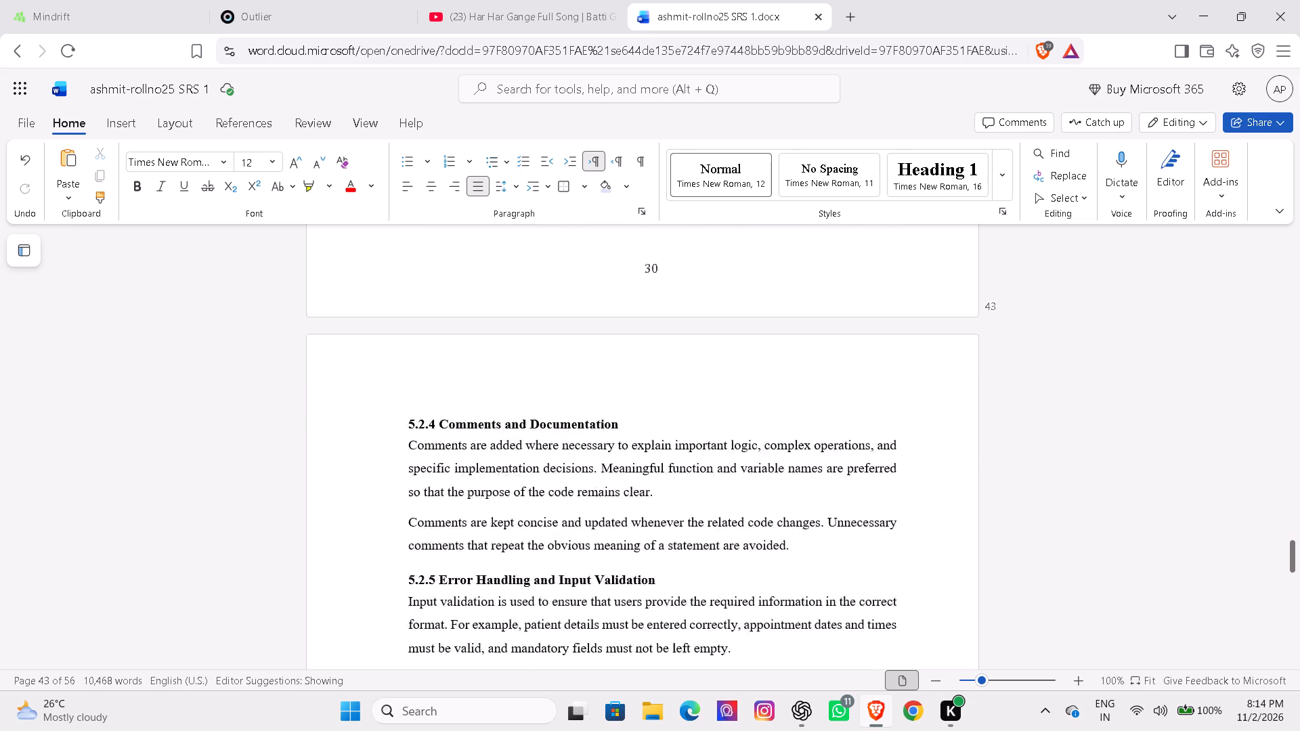